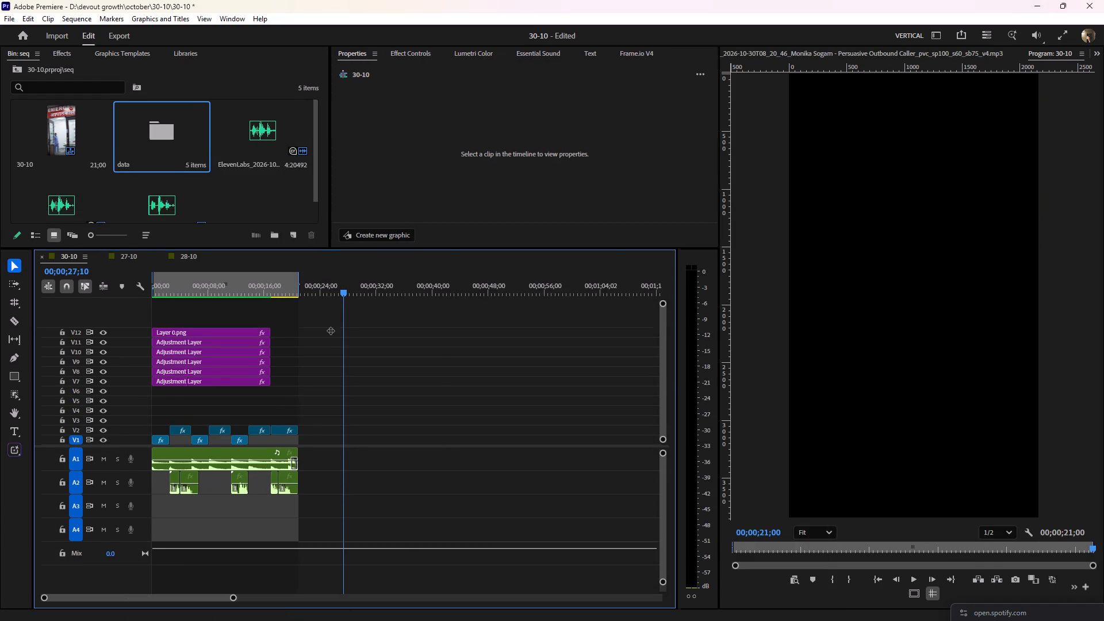
Move Layer 0.png and the 5:00 and 1;11 adjustment layers from the project's root level into the seq bin.
drag(331, 331, 333, 412)
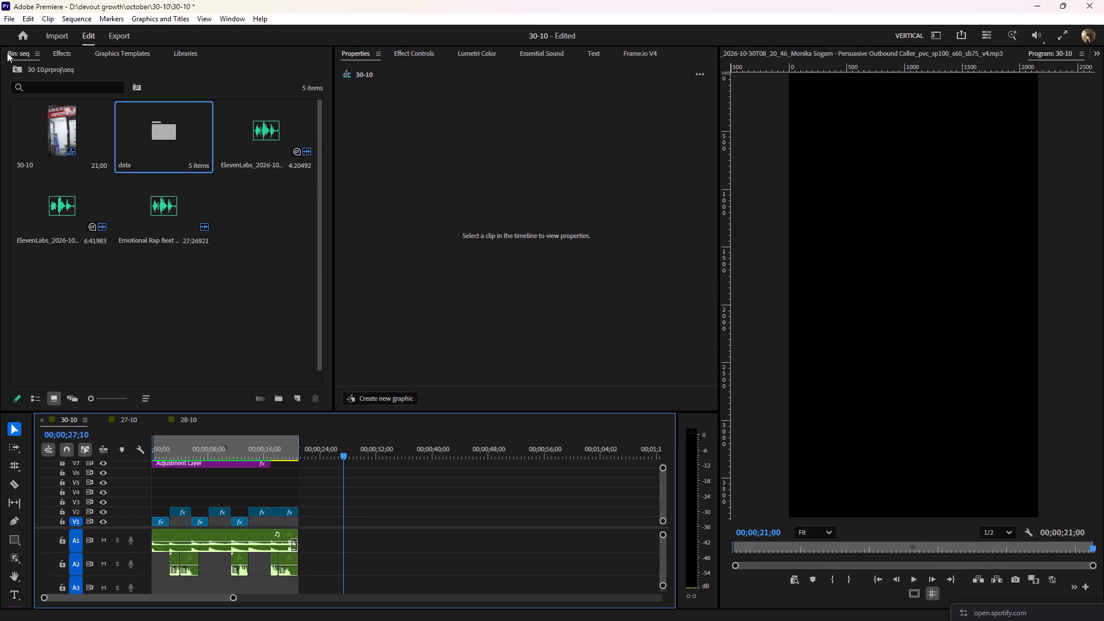
click(15, 73)
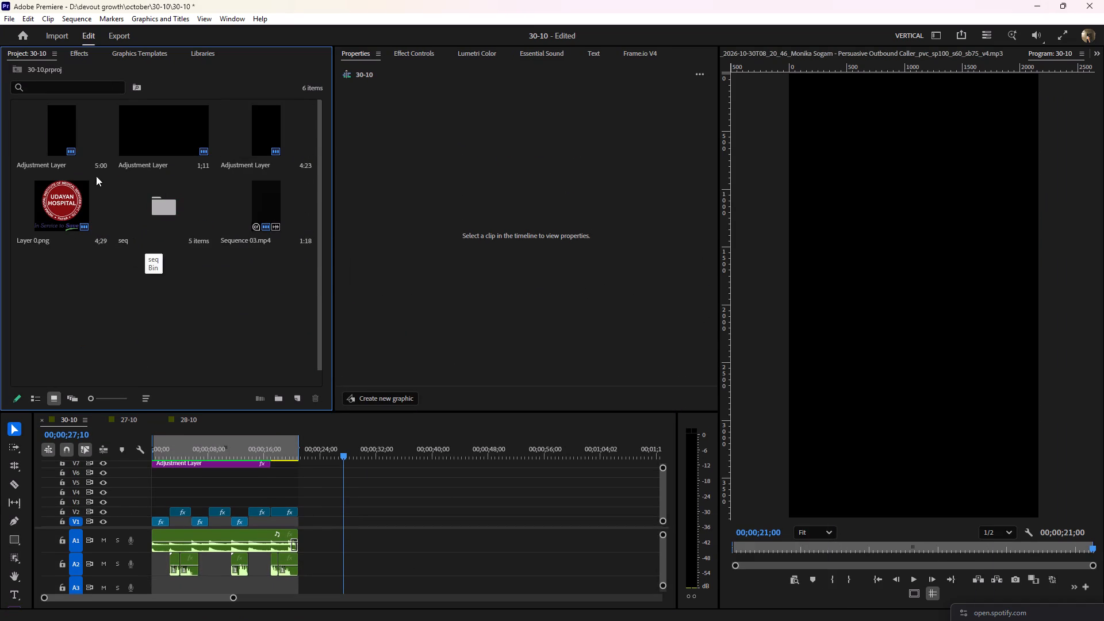
drag(66, 206, 152, 206)
drag(70, 130, 155, 174)
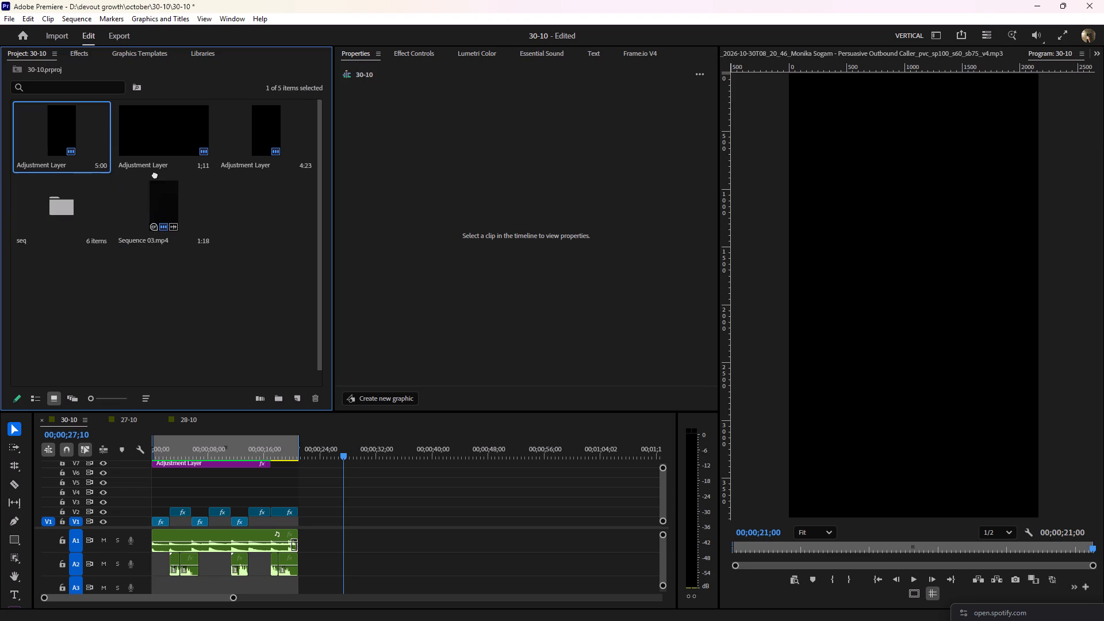
drag(155, 174, 69, 212)
drag(74, 128, 286, 145)
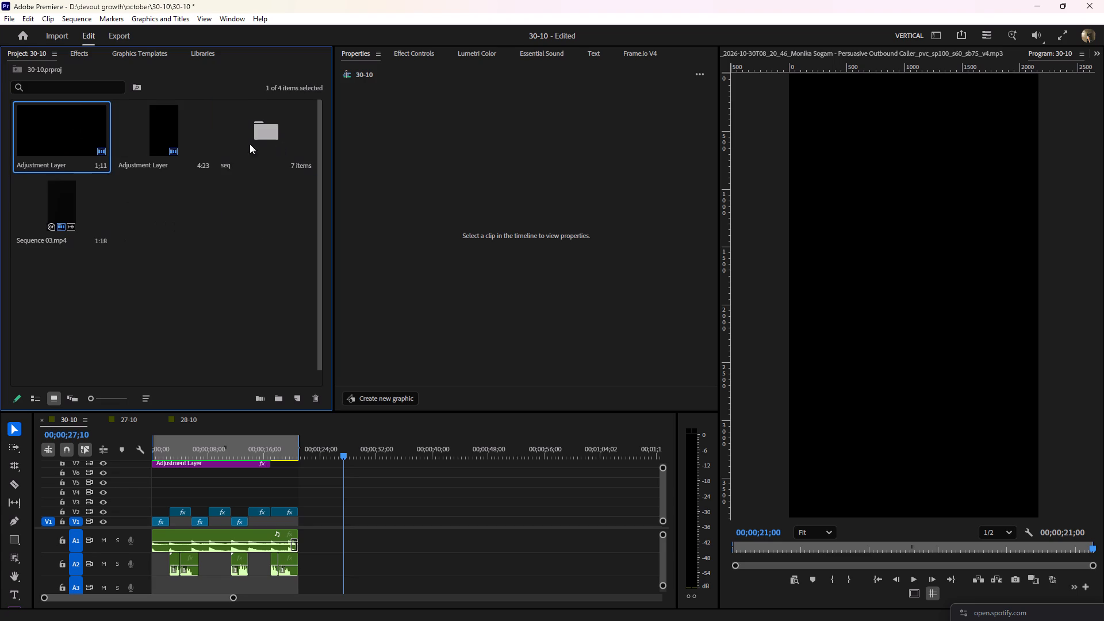
Move the two Adjustment Layer items and Sequence 03.mp4 from the project root into the seq bin.
drag(67, 143, 263, 137)
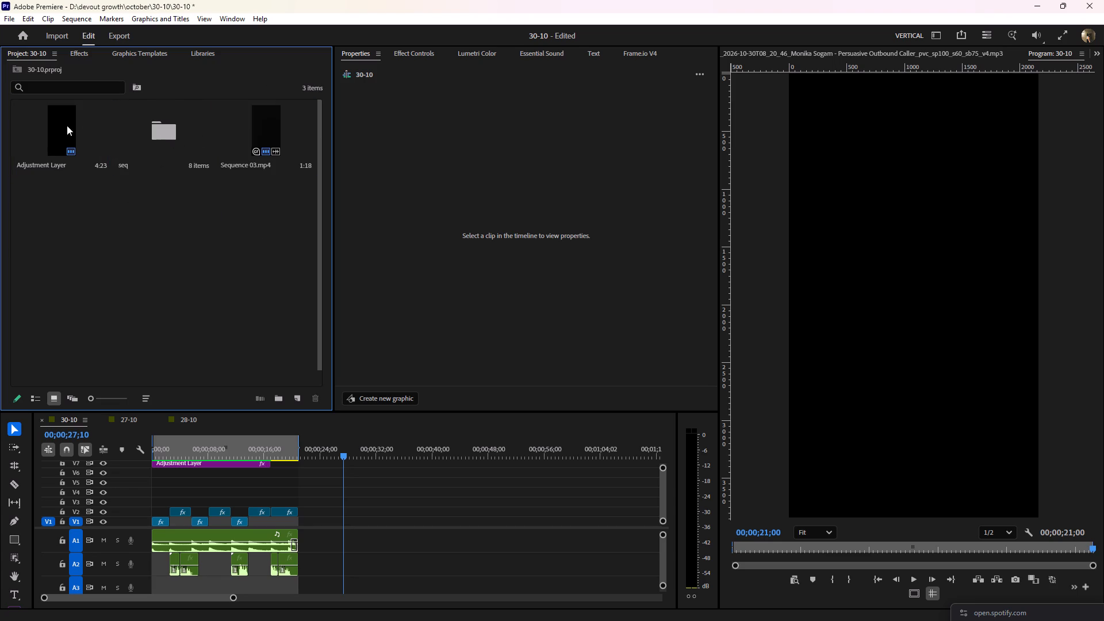
drag(68, 125, 159, 125)
drag(178, 130, 92, 134)
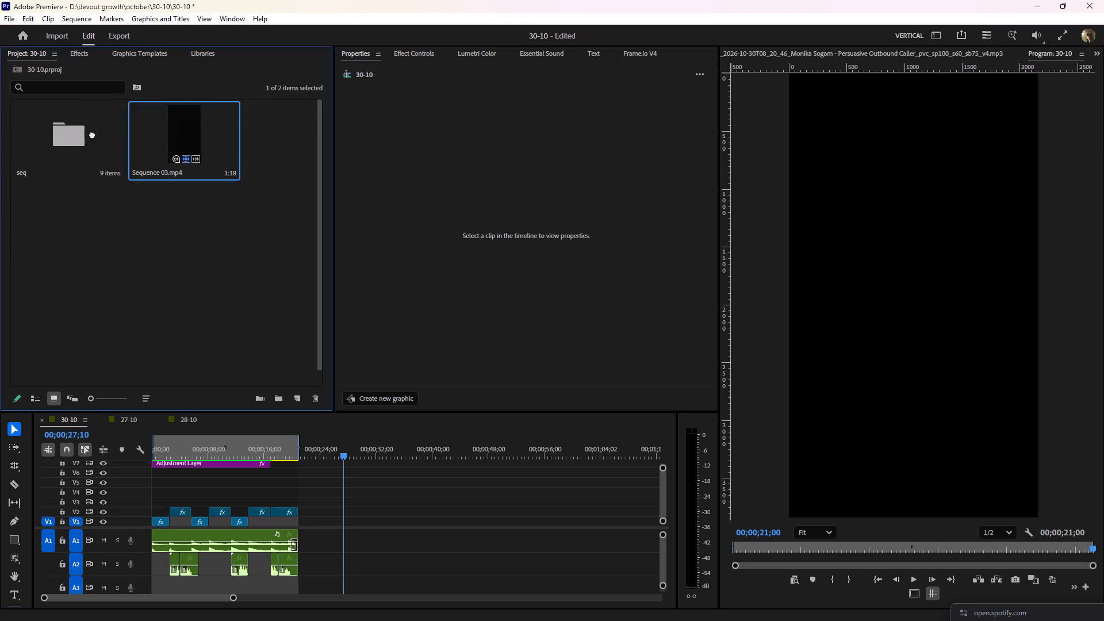
drag(92, 134, 88, 135)
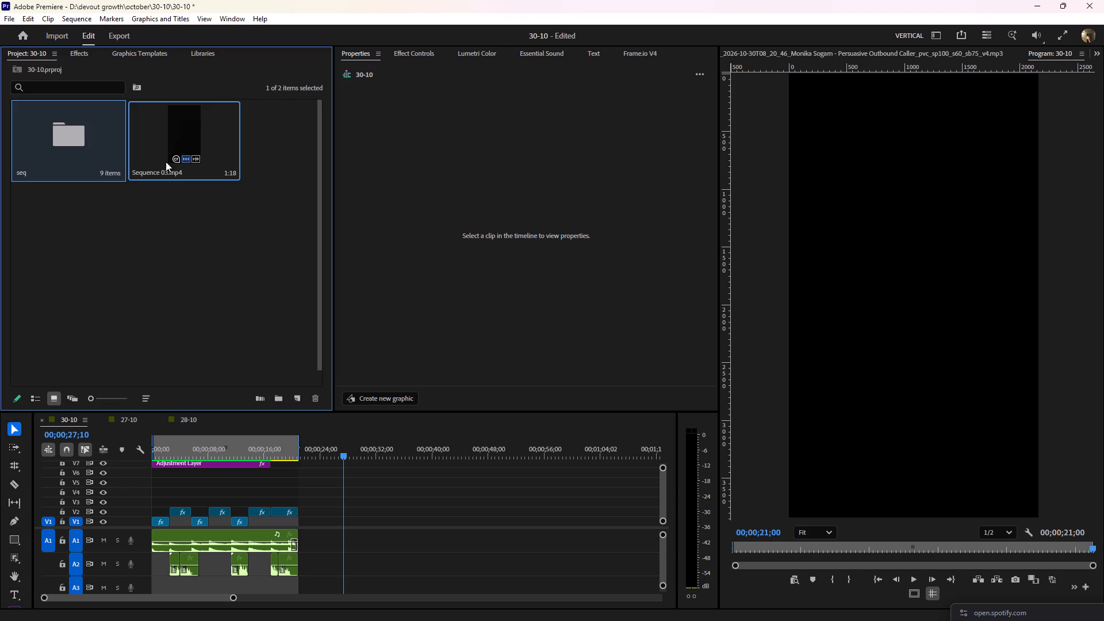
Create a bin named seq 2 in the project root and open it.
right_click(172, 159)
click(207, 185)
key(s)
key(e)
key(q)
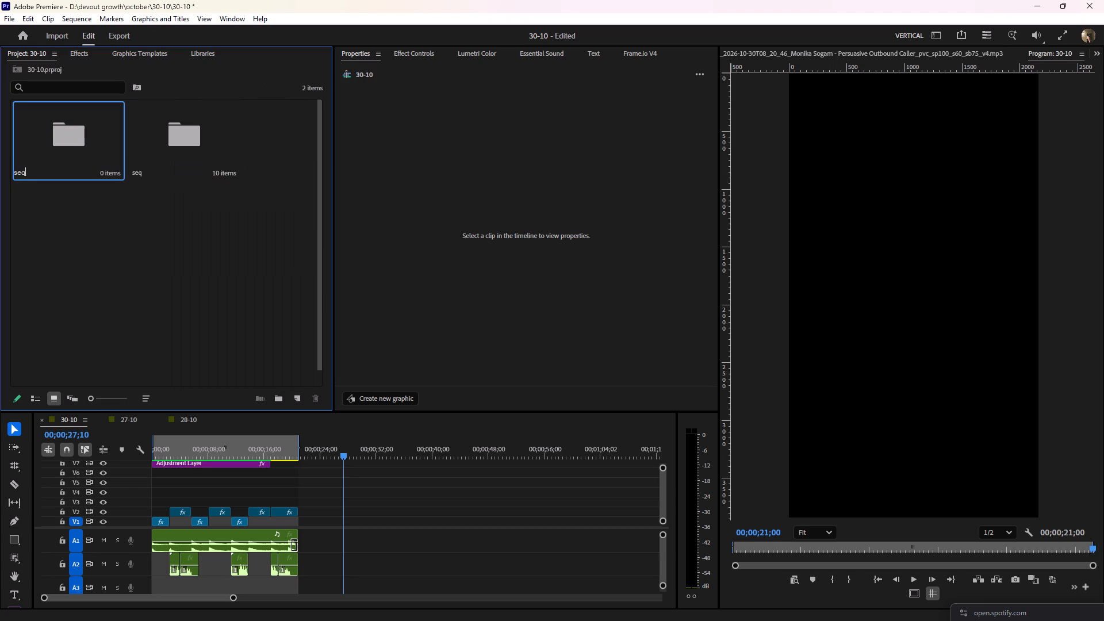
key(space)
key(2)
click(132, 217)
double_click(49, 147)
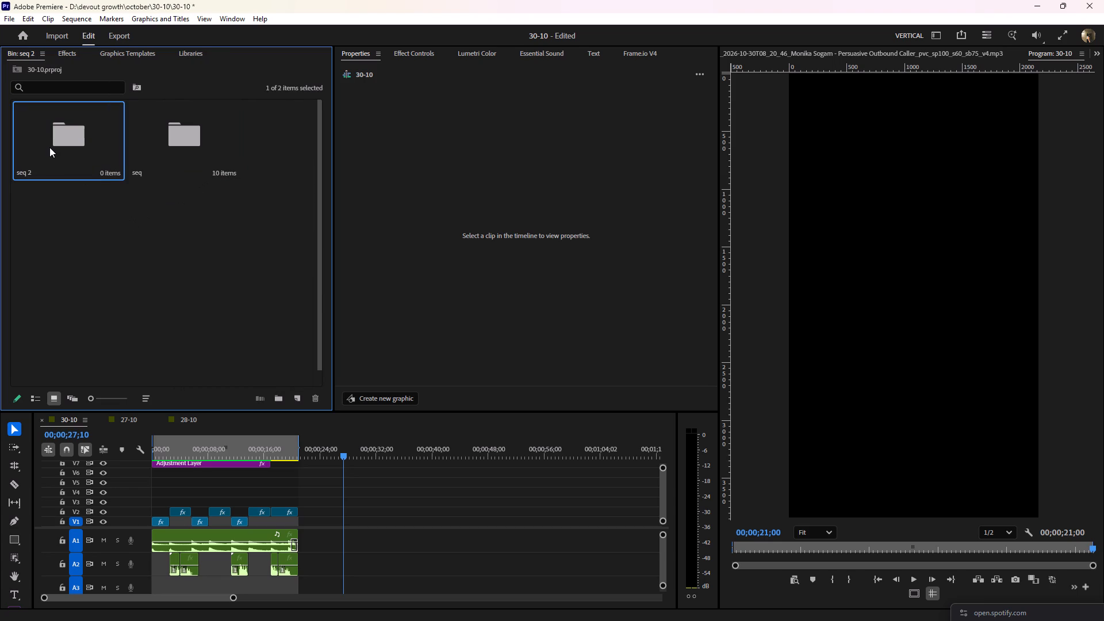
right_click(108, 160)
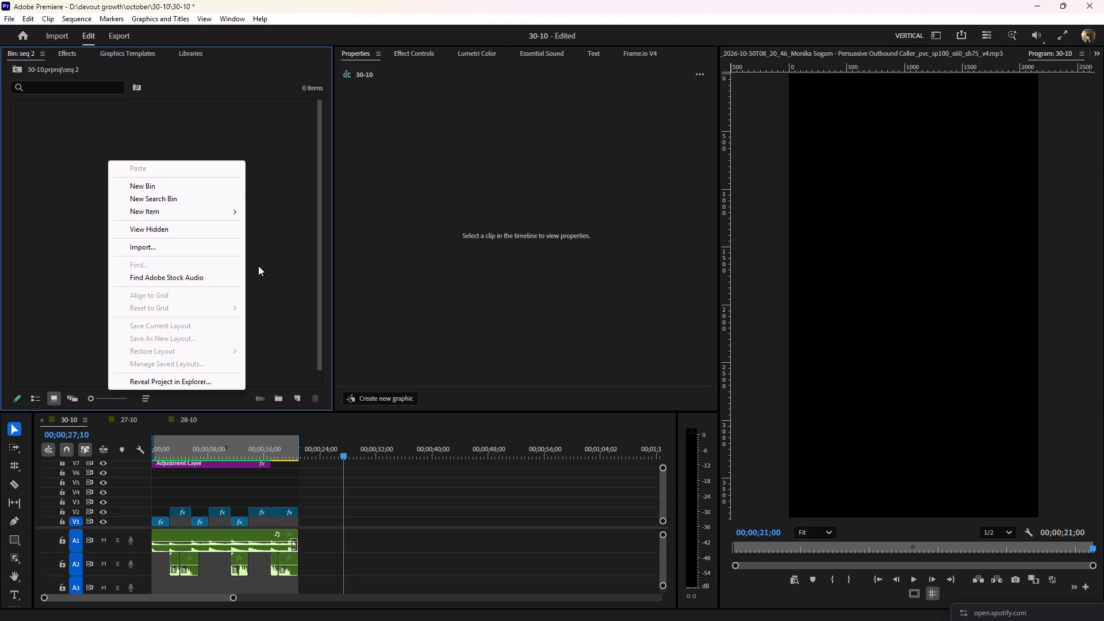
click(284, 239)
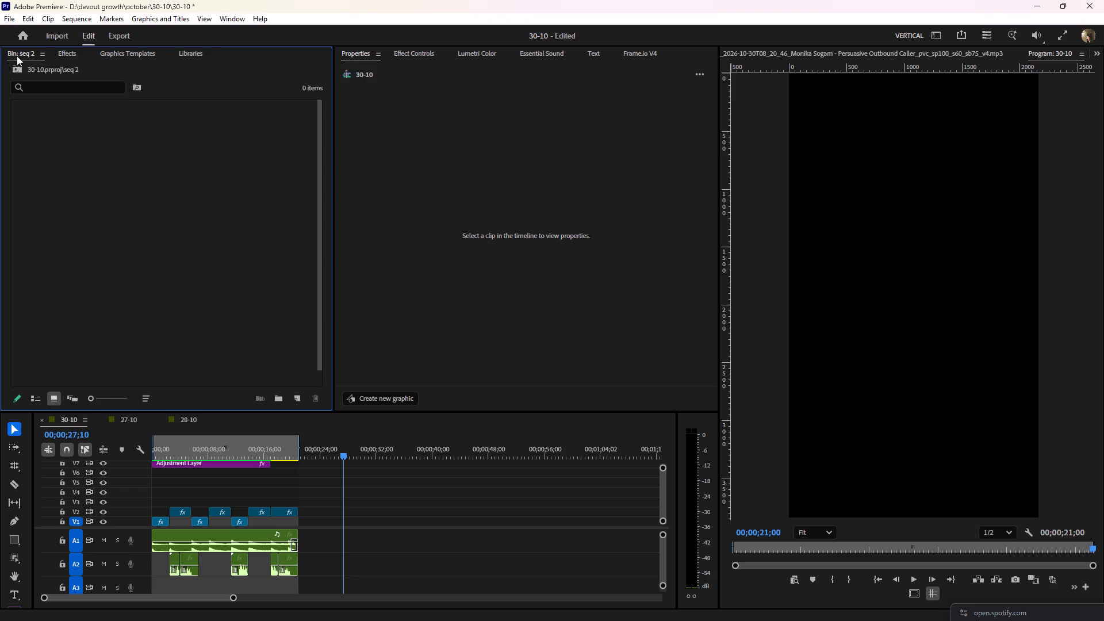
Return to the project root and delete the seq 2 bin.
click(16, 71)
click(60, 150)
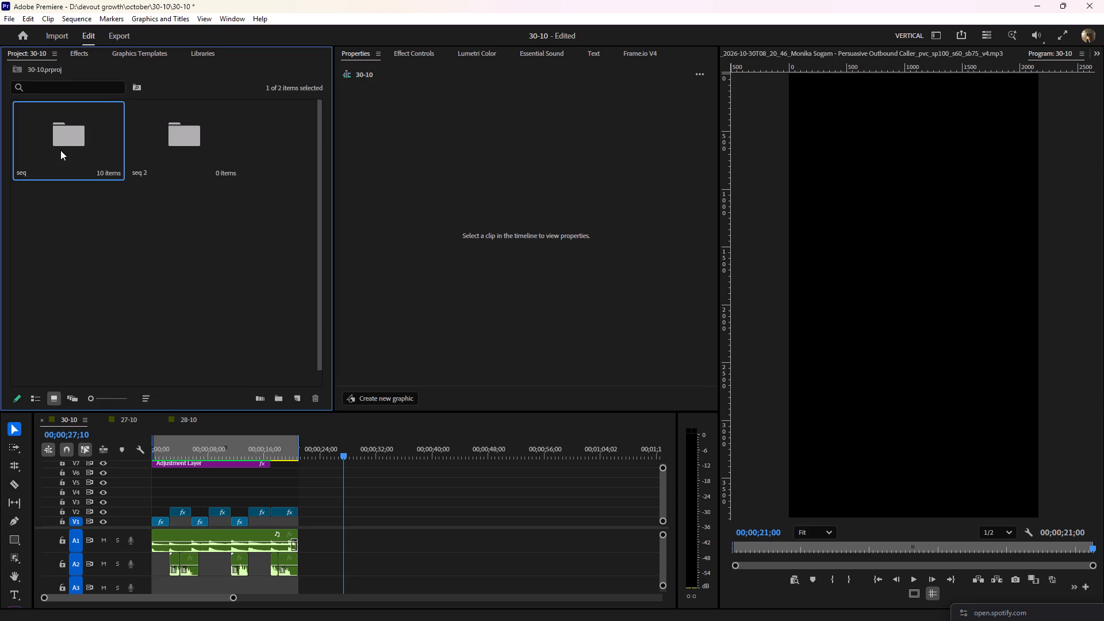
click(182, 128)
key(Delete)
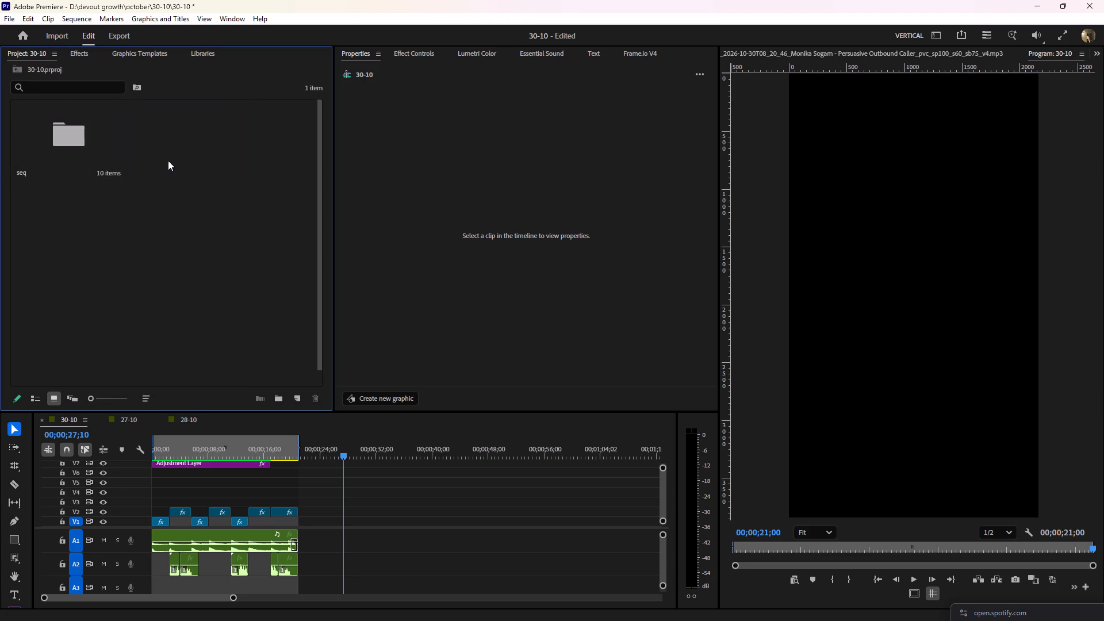
Inside the seq bin, move the 30-10 sequence, adjustment layers, audio files, Layer 0.png and Sequence 03.mp4 into the data bin.
right_click(168, 160)
double_click(88, 139)
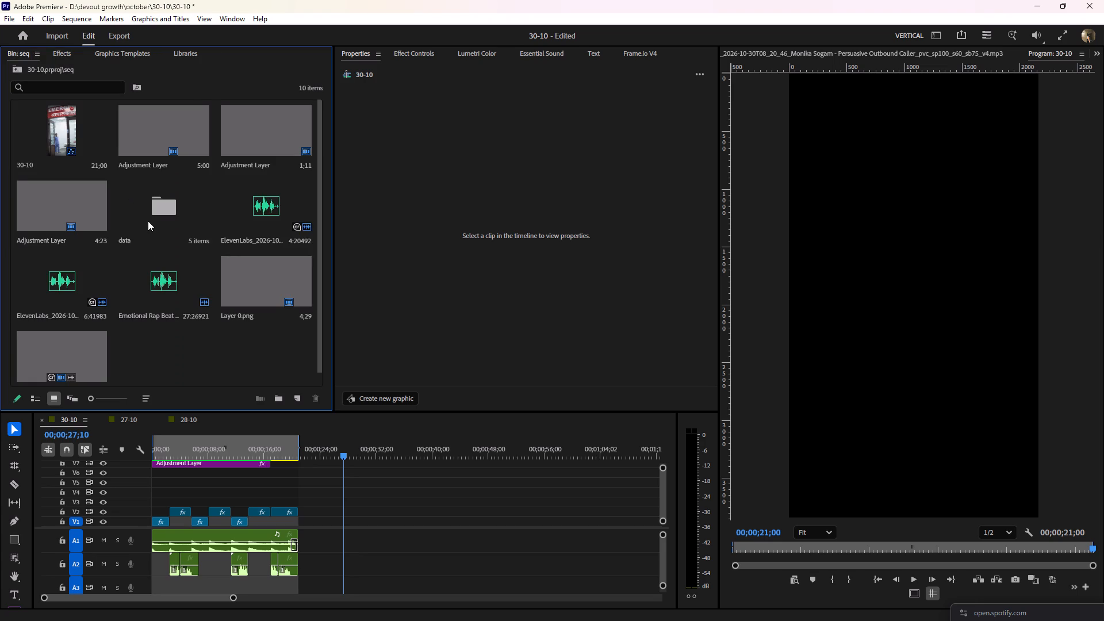
drag(60, 136, 159, 217)
drag(52, 124, 75, 200)
drag(66, 125, 254, 147)
drag(72, 124, 152, 128)
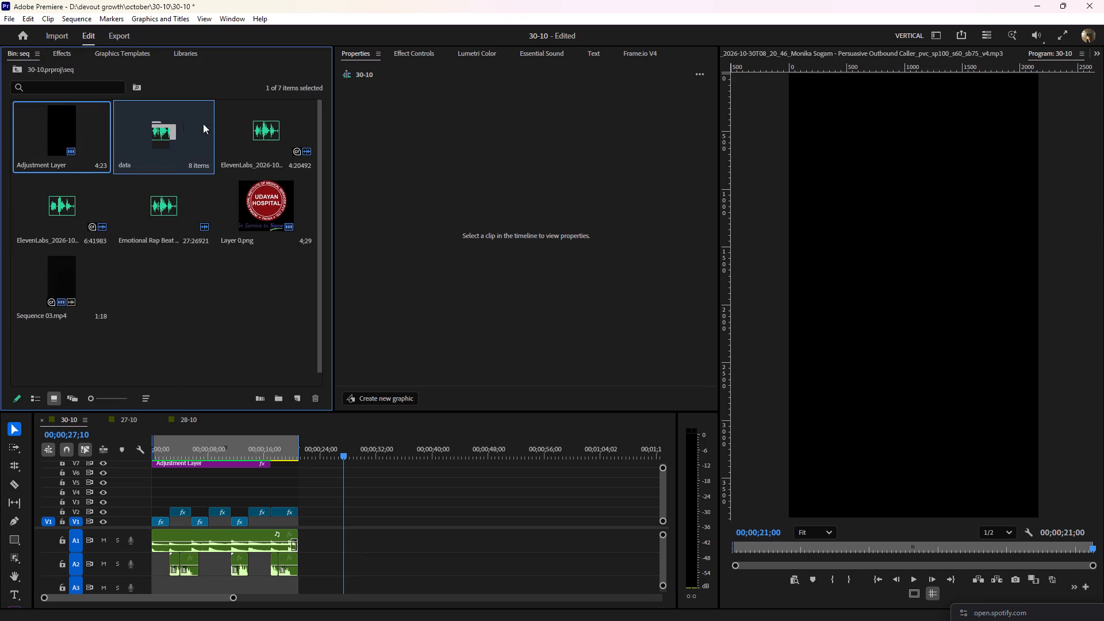
drag(181, 122, 69, 135)
drag(168, 122, 60, 132)
drag(156, 131, 117, 131)
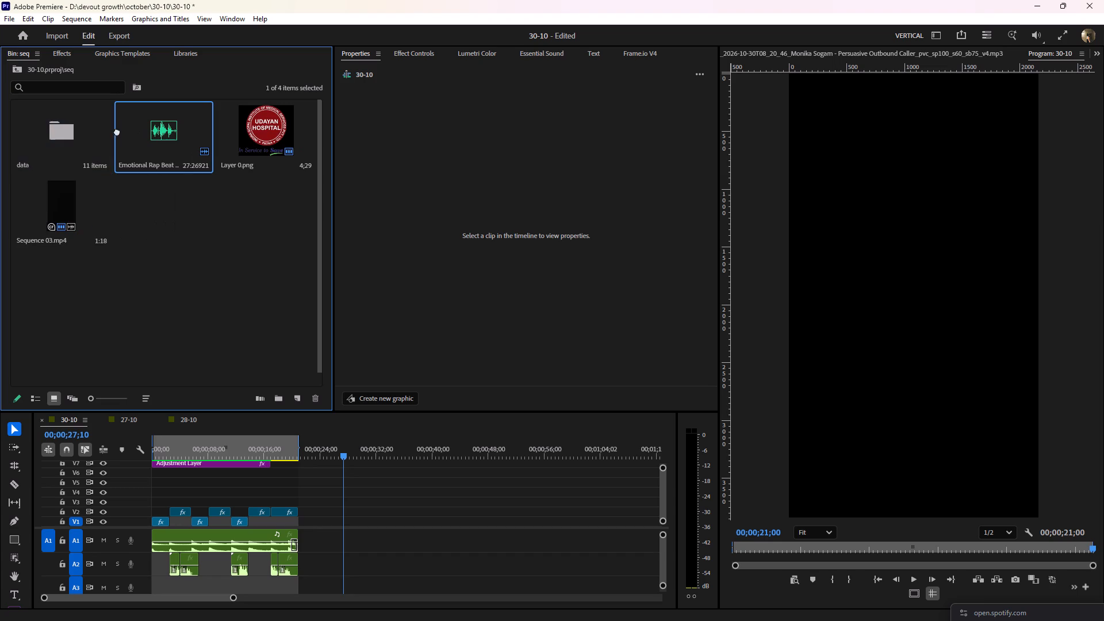
drag(117, 131, 66, 134)
drag(164, 132, 72, 133)
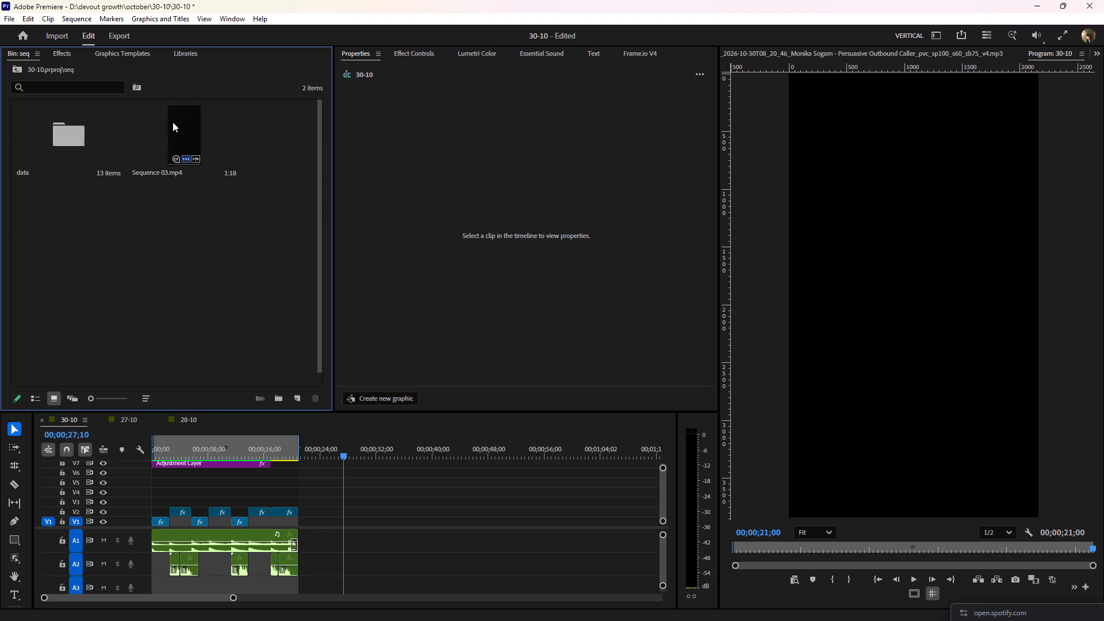
drag(172, 122, 74, 130)
click(113, 178)
Create a bin named data 2 inside the seq bin and open it.
right_click(164, 154)
click(195, 176)
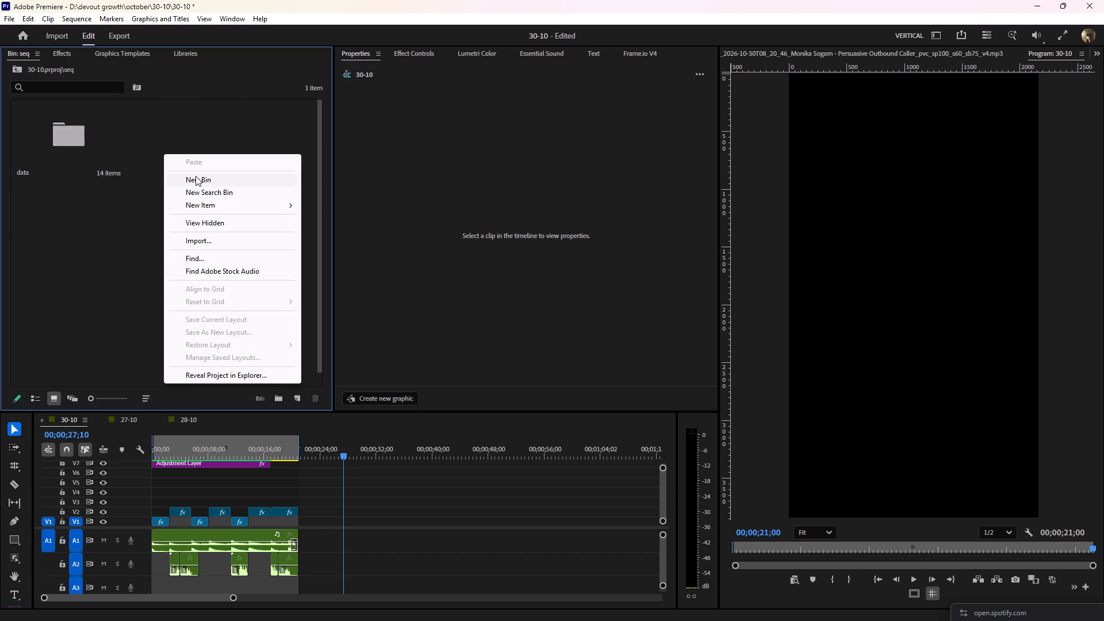
key(d)
text(ata)
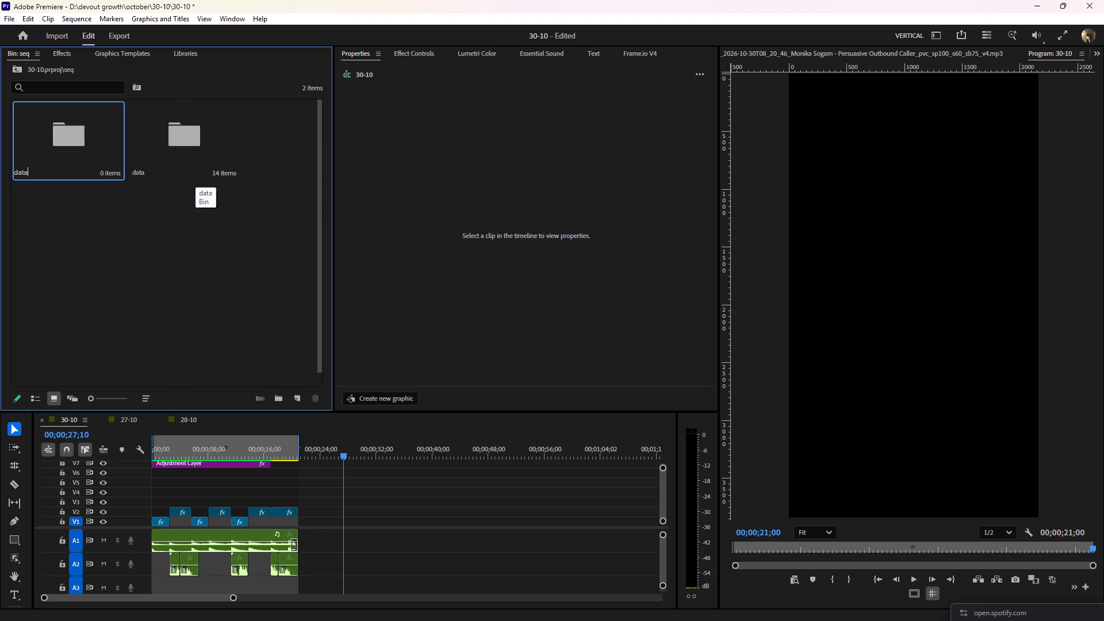
key(space)
key(2)
click(220, 254)
double_click(78, 159)
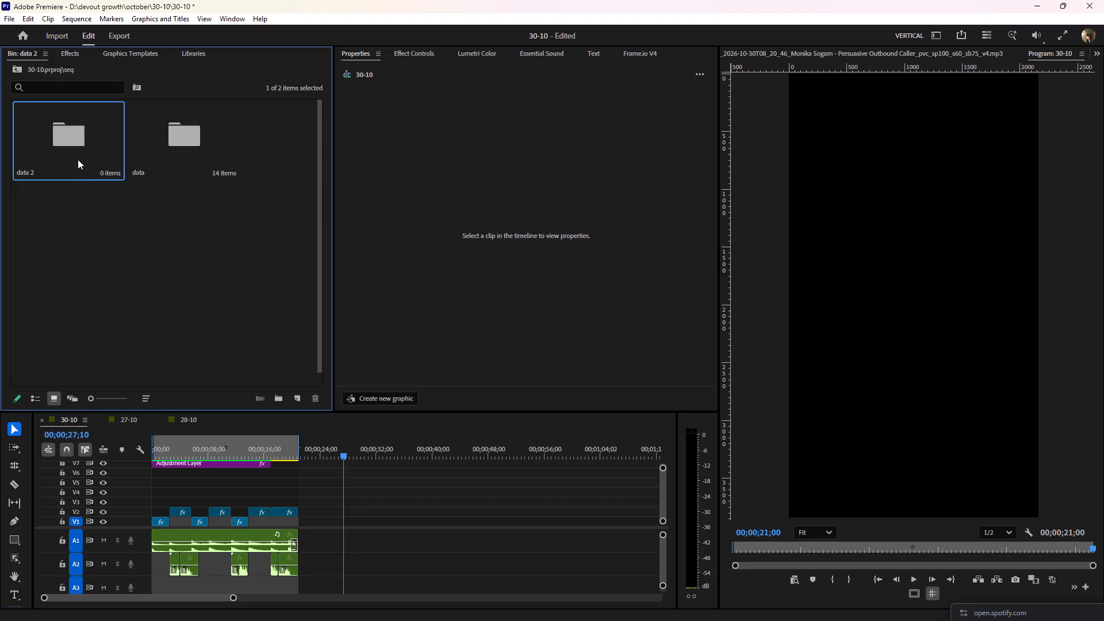
Import the Aya Nakamura - Copines (slowed + reverb) audio from the D: drive's download folder into the data 2 bin.
double_click(110, 216)
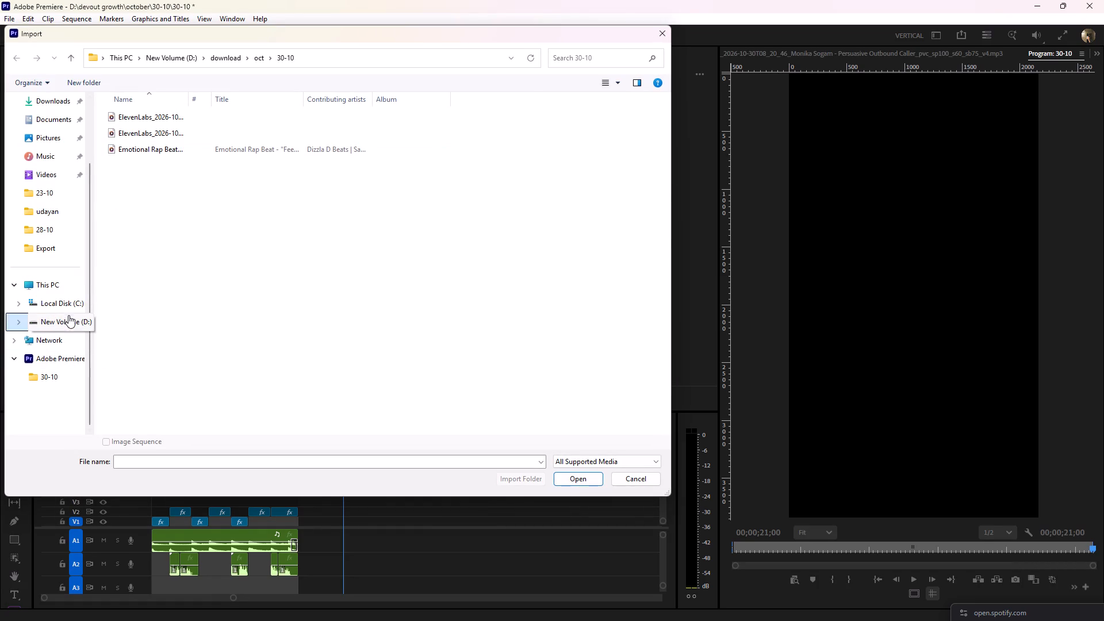
click(63, 326)
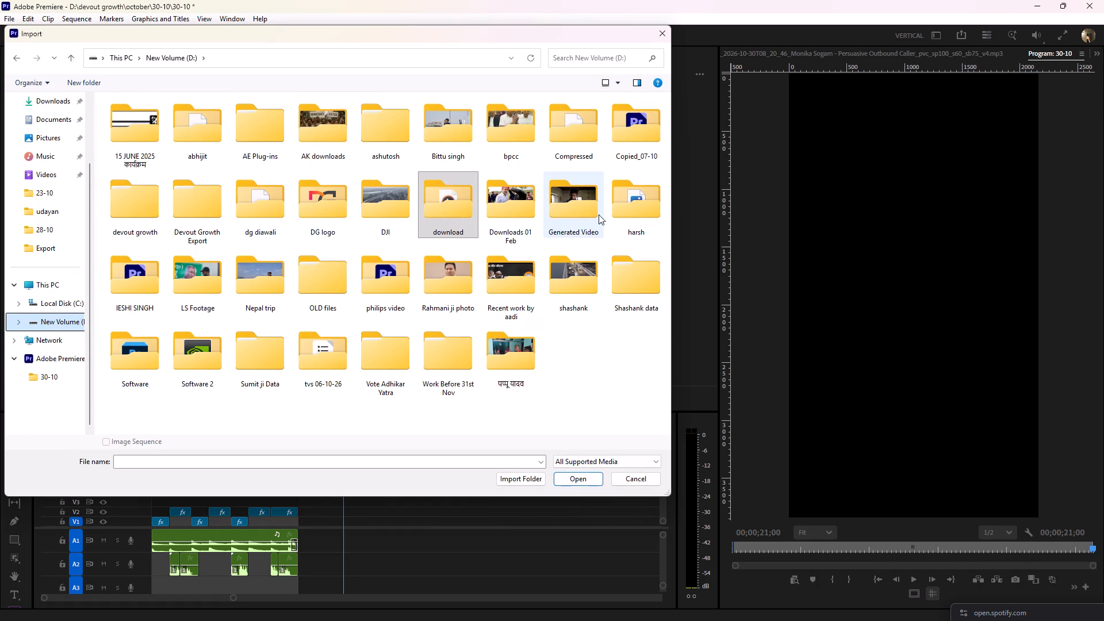
double_click(442, 188)
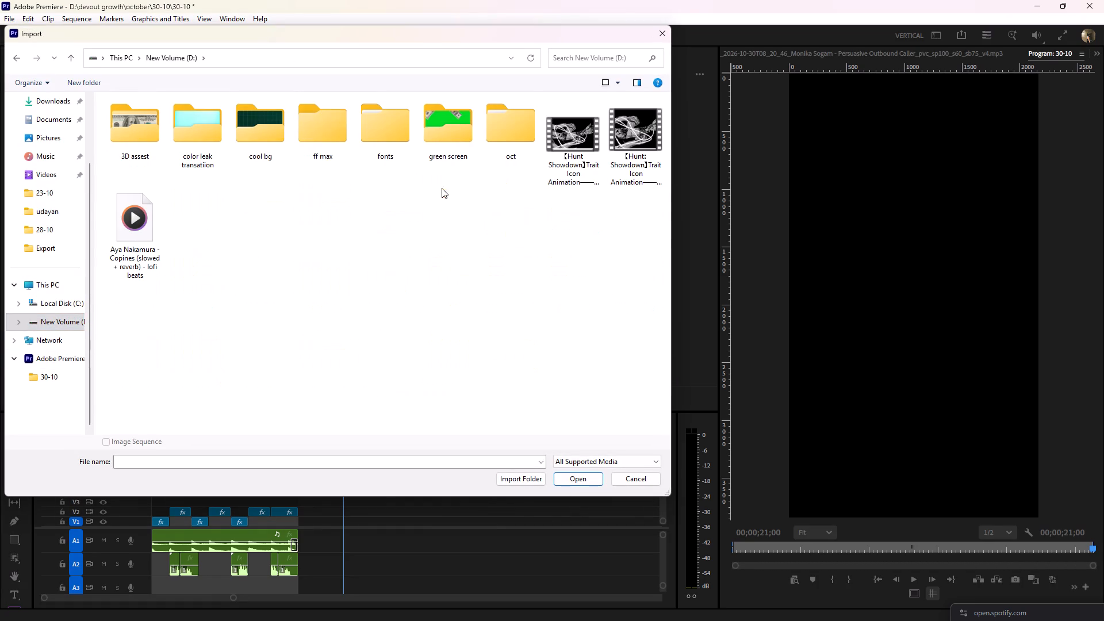
click(131, 206)
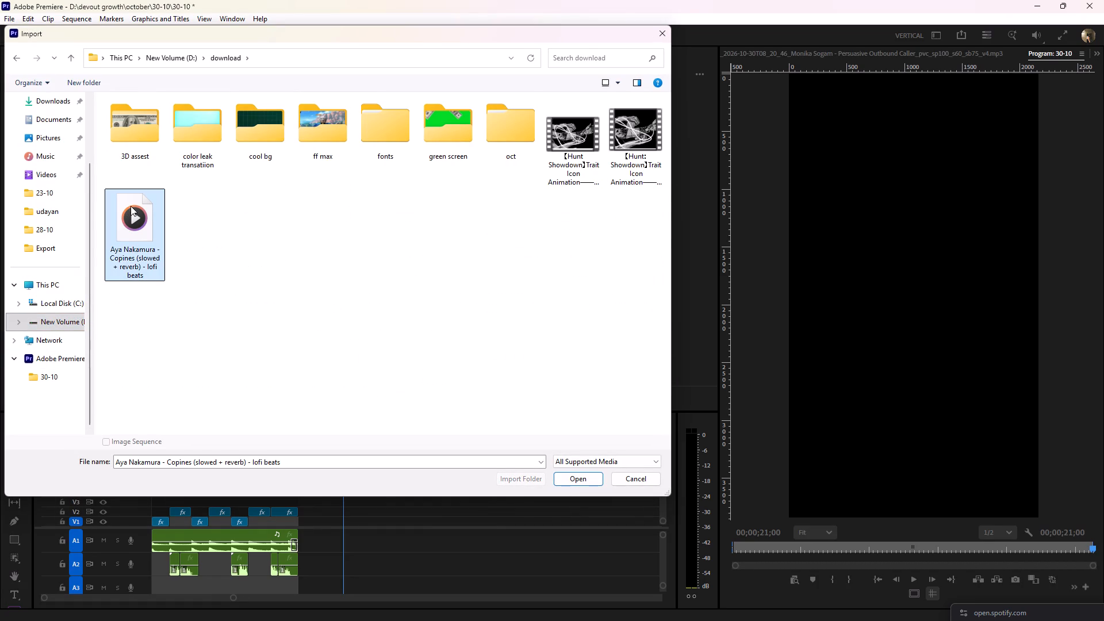
double_click(131, 206)
Import all the FreeFire images and the XRecorder video from the download folder's ff max subfolder into the data 2 bin.
double_click(164, 212)
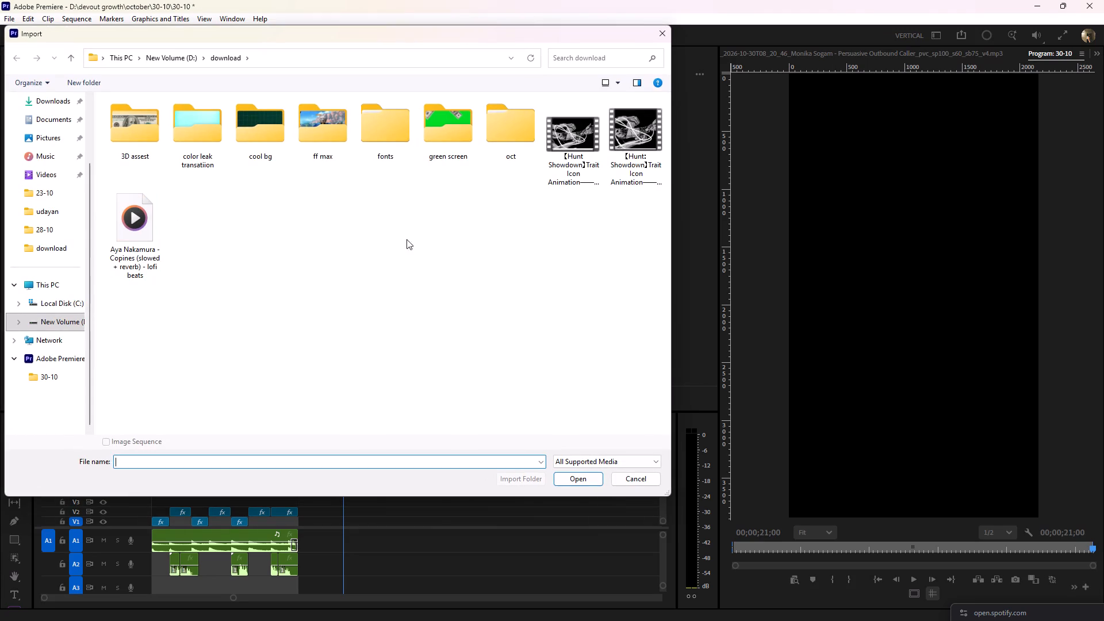
double_click(510, 131)
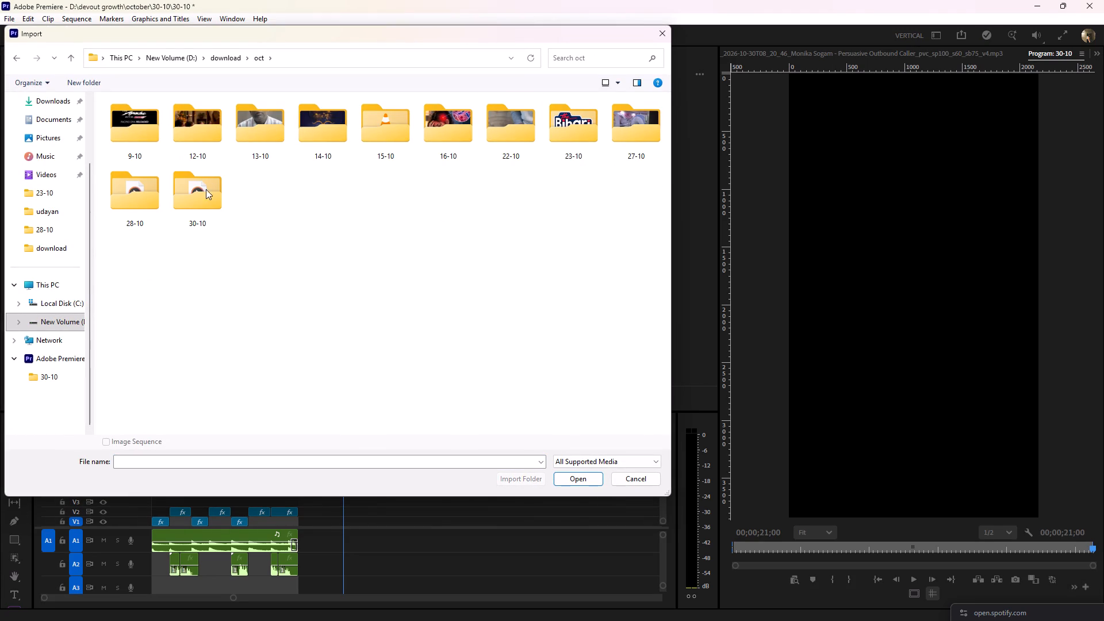
click(22, 55)
click(388, 287)
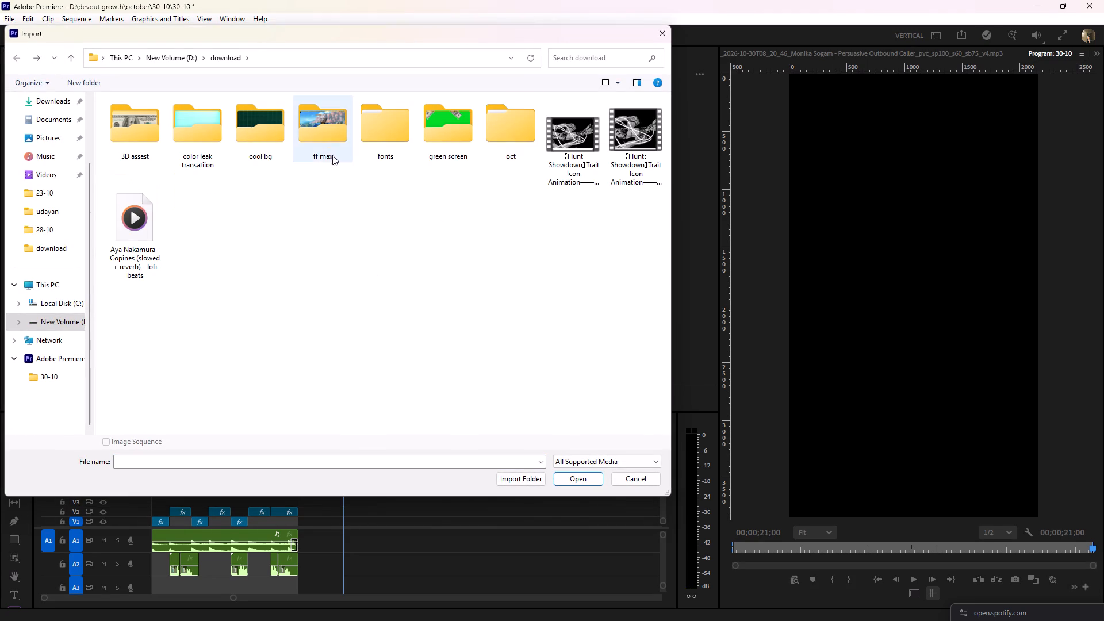
double_click(324, 131)
drag(124, 213, 558, 156)
click(576, 477)
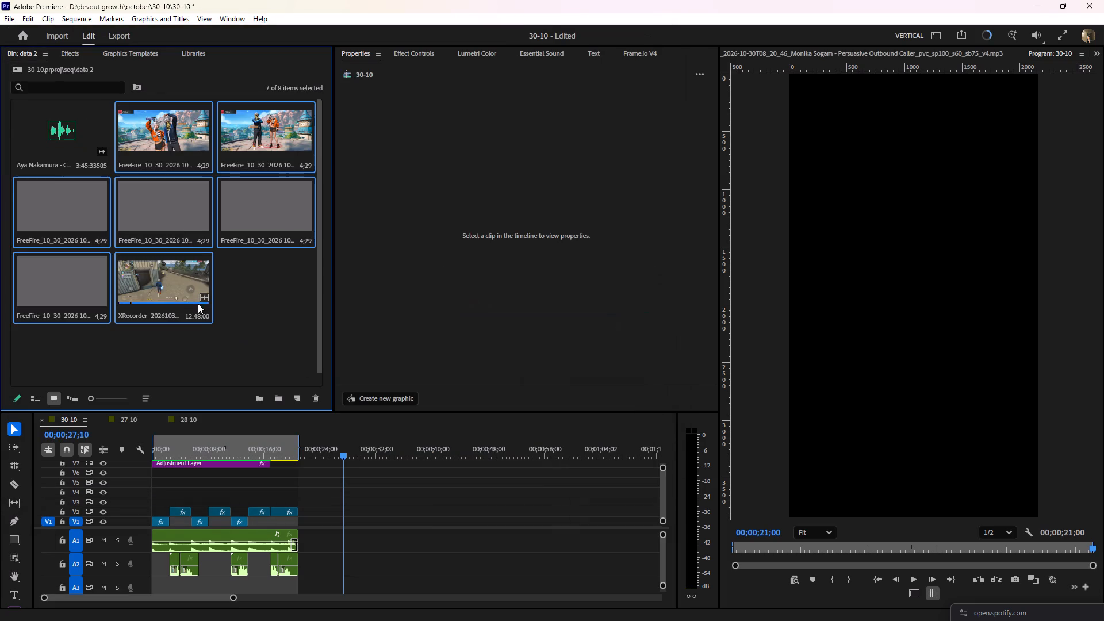
click(297, 297)
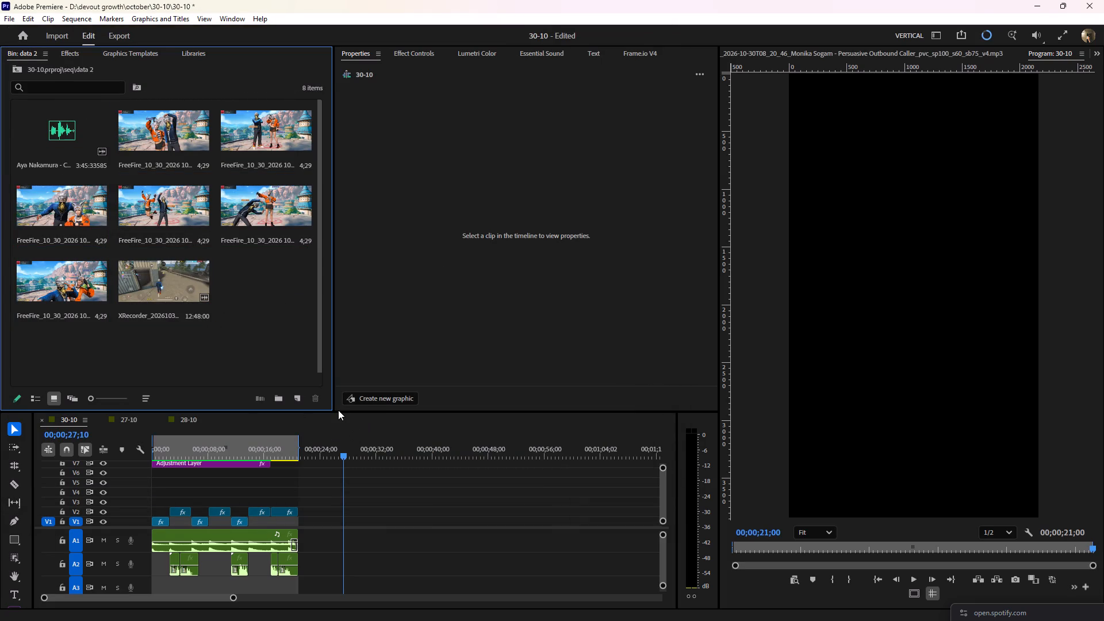
Enlarge the timeline panel's height so that more video and audio tracks fit.
drag(333, 411, 341, 305)
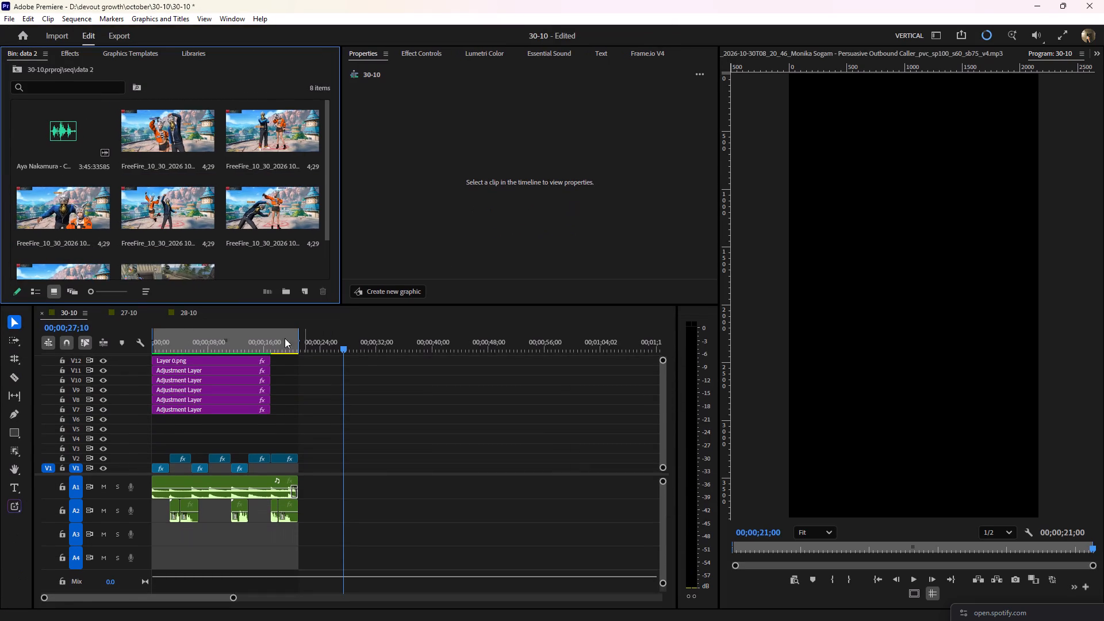
Open the Aya Nakamura - Copines (slowed + reverb) audio from the data 2 bin in the Source monitor and play it.
double_click(30, 141)
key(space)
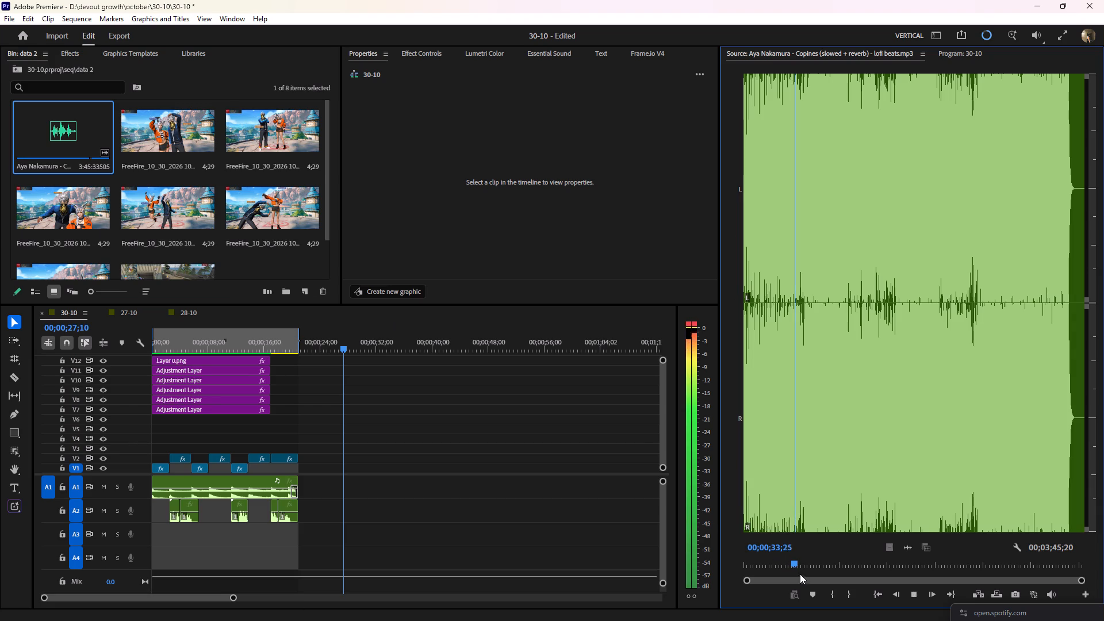
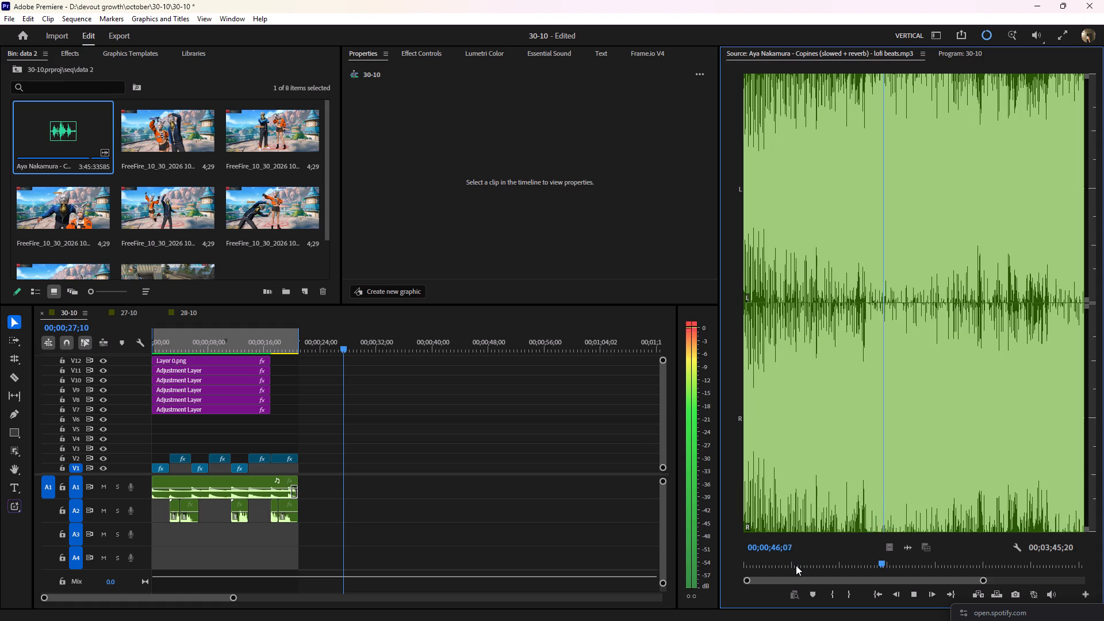
Audition the Aya Nakamura - Copines audio in the source monitor from about 00;00;38;02.
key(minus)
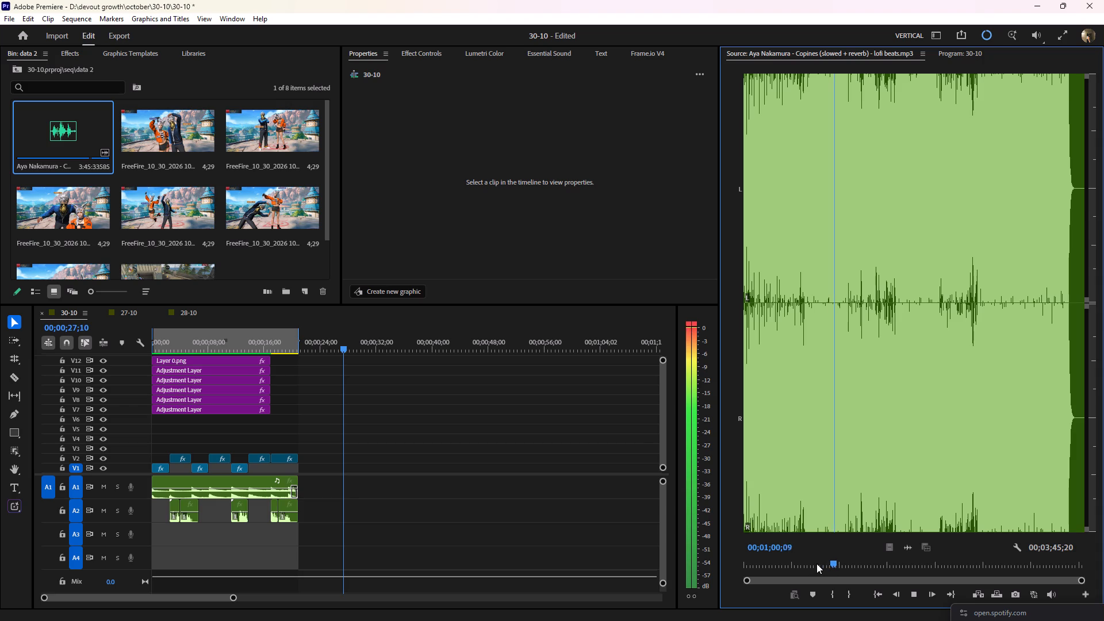
drag(812, 563, 802, 566)
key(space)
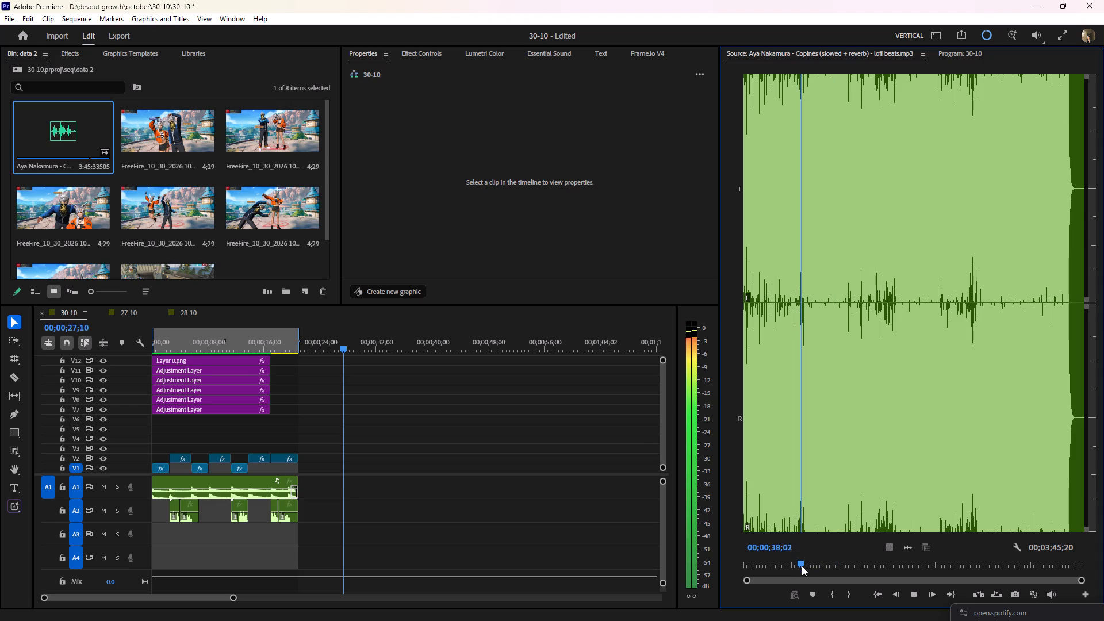
Listen through the Aya Nakamura track in the source view and mark its In point at about 00;00;37;28.
key(space)
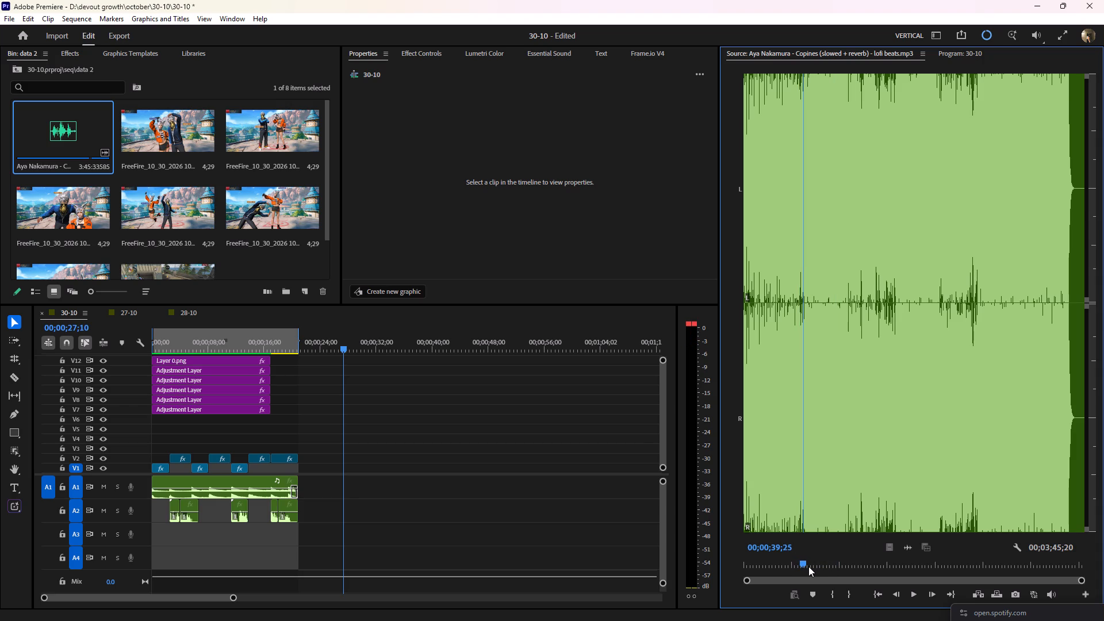
key(equal)
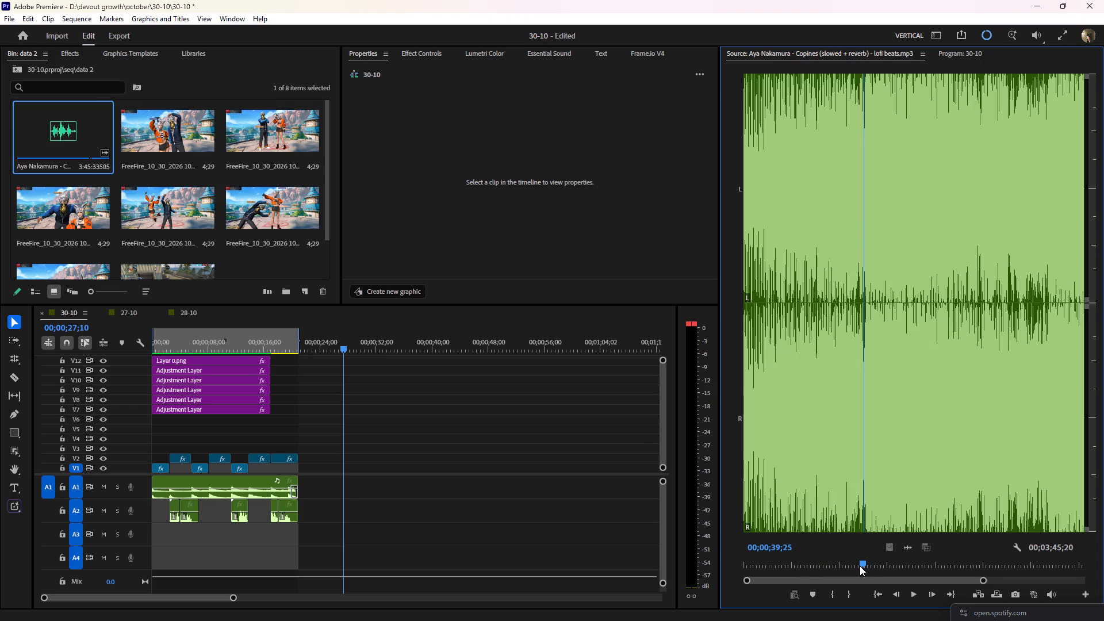
key(equal)
click(894, 564)
key(space)
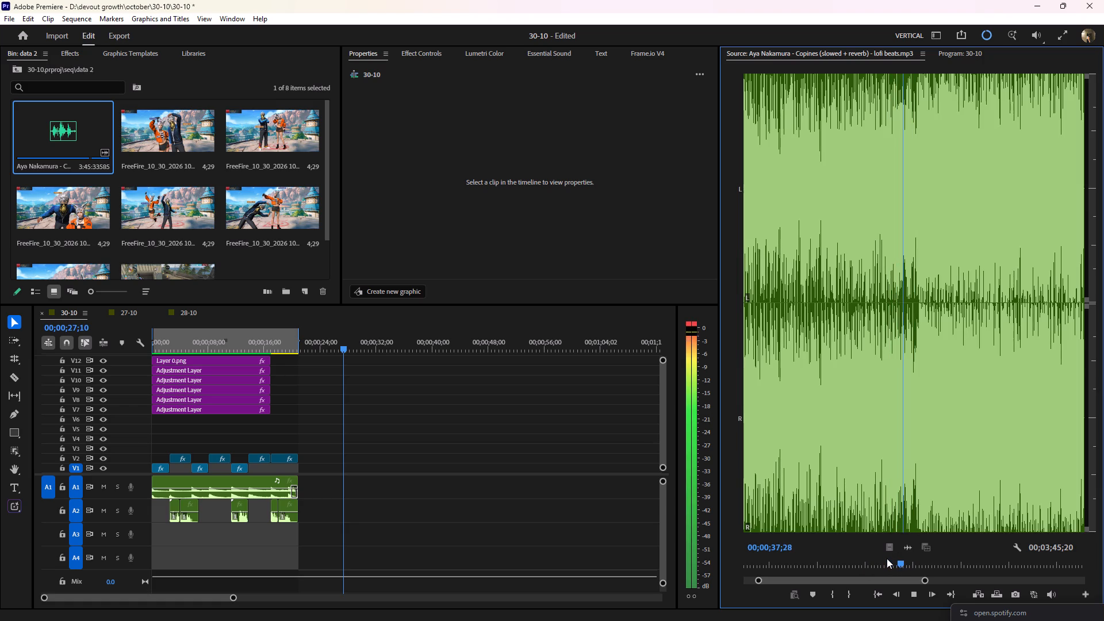
key(space)
click(835, 592)
Mark the Aya Nakamura track's Out point at 00;01;21;24.
key(space)
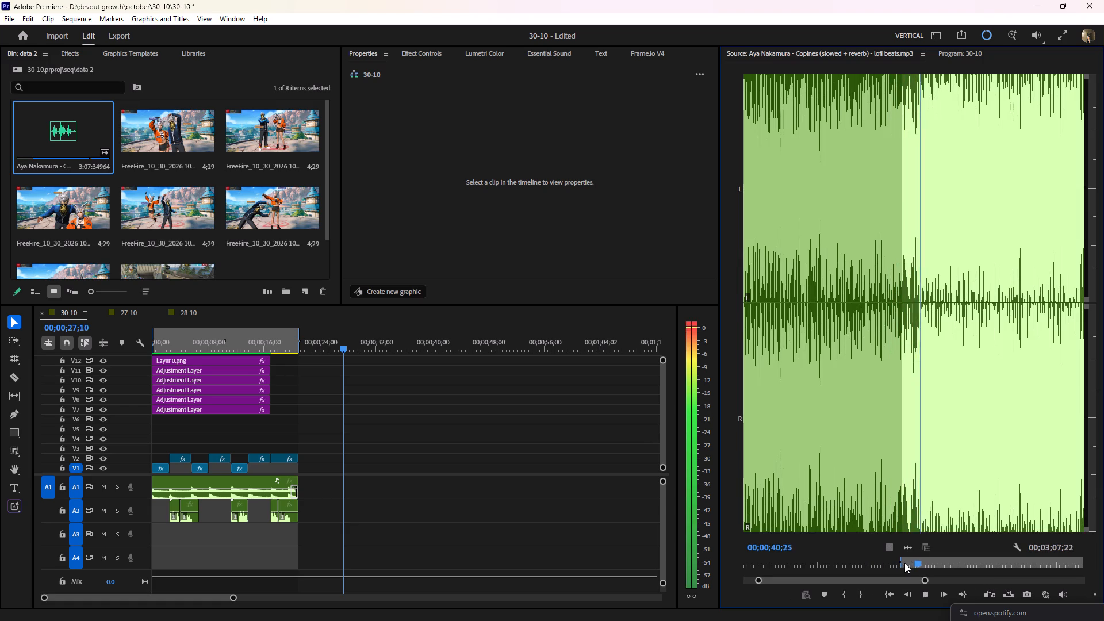
key(minus)
key(minus)
click(867, 560)
key(space)
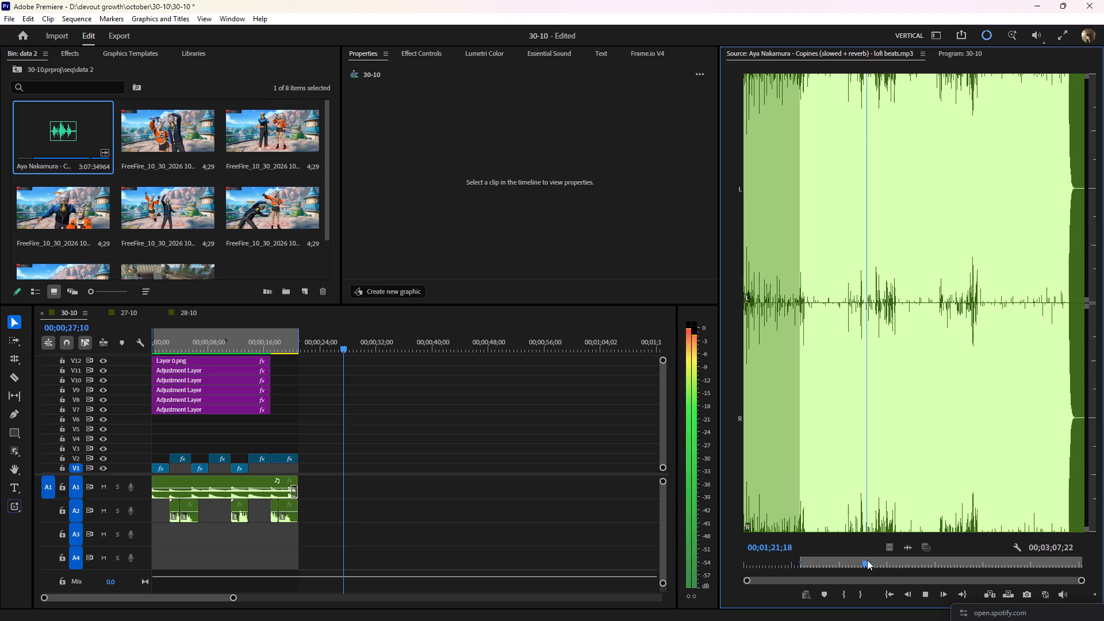
key(space)
click(860, 599)
Place the marked music section on track A1 of sequence 30-10, starting at the playhead at 00;00;27;10.
drag(908, 550, 346, 494)
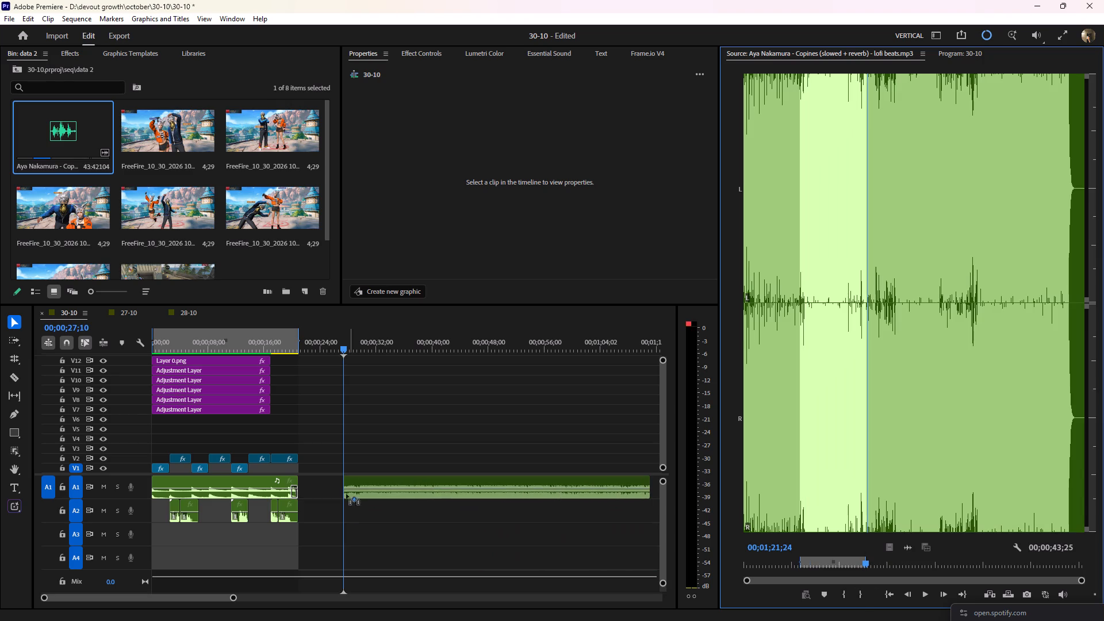
drag(346, 494, 343, 488)
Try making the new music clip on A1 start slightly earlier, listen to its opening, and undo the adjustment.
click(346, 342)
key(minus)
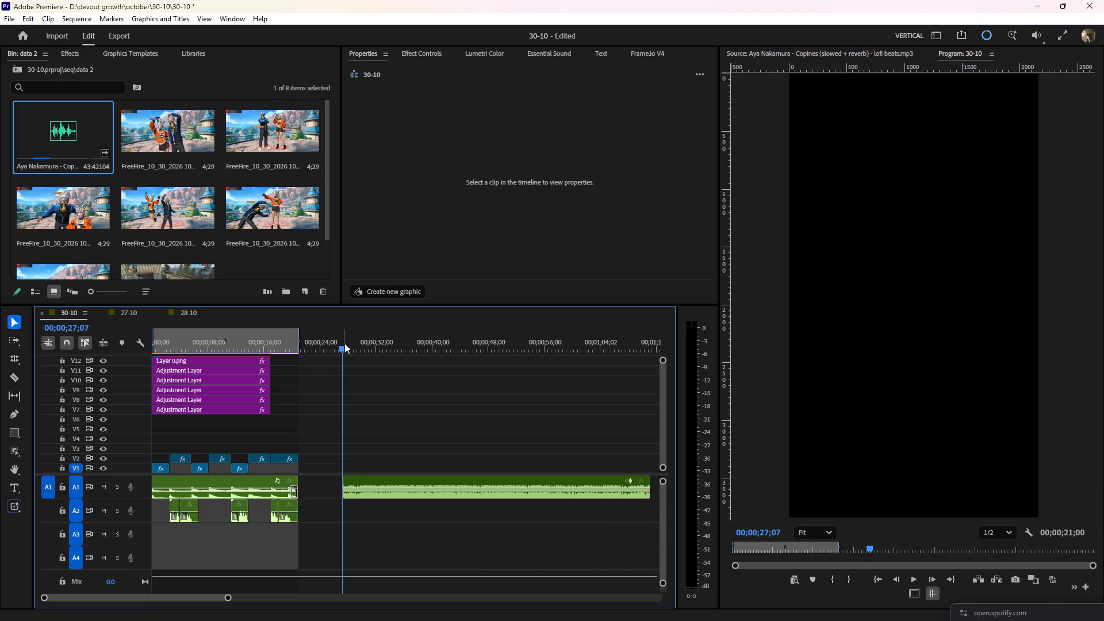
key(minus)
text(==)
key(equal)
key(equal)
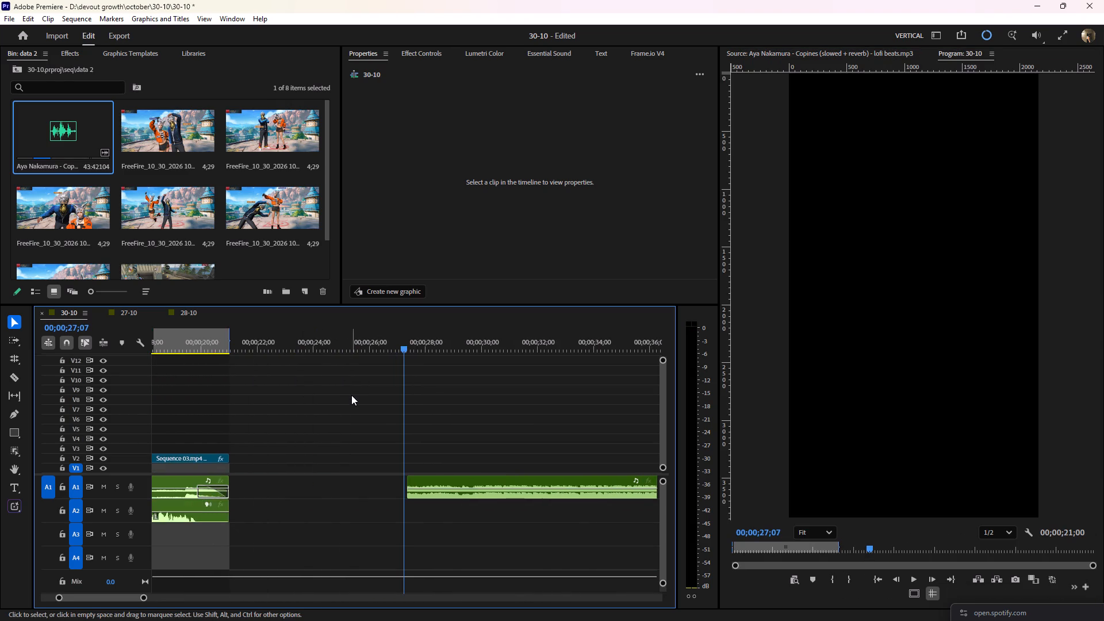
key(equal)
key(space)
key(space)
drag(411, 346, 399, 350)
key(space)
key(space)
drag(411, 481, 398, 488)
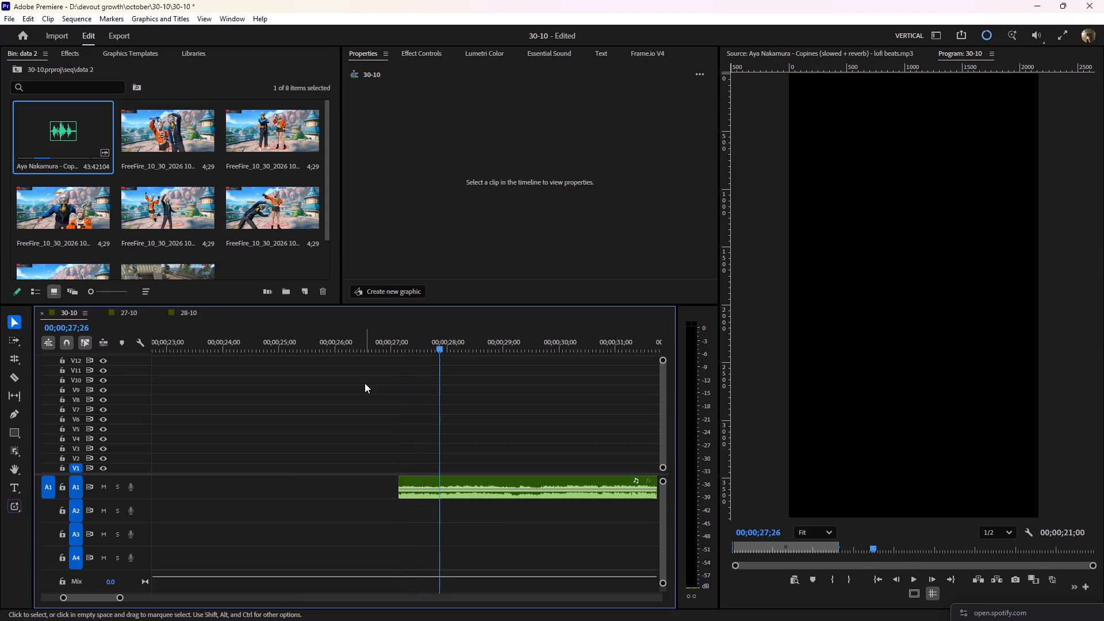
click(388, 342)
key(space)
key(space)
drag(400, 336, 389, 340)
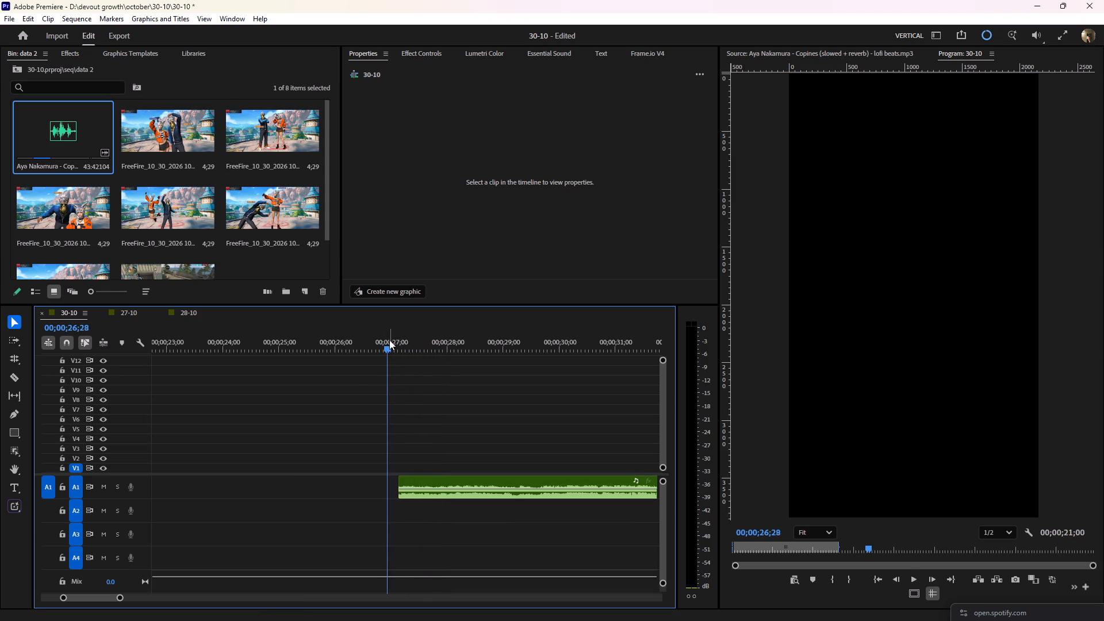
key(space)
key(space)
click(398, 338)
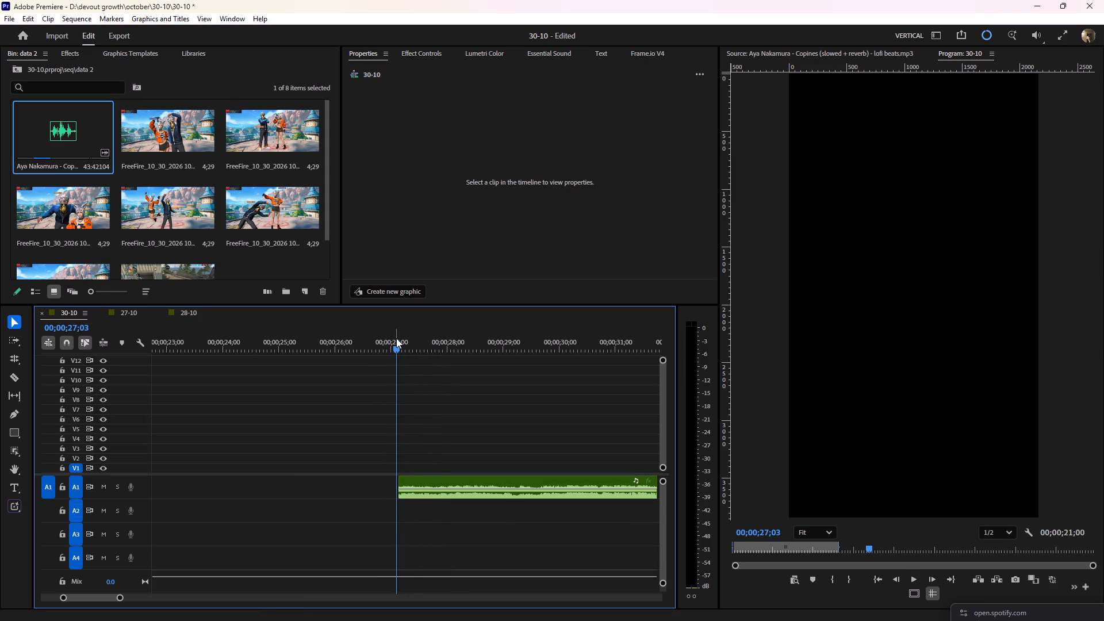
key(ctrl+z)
Play the opening of the new music clip on the timeline to listen for where the first image should change.
key(space)
key(minus)
key(minus)
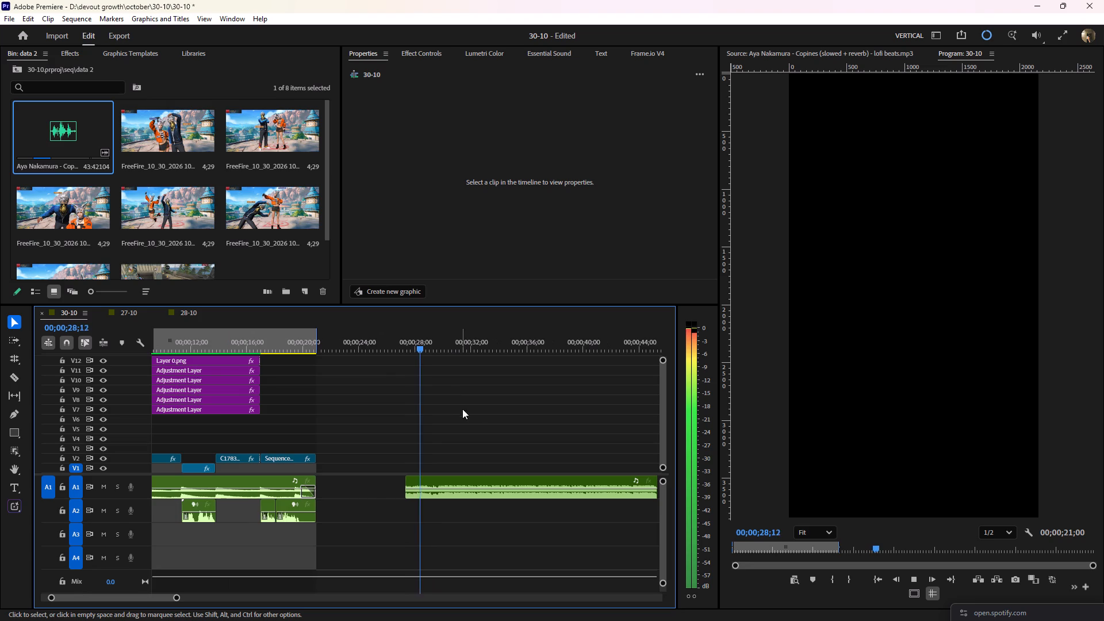
scroll(478, 428, down, 7)
key(space)
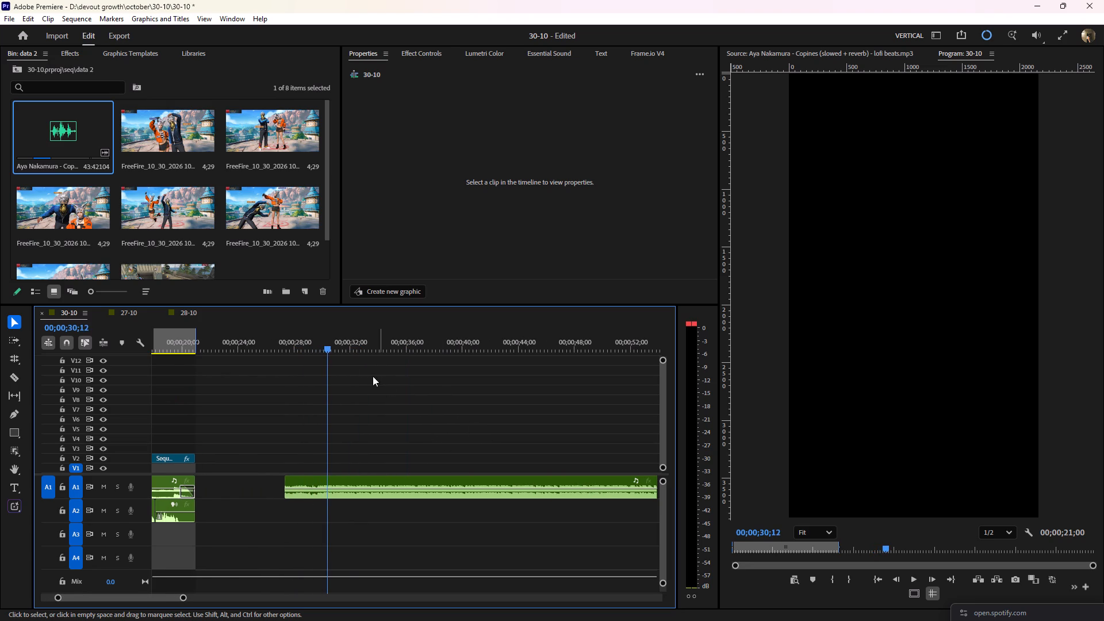
drag(323, 344, 310, 343)
Mark an Out point at 00;00;01;15 on FreeFire_10_30_2026 10_44_44.png and place it on V1 at the new music clip's start.
double_click(150, 113)
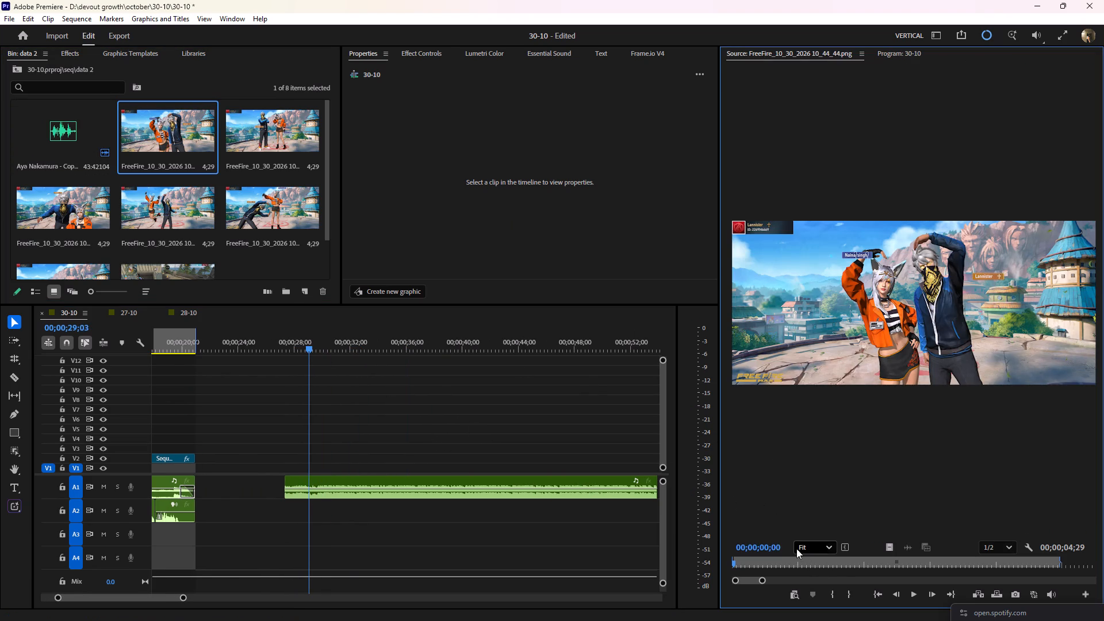
click(833, 570)
click(850, 592)
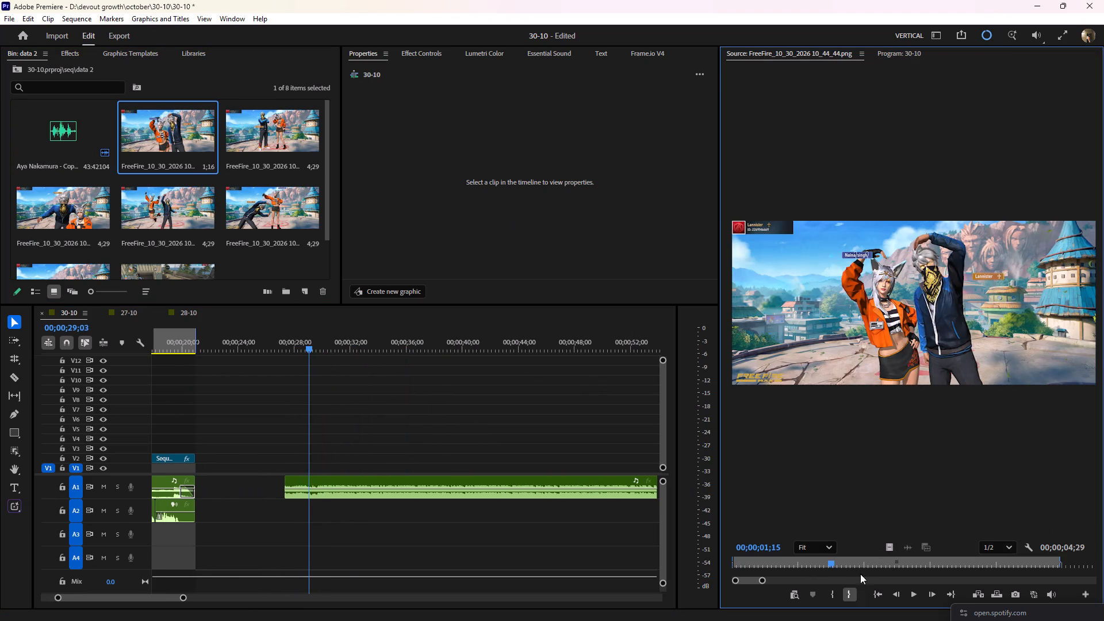
drag(888, 545, 287, 463)
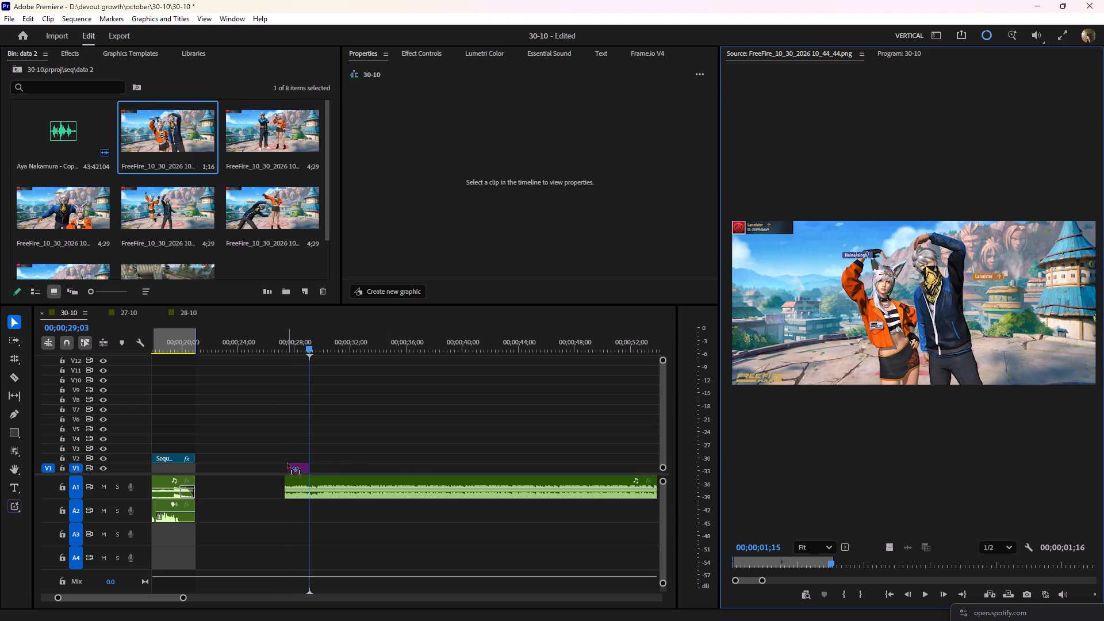
drag(287, 463, 282, 467)
Scale the FreeFire 10_44_44 image on V1 to 288% and set its horizontal position to 964.
click(297, 340)
key(equal)
key(equal)
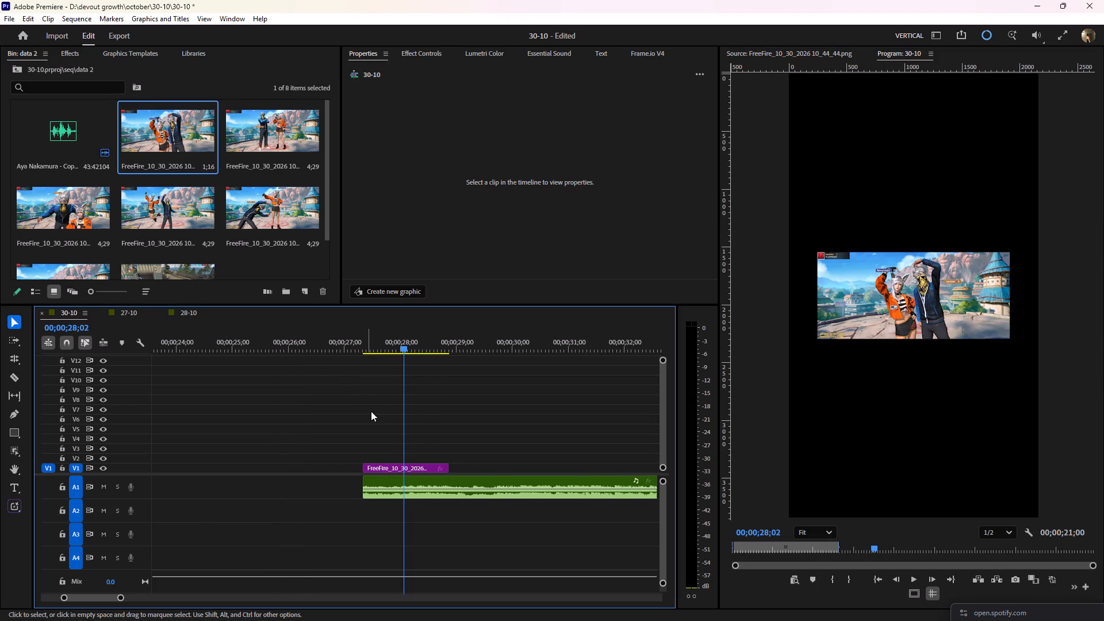
click(396, 466)
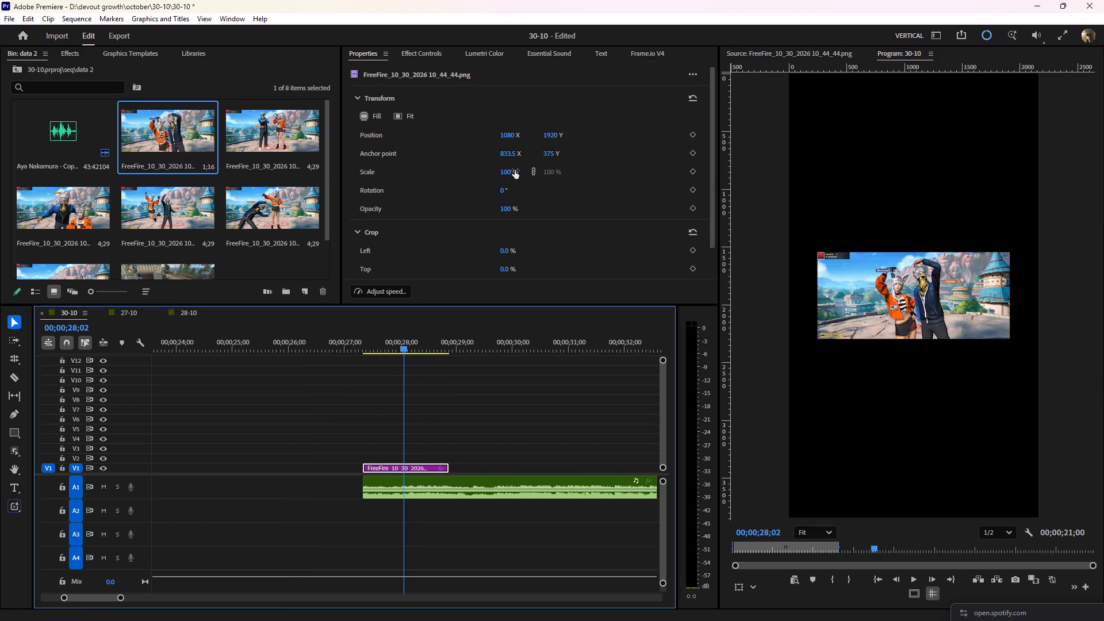
drag(510, 171, 604, 167)
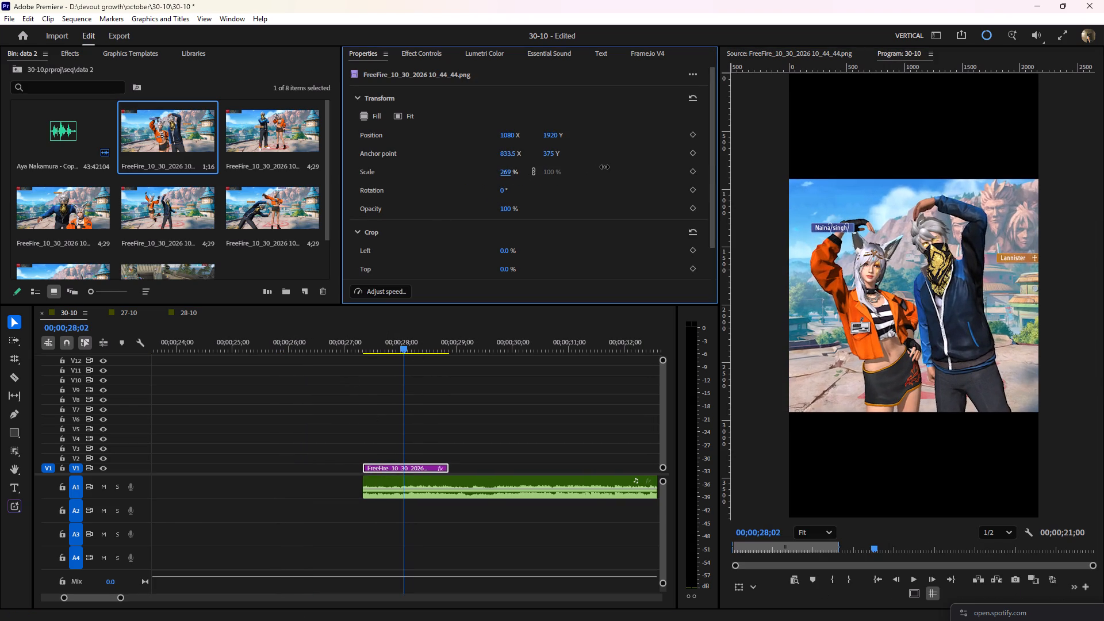
drag(604, 167, 611, 162)
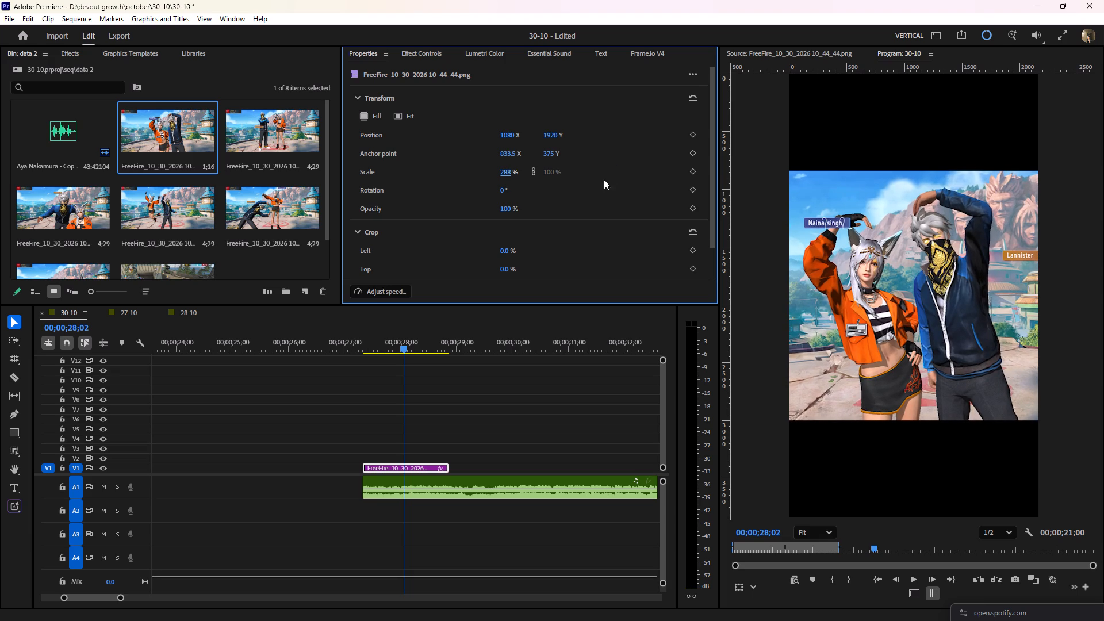
drag(511, 135, 501, 137)
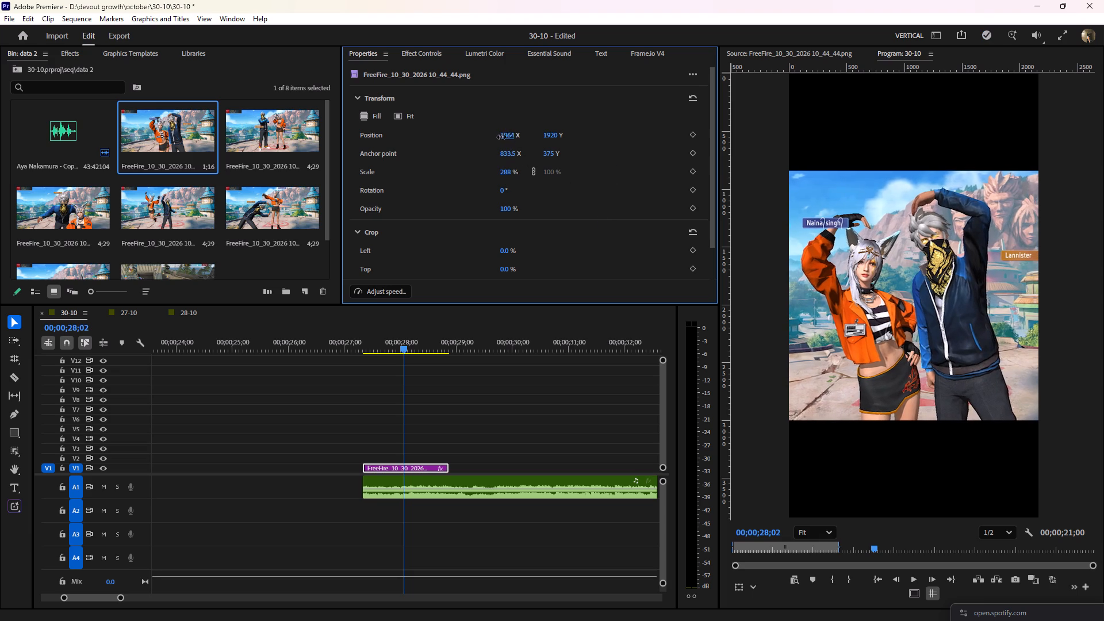
drag(501, 137, 460, 151)
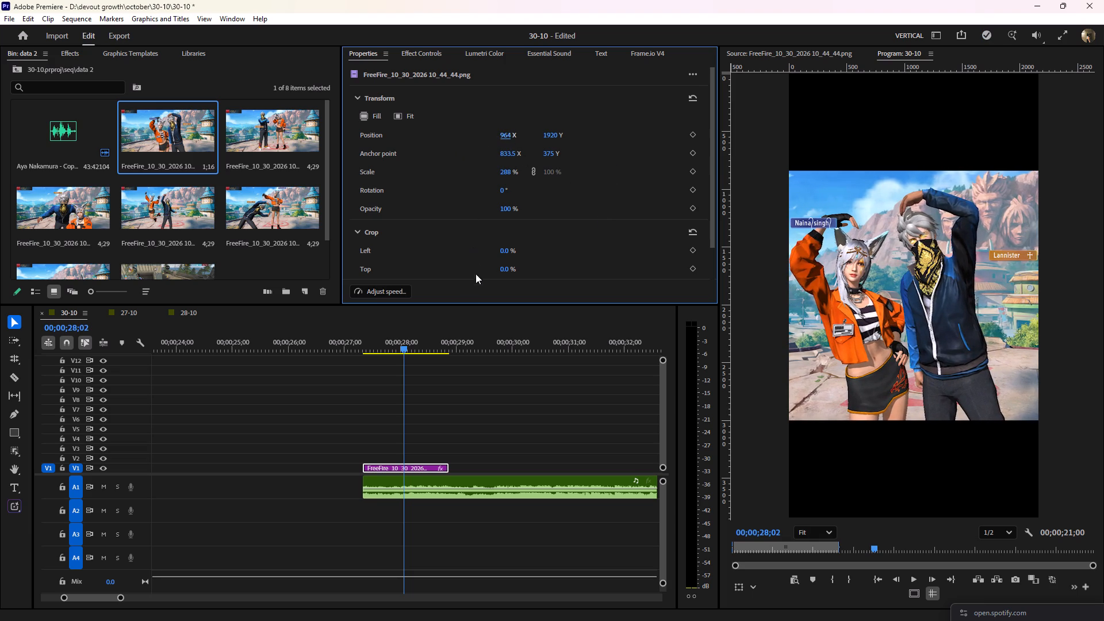
Listen for the music's beat and extend the end of the 10_44_44 image on V1 to 00;00;30;03.
drag(412, 337, 348, 356)
key(space)
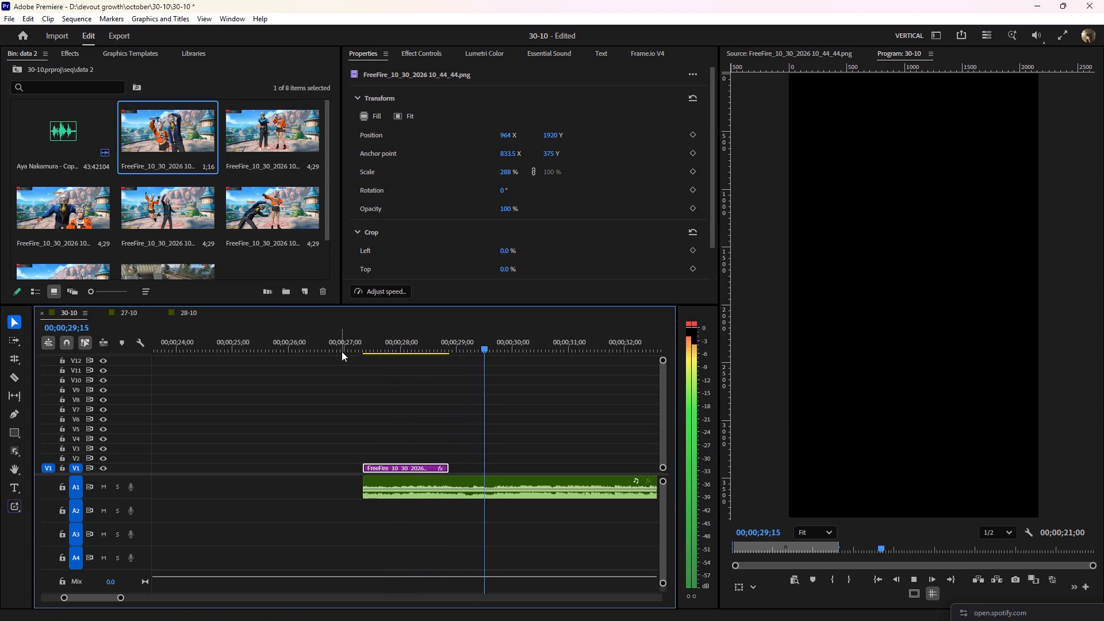
key(space)
drag(460, 347, 432, 357)
key(space)
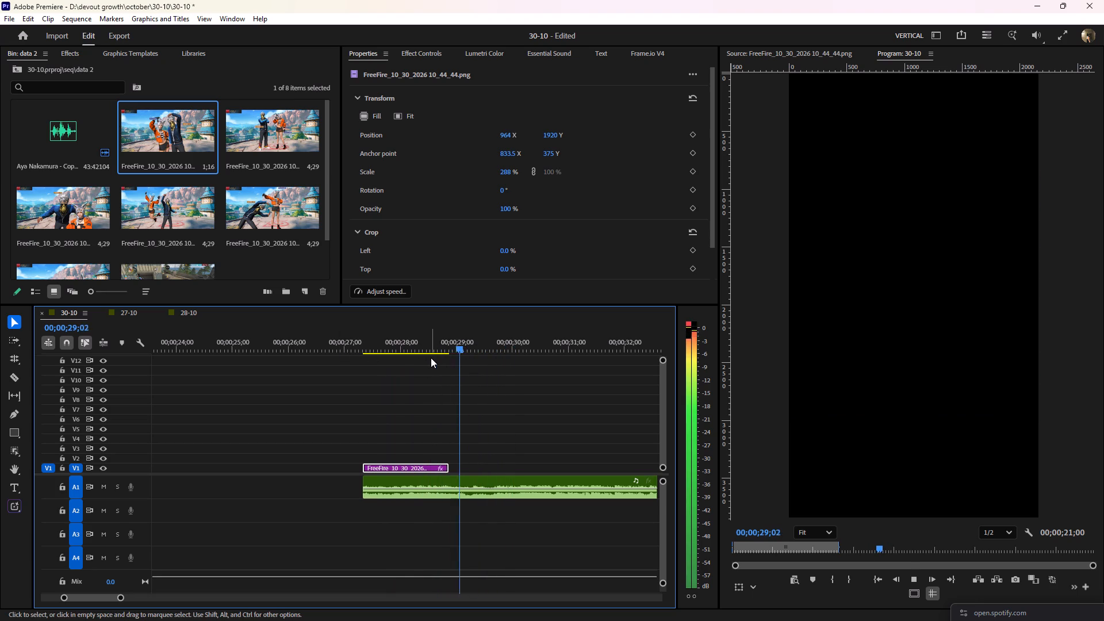
key(space)
key(space)
key(space)
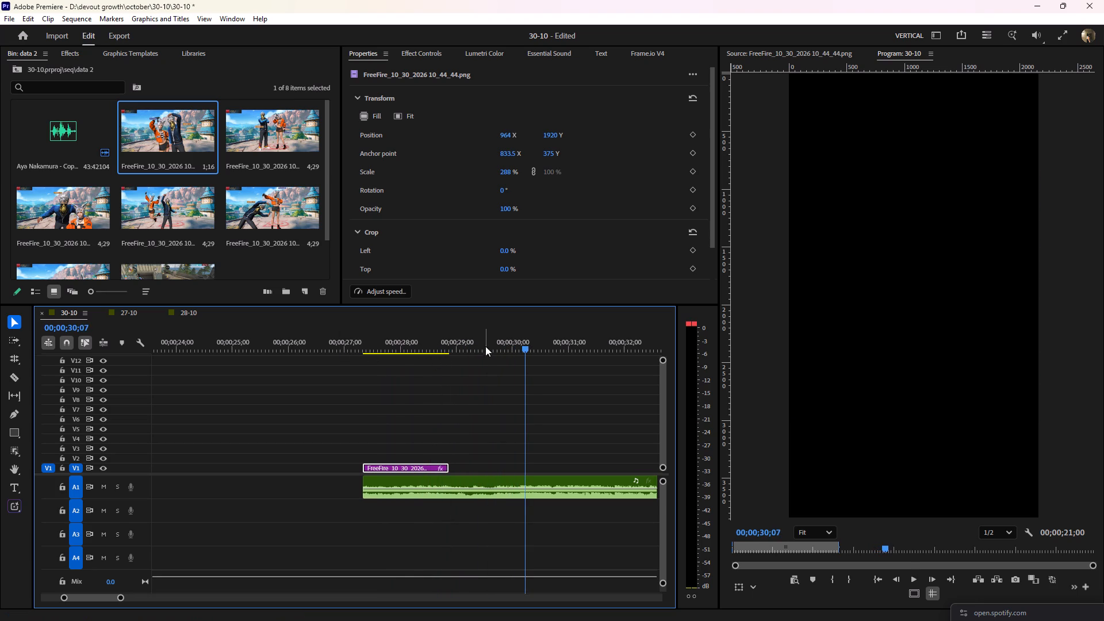
drag(486, 343, 476, 348)
key(space)
key(space)
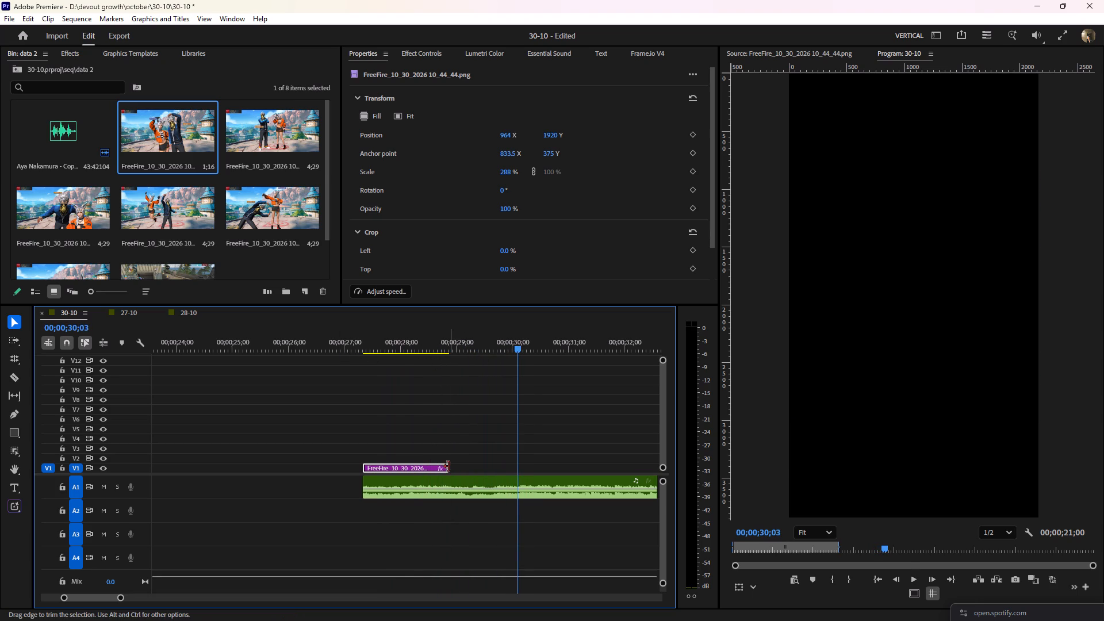
drag(449, 467, 517, 463)
Play back the first image with the music to check the timing of its end against the beat.
drag(398, 339, 338, 363)
key(space)
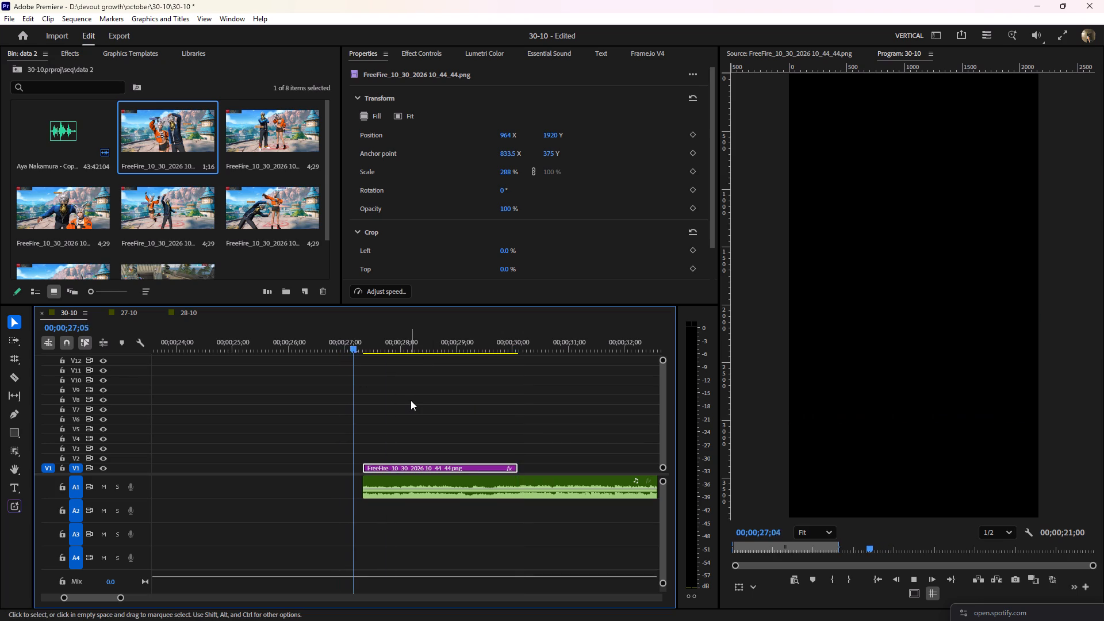
click(411, 401)
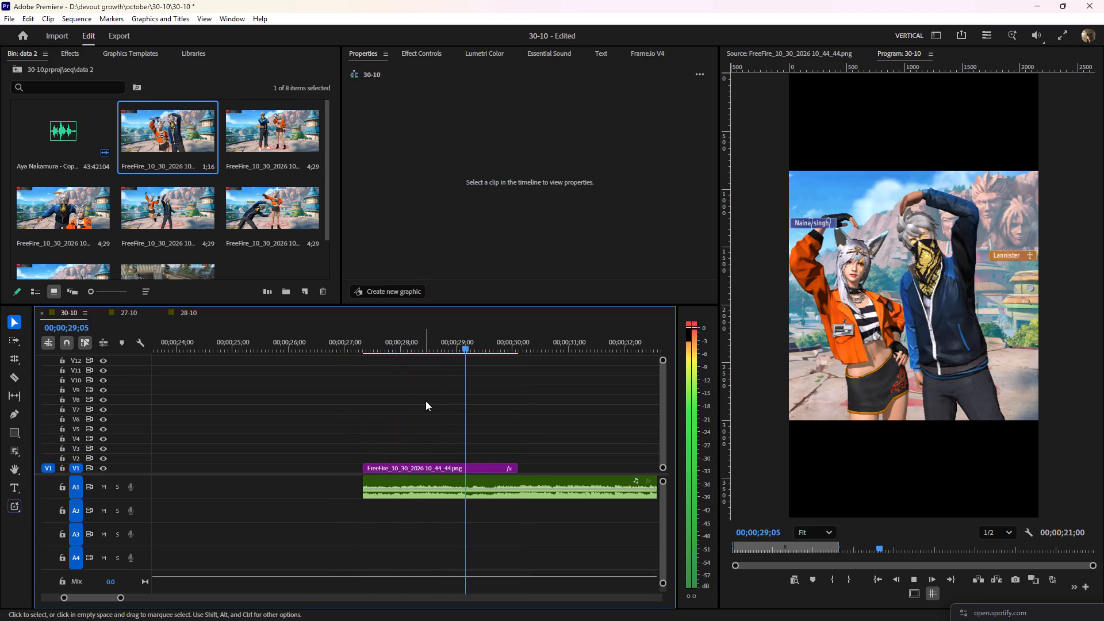
scroll(432, 404, down, 5)
key(space)
drag(409, 344, 404, 344)
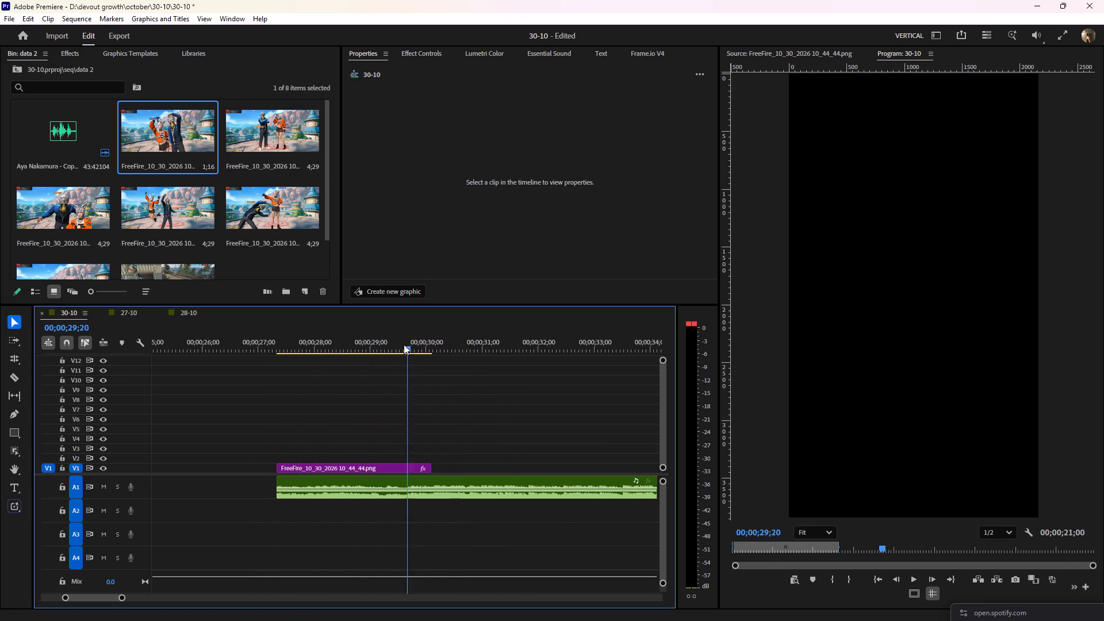
drag(404, 344, 334, 378)
key(space)
key(space)
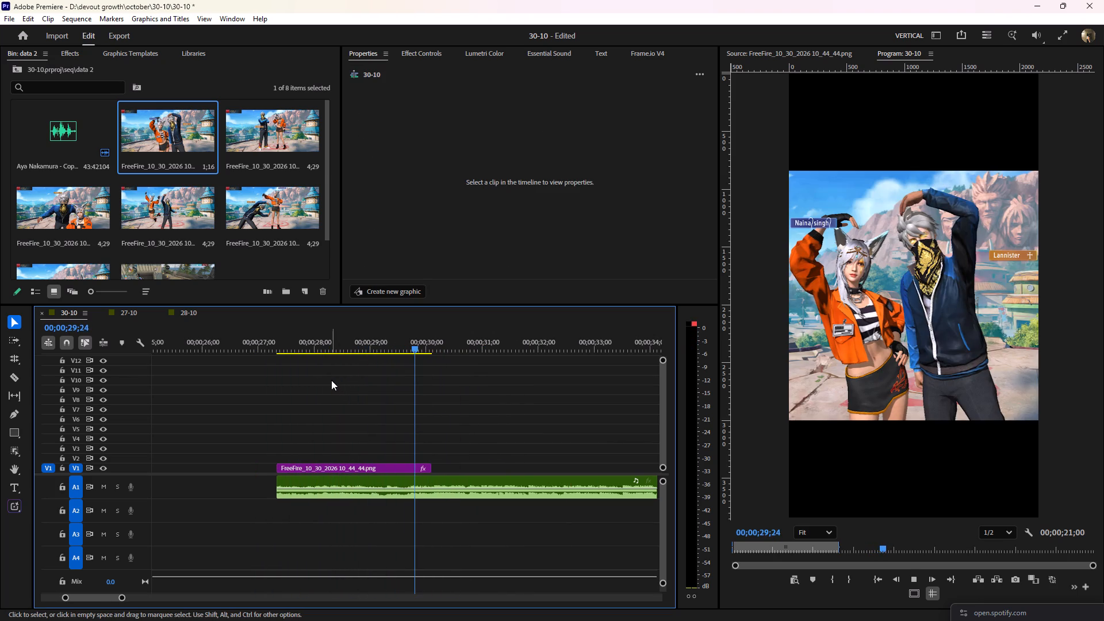
Mark an Out point at 00;00;01;19 on FreeFire_10_30_2026 10_44_51.png and place it on V2 right after the first image.
double_click(235, 133)
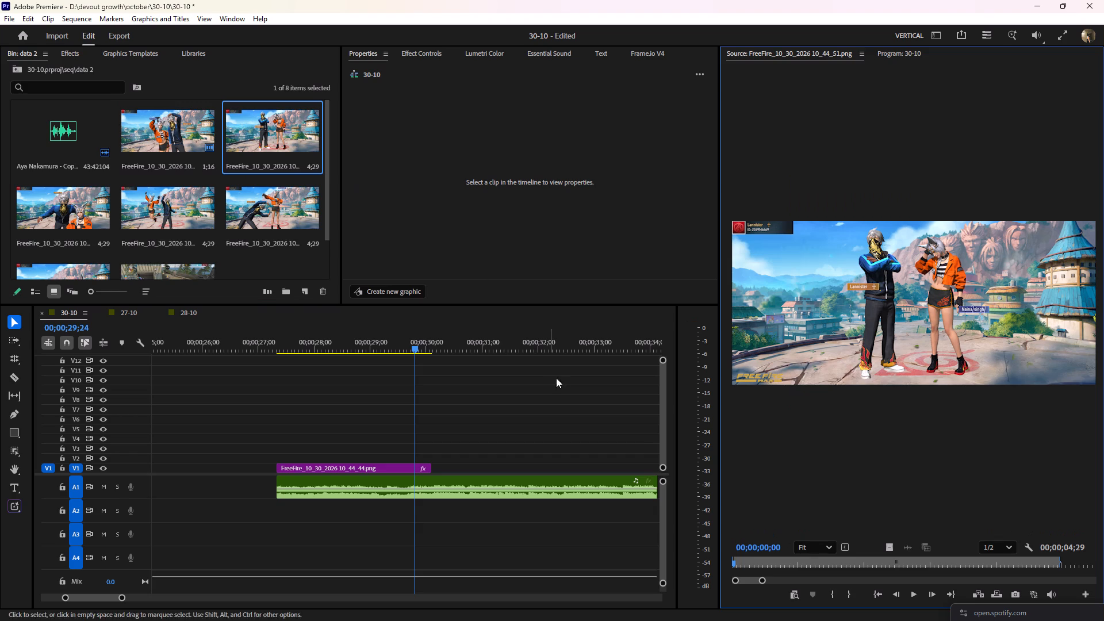
click(842, 565)
click(851, 599)
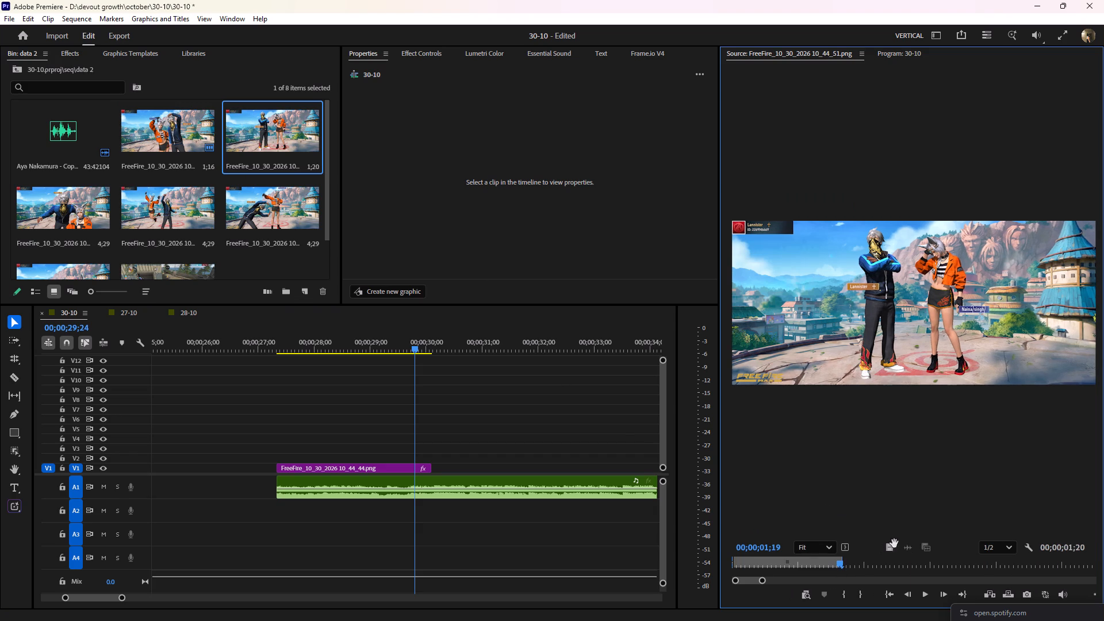
drag(889, 548, 435, 455)
Scale the 10_44_51 image on V2 to 299%.
click(448, 456)
key(space)
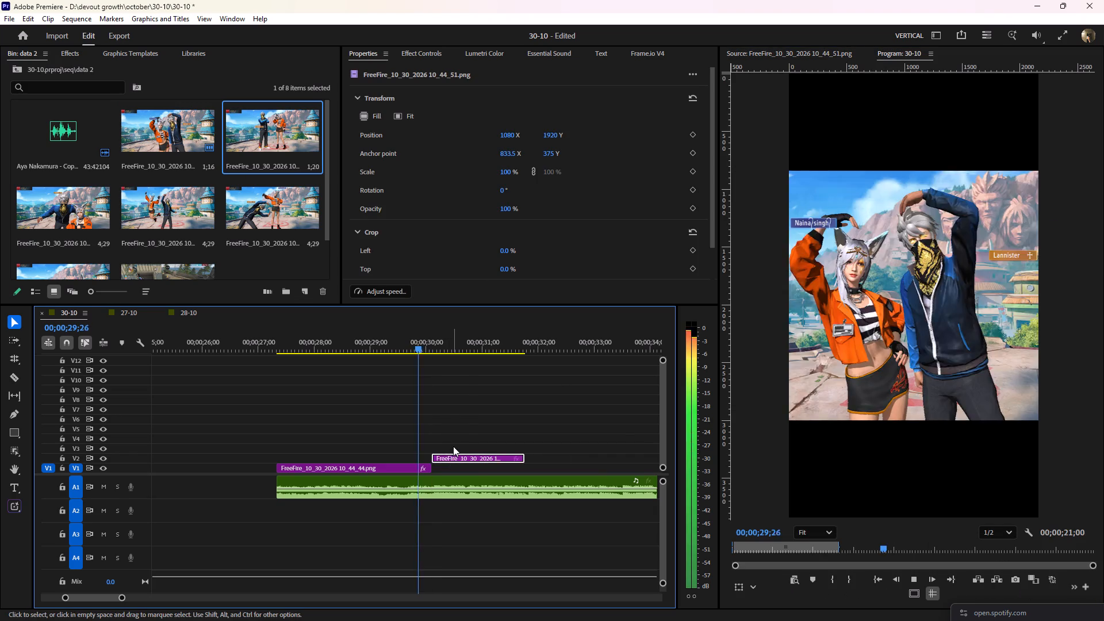
key(space)
drag(507, 176, 584, 175)
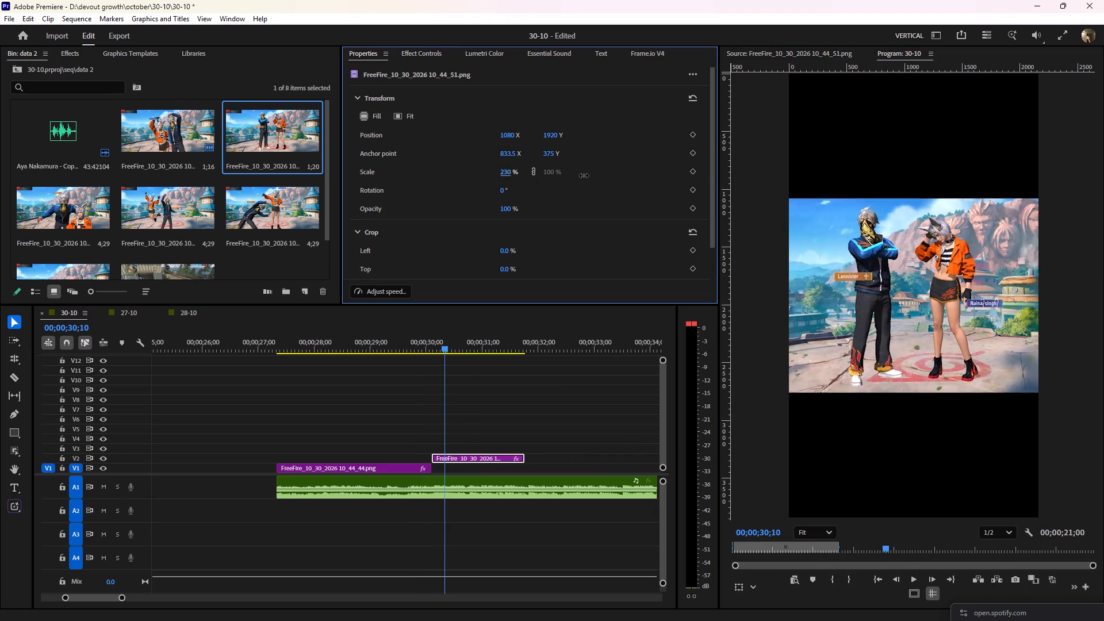
drag(584, 175, 614, 169)
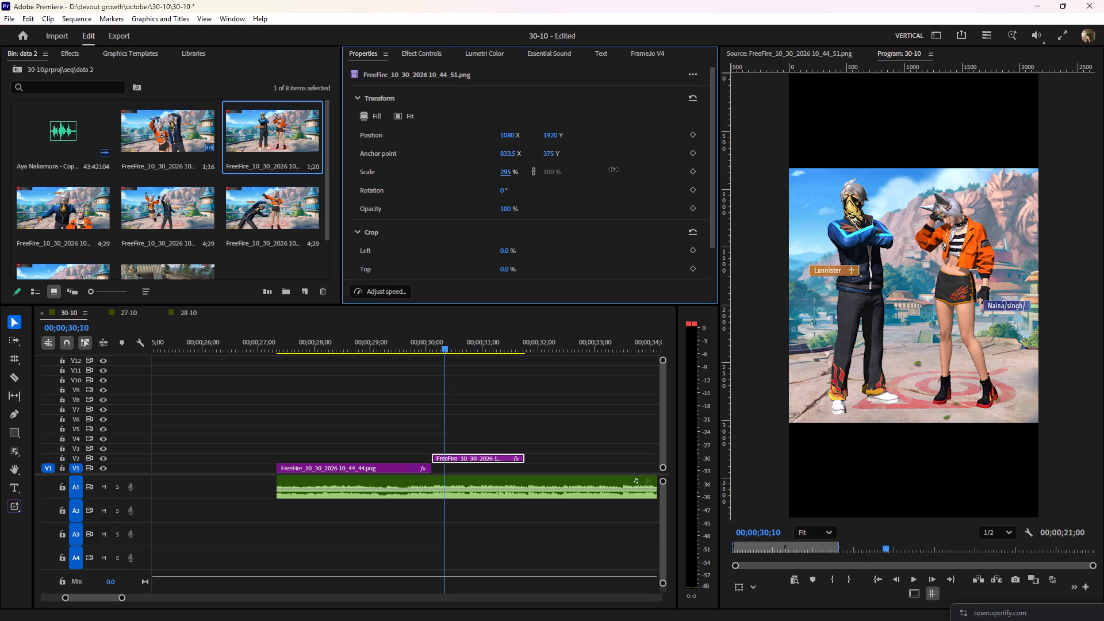
drag(614, 169, 615, 168)
Check the cut between the first two images in playback and shift the 10_44_44 image on V1 further right in the frame.
drag(432, 352, 390, 362)
key(space)
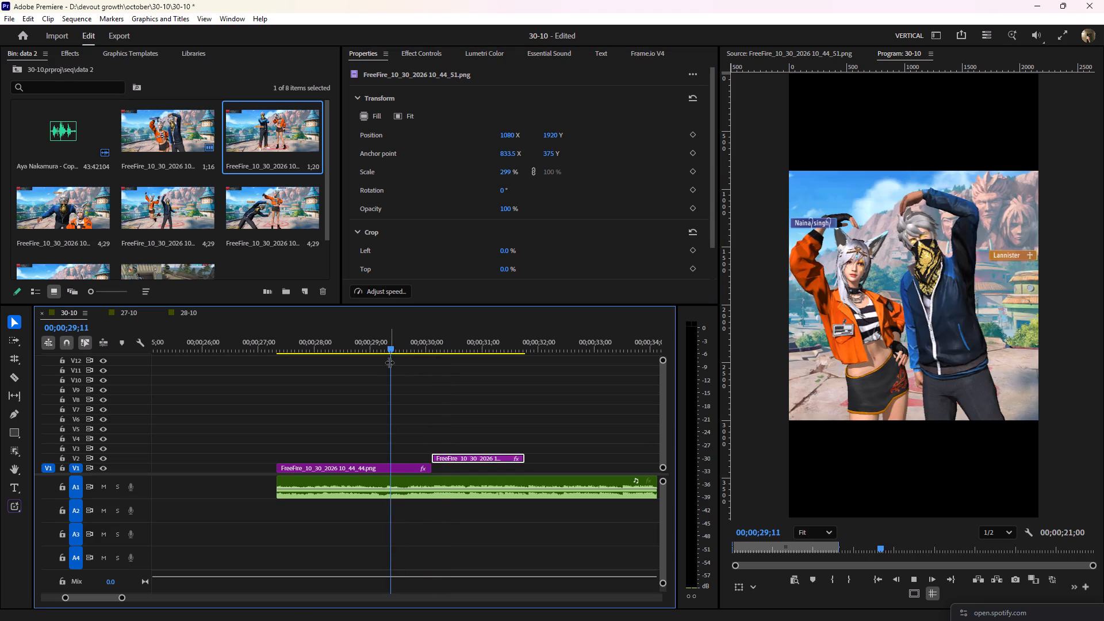
key(space)
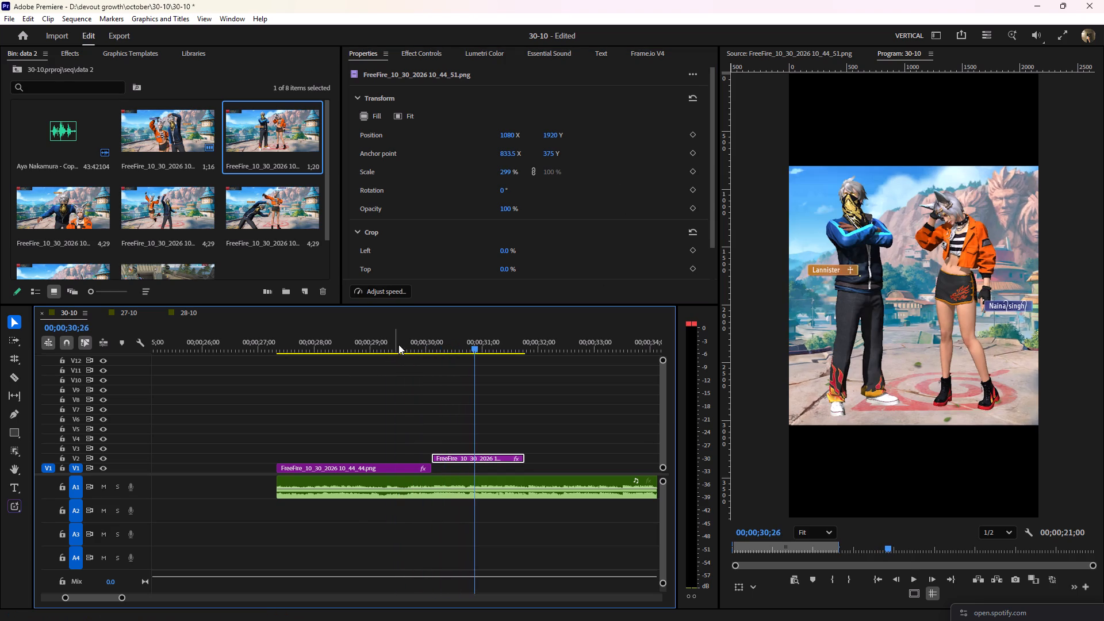
drag(398, 344, 338, 363)
key(space)
key(space)
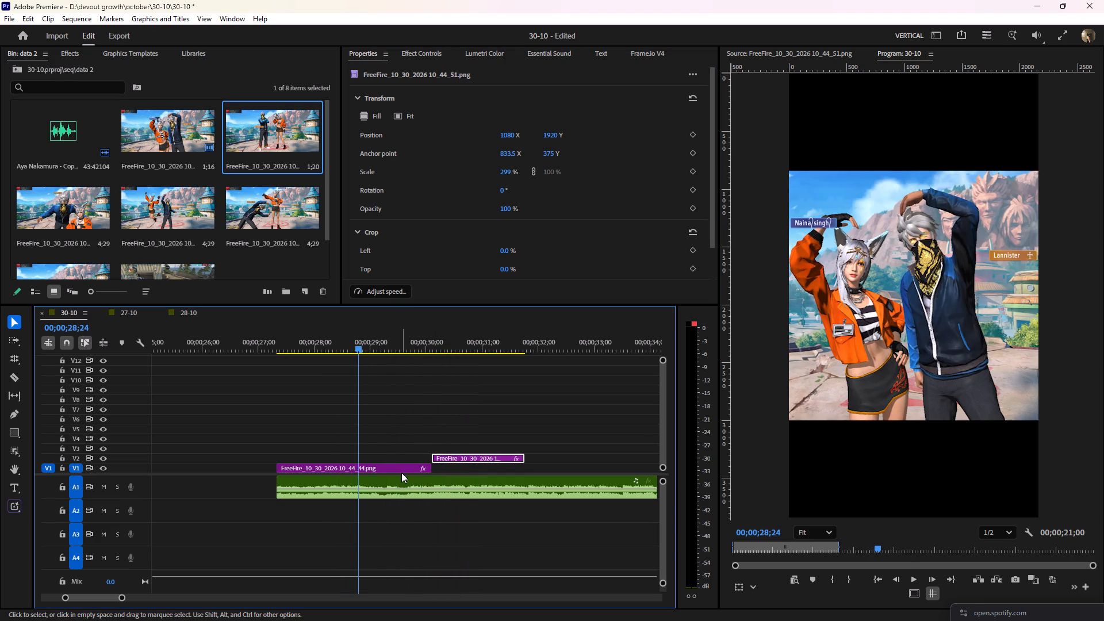
click(401, 473)
drag(510, 133, 553, 132)
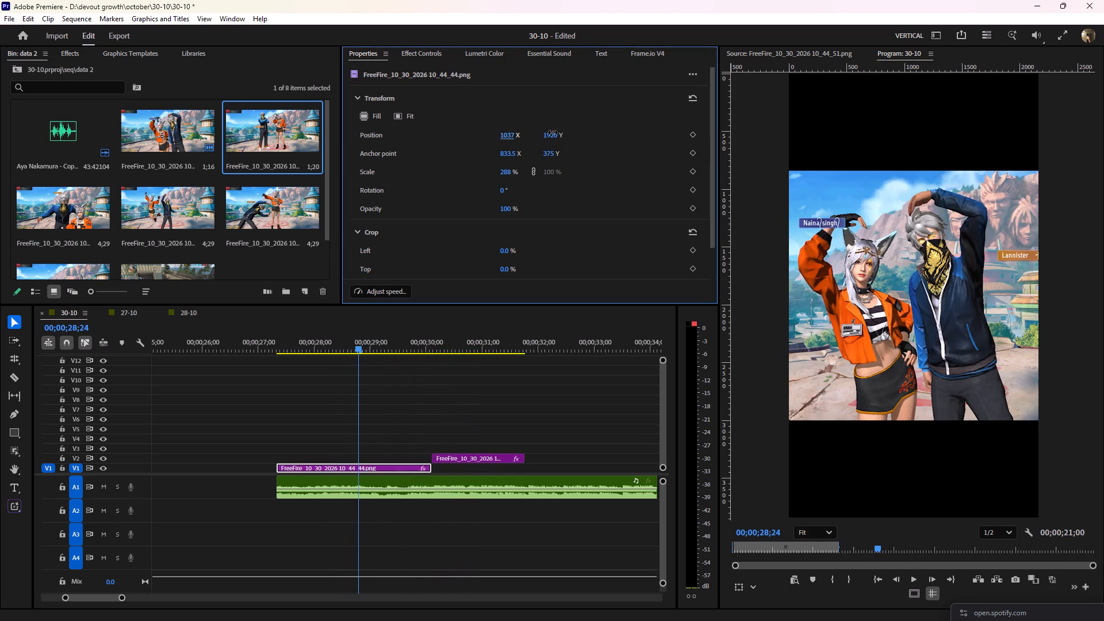
drag(553, 132, 587, 136)
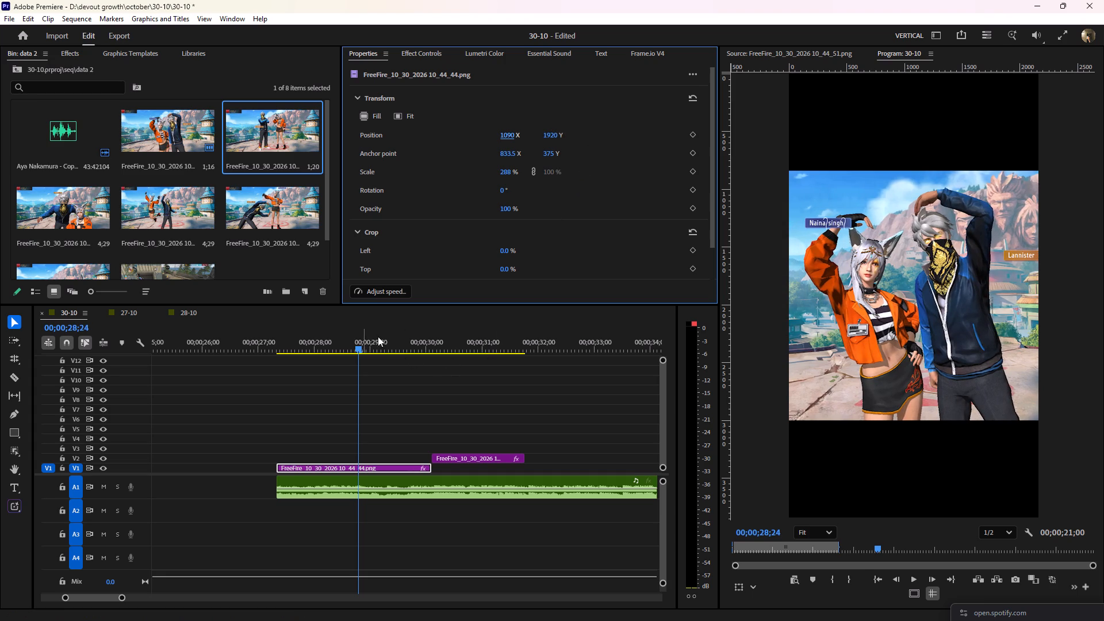
drag(507, 136, 524, 135)
Listen for the music's next beat and extend the end of the 10_44_51 image on V2 to 00;00;31;24.
key(space)
click(440, 388)
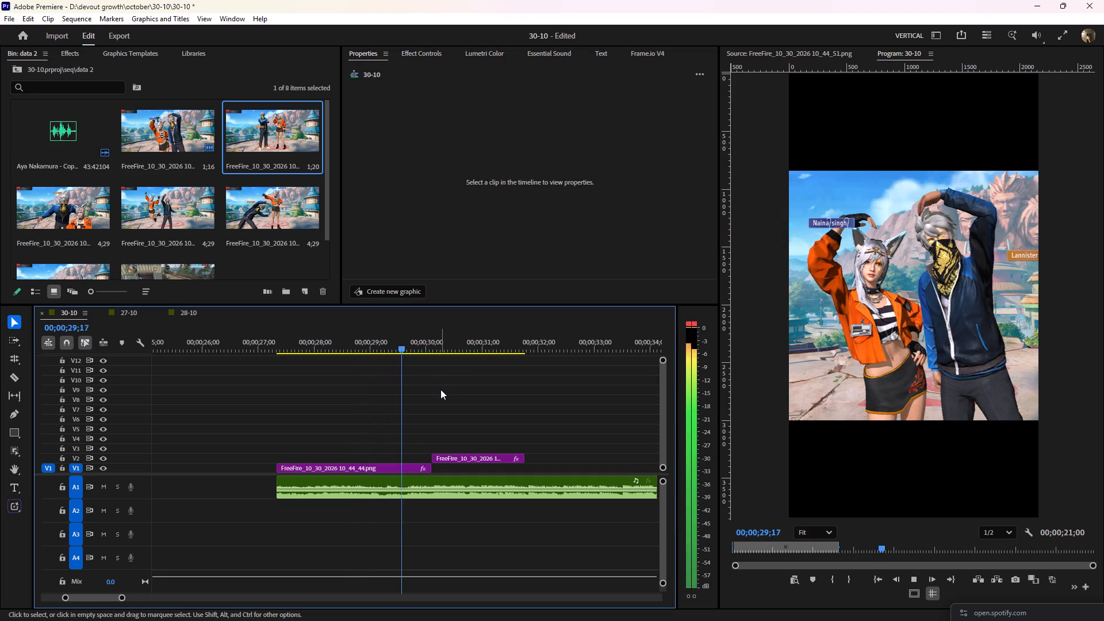
key(space)
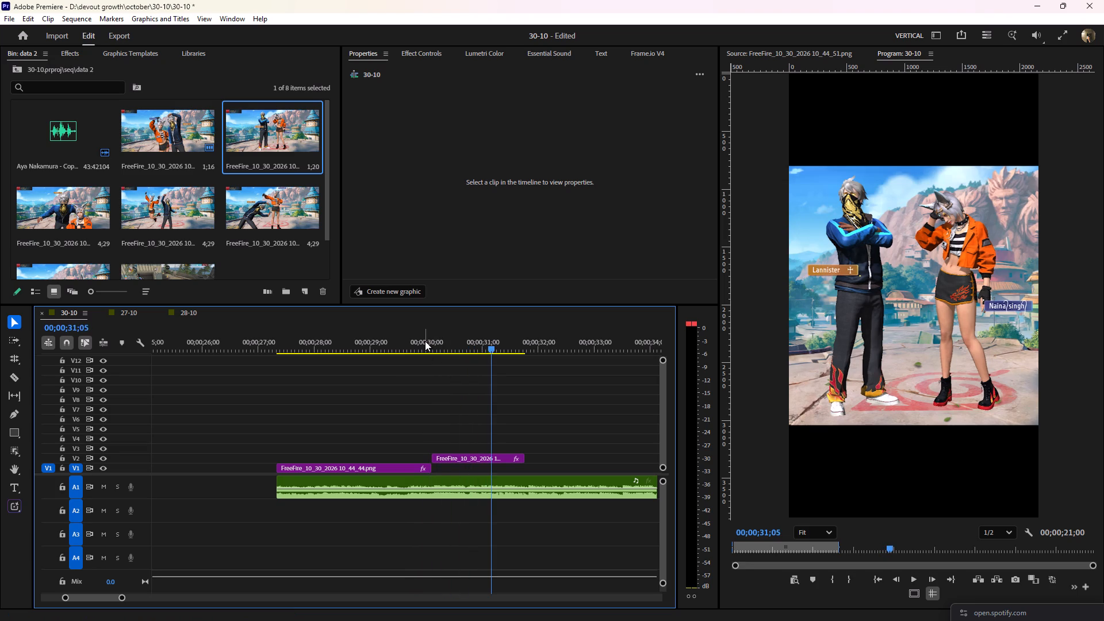
drag(425, 341, 420, 341)
key(space)
scroll(455, 380, down, 5)
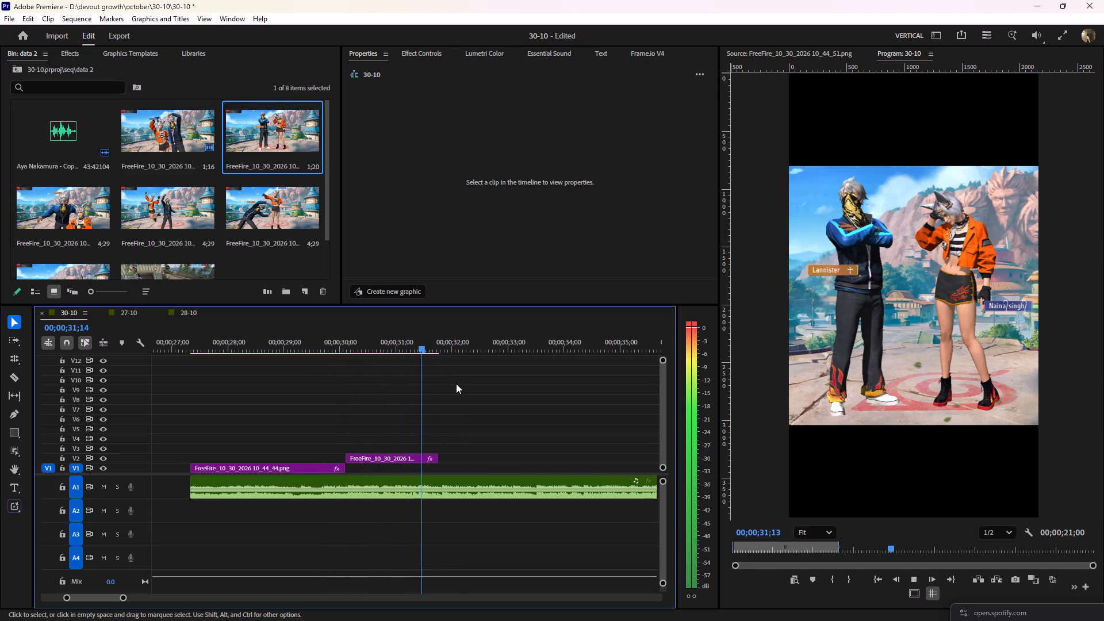
key(space)
drag(418, 339, 407, 342)
key(space)
key(space)
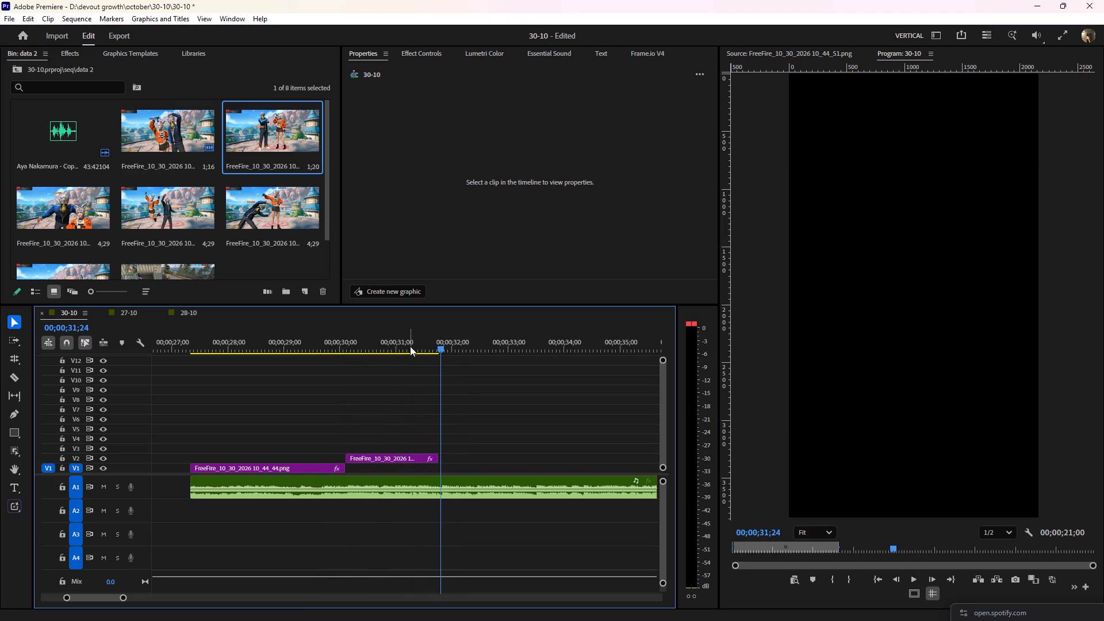
click(437, 457)
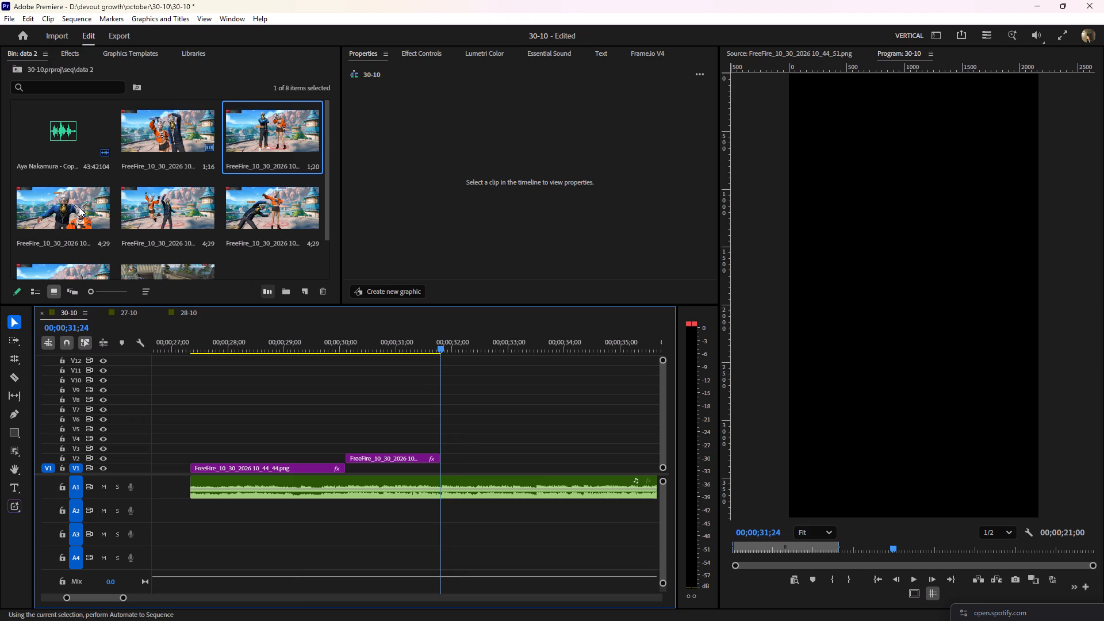
Mark an Out point at 00;00;02;05 on FreeFire_10_30_2026 10_45_58.png and place it on V3 right after the second image.
scroll(163, 208, down, 1)
double_click(248, 152)
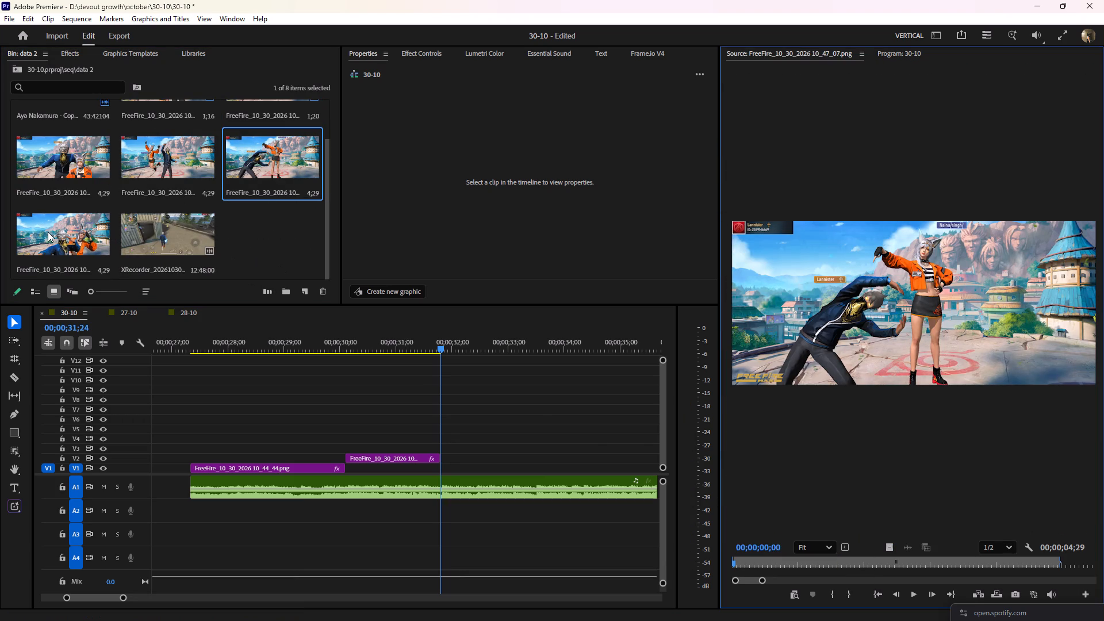
double_click(68, 159)
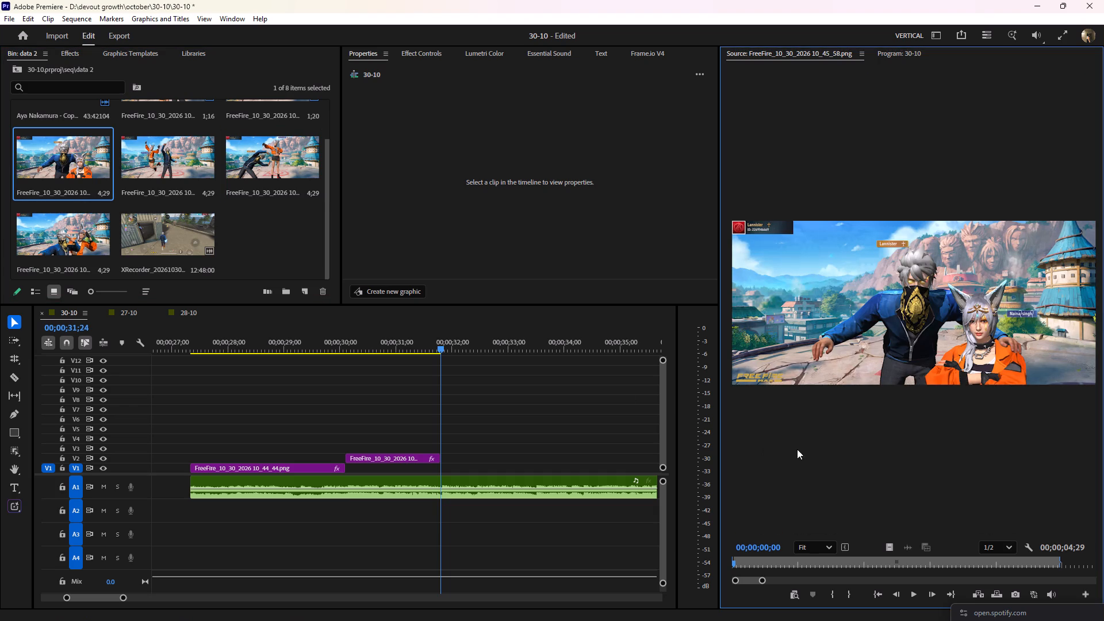
click(878, 569)
click(857, 593)
click(850, 590)
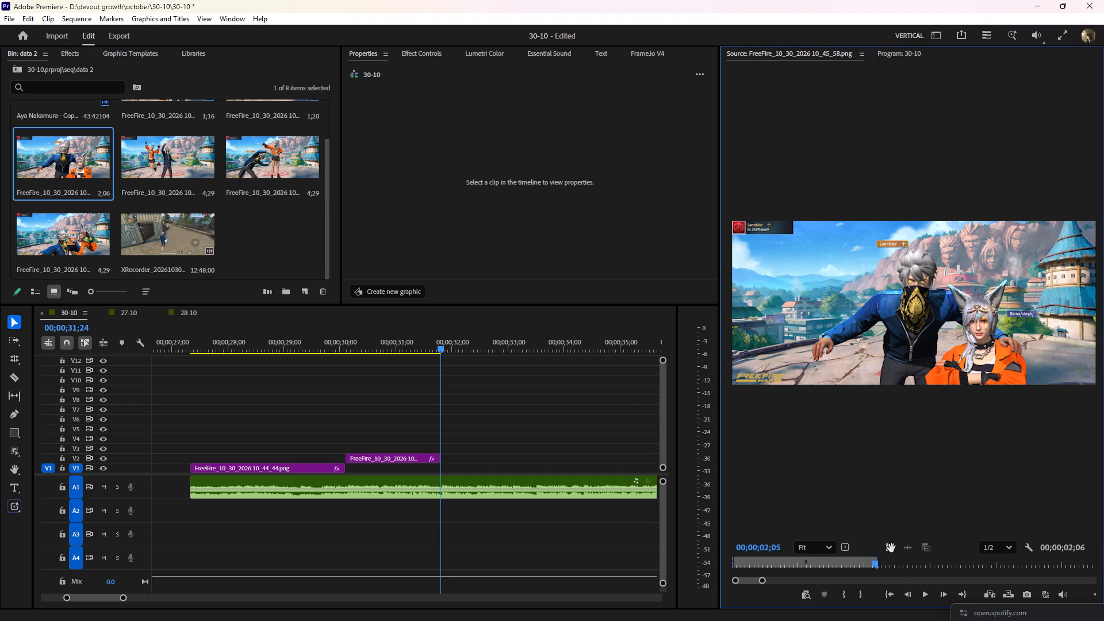
drag(891, 548, 438, 448)
Scale the 10_45_58 image on V3 to 278% and set its horizontal position to 568.
drag(440, 344, 427, 345)
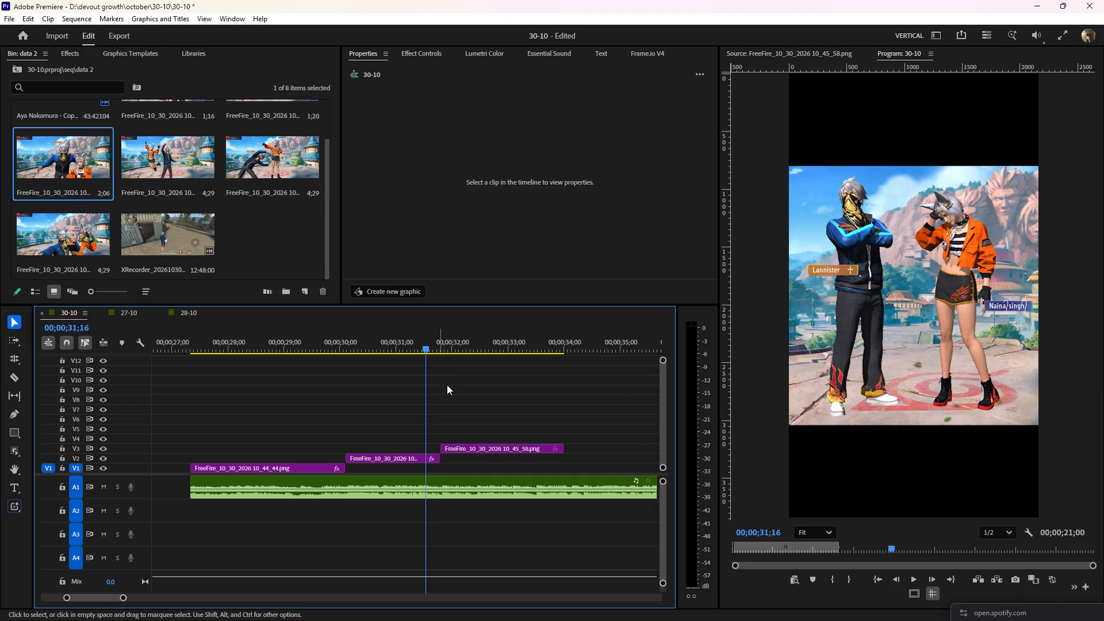
click(464, 445)
key(space)
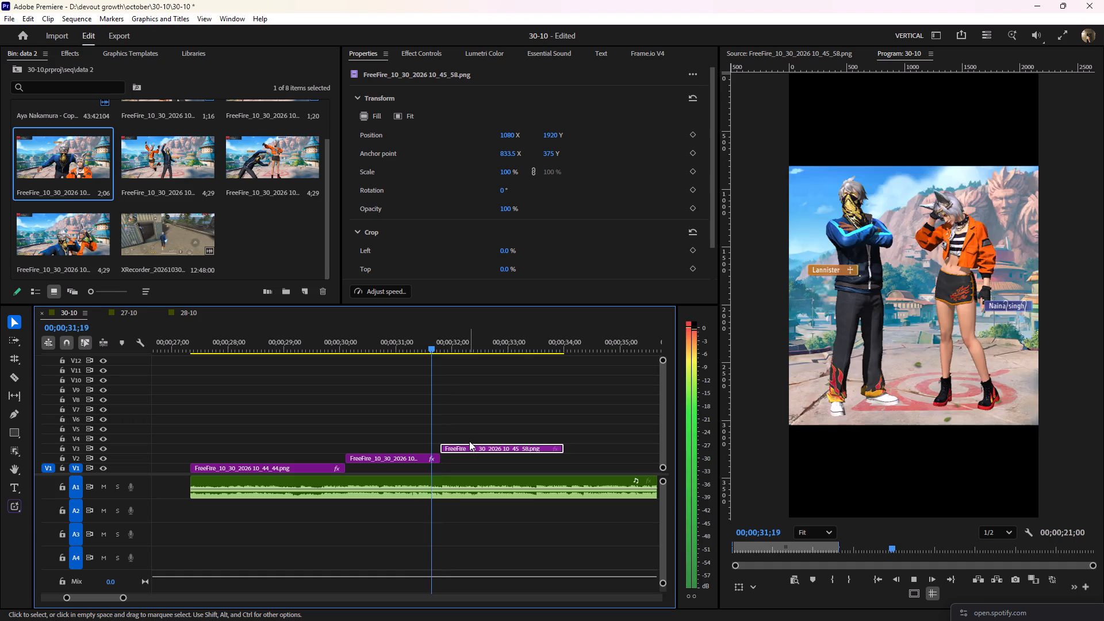
key(space)
drag(508, 175, 567, 174)
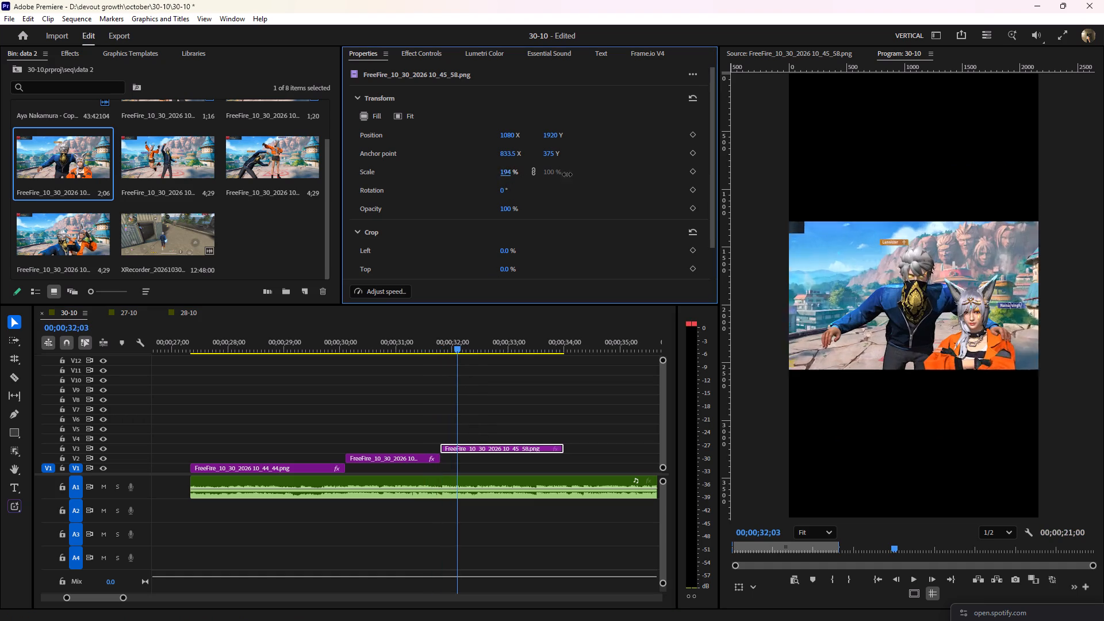
drag(567, 174, 596, 171)
drag(502, 132, 405, 163)
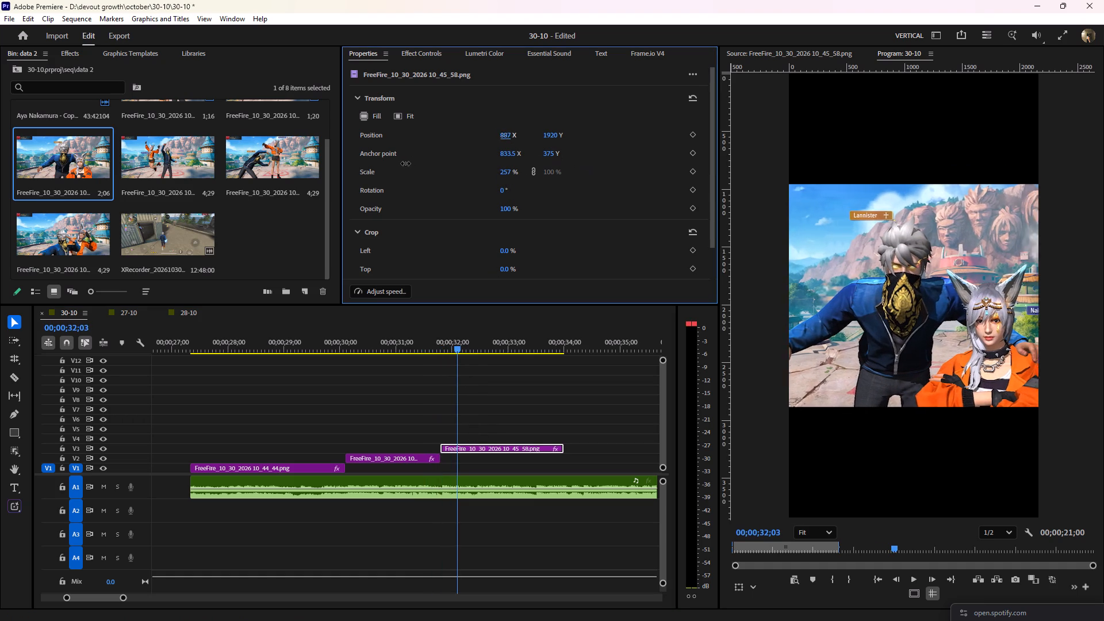
drag(405, 163, 327, 189)
drag(506, 170, 519, 169)
drag(506, 132, 502, 134)
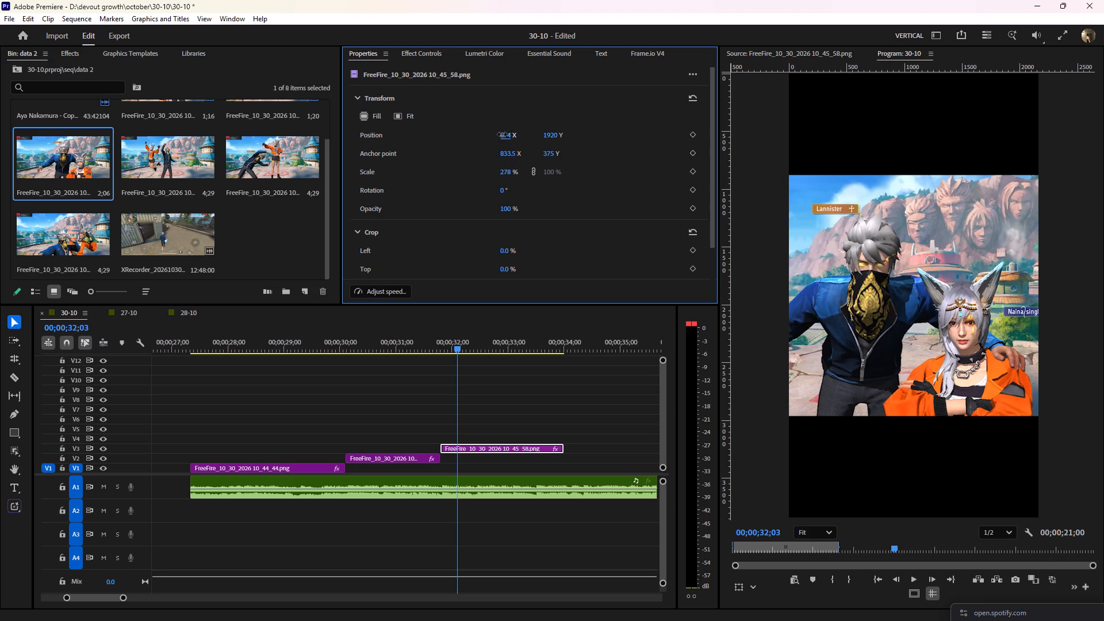
drag(502, 134, 461, 151)
Listen for the next beat, trim the end of the 10_45_58 image on V3 to about 00;00;33;15, and play back the trimmed ending.
drag(443, 342, 397, 351)
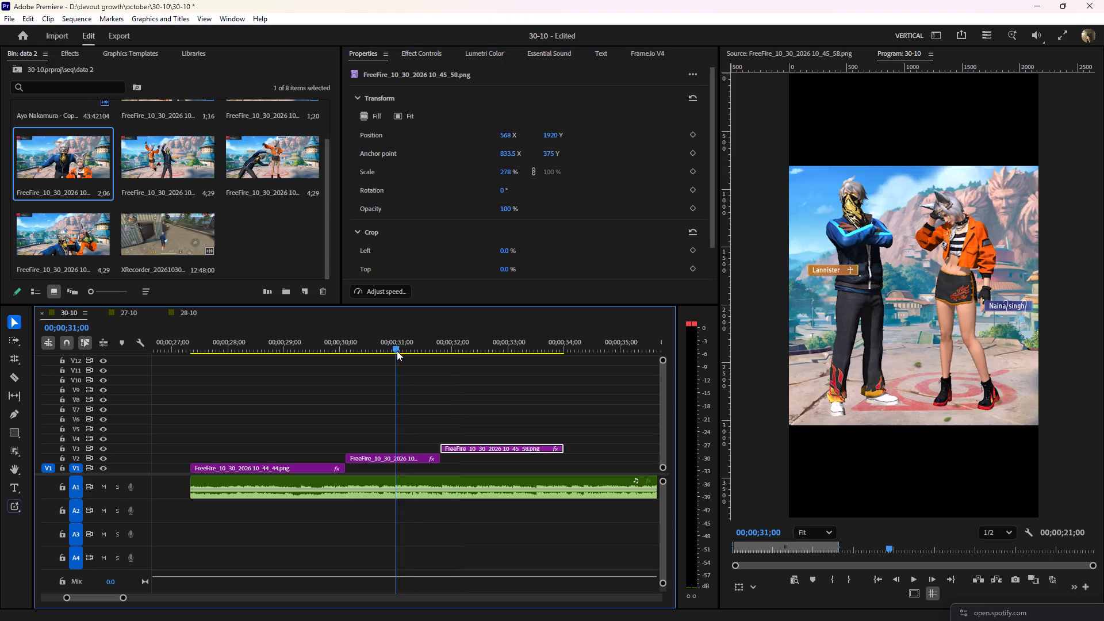
key(space)
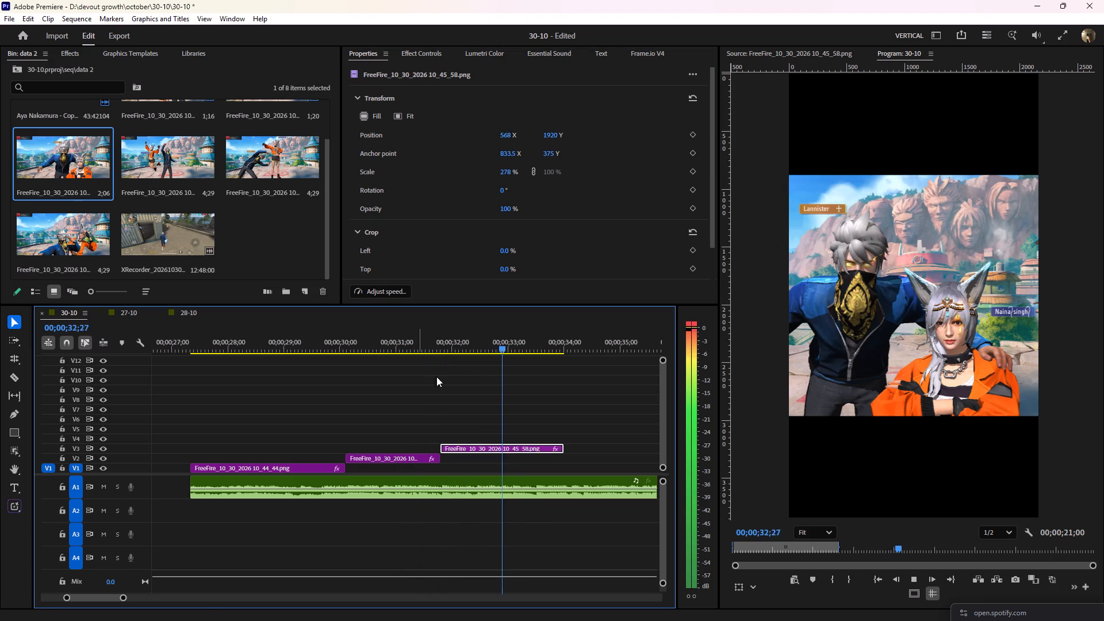
key(space)
click(510, 341)
key(space)
key(space)
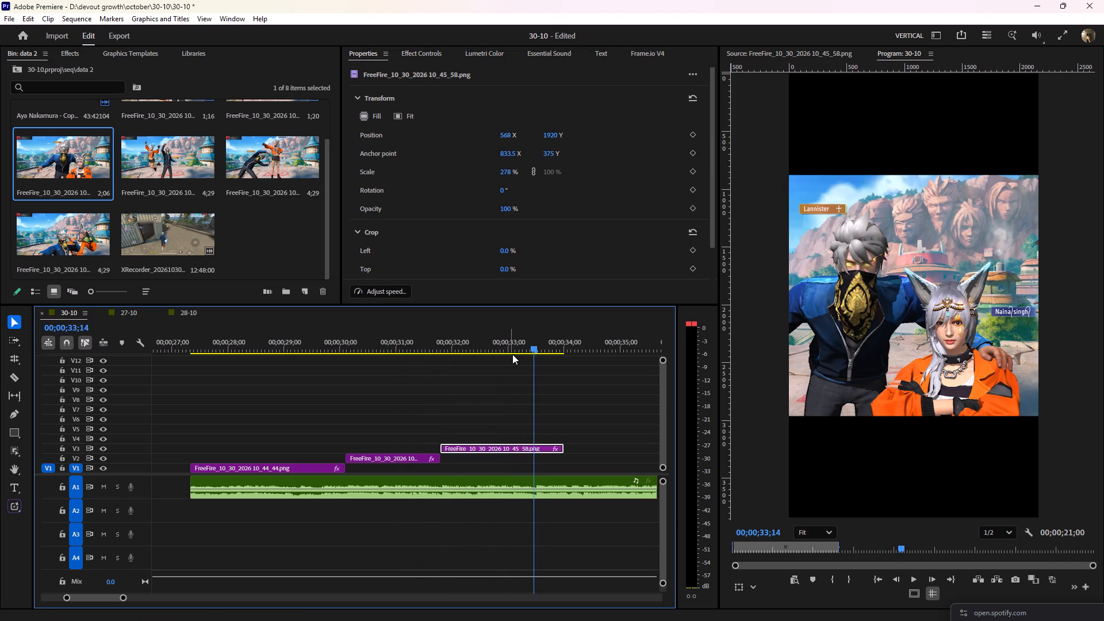
key(Right)
drag(567, 451, 537, 461)
click(551, 446)
drag(502, 344, 495, 345)
key(space)
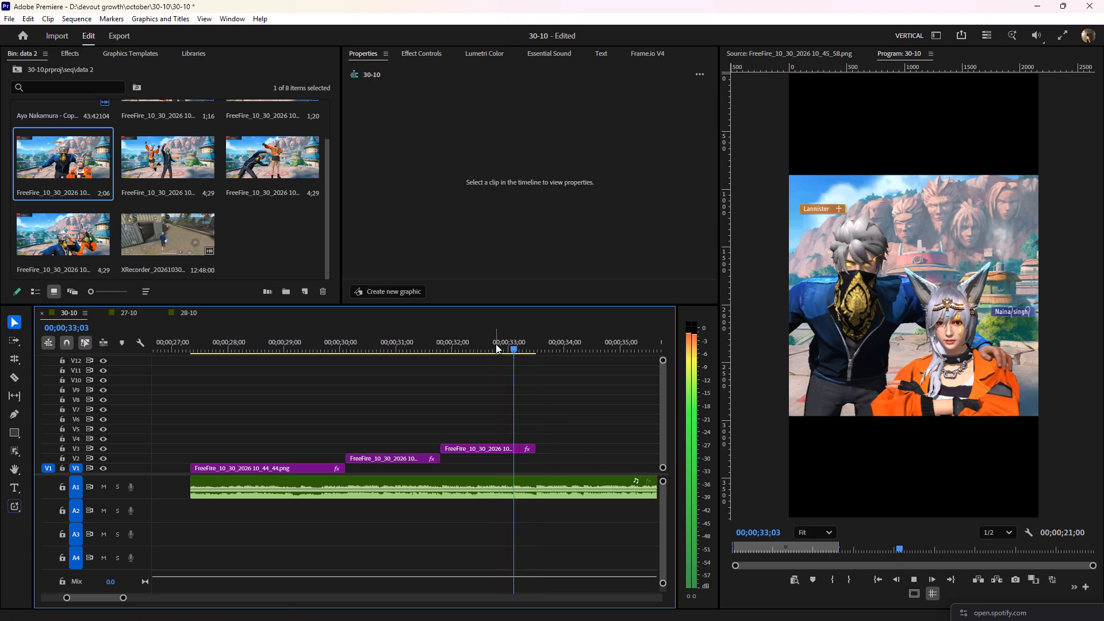
scroll(511, 392, down, 6)
key(space)
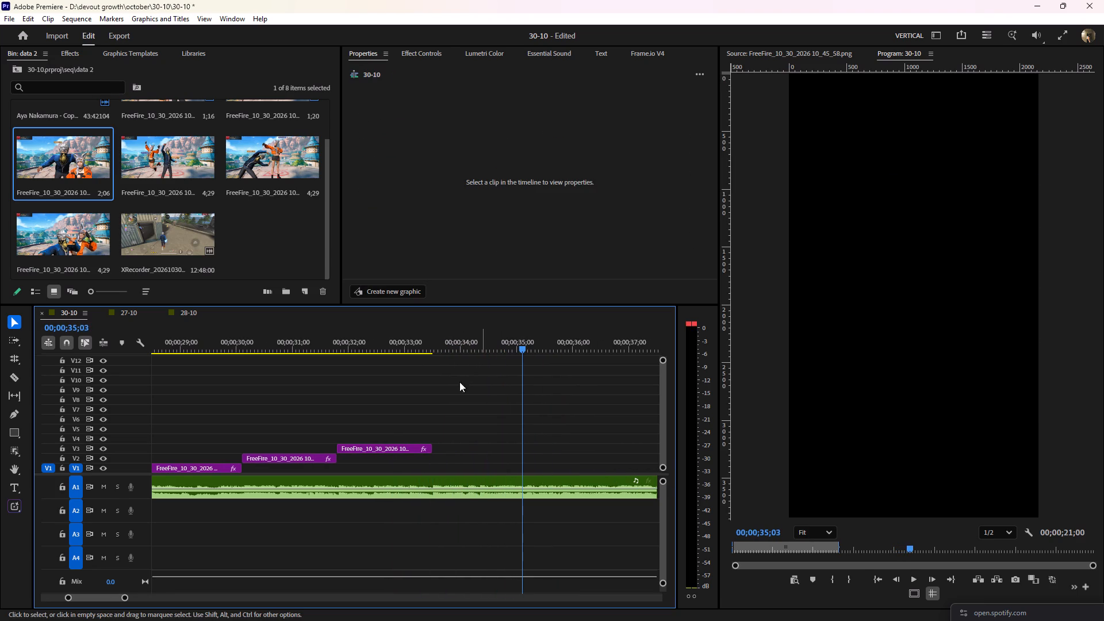
Scrub through XRecorder_20261030_01.mp4 for a usable gameplay moment near its beginning and mark an In point at 00:00:15:42.
double_click(161, 226)
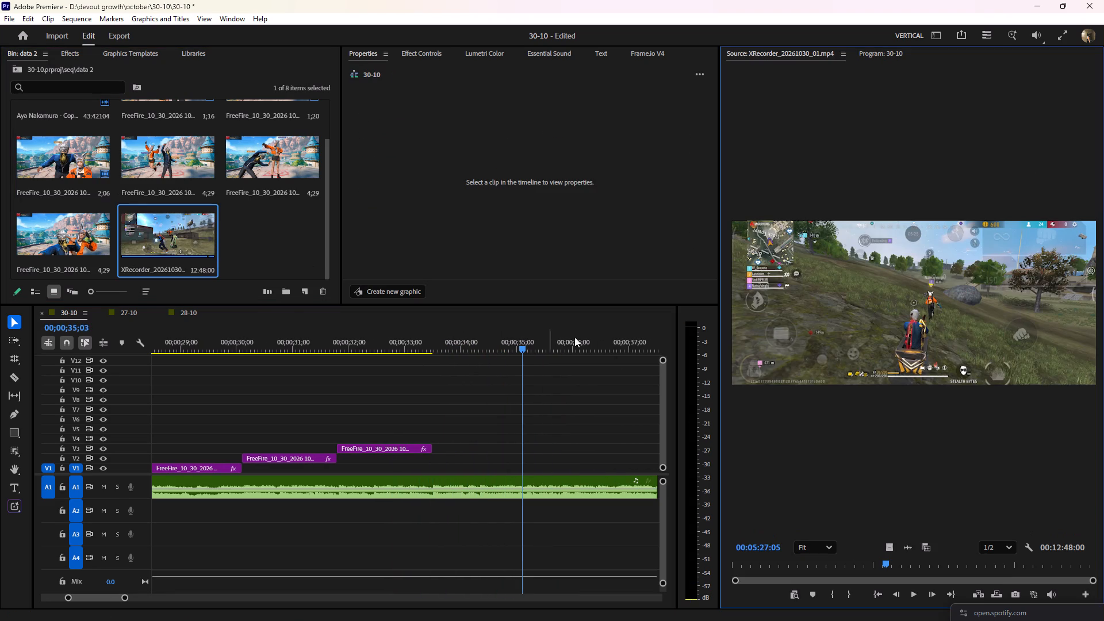
drag(838, 565, 811, 568)
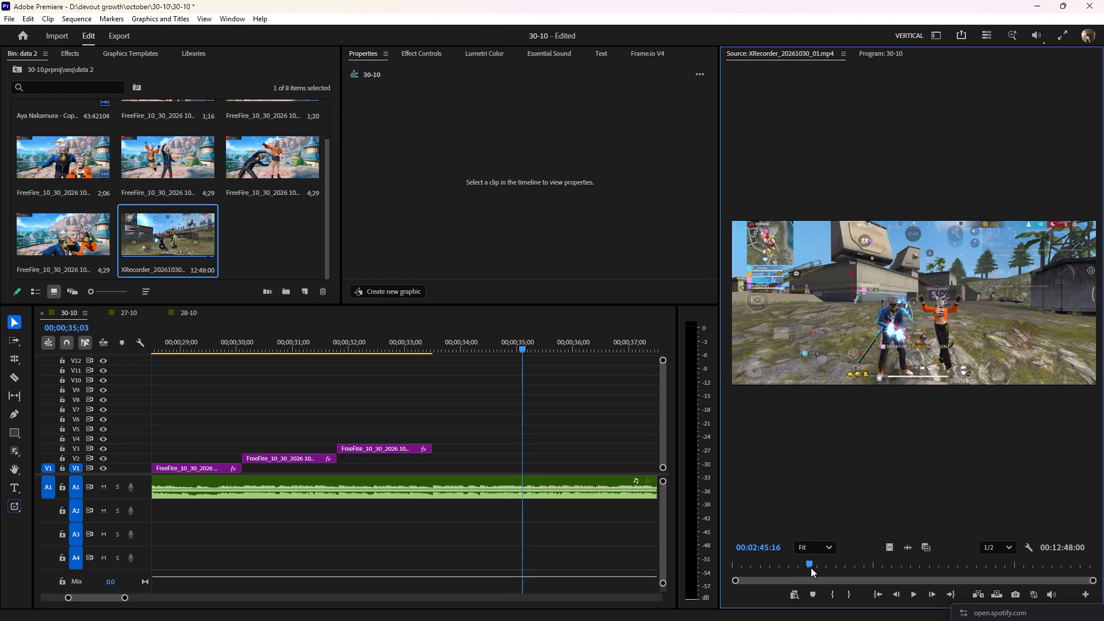
drag(811, 568, 771, 570)
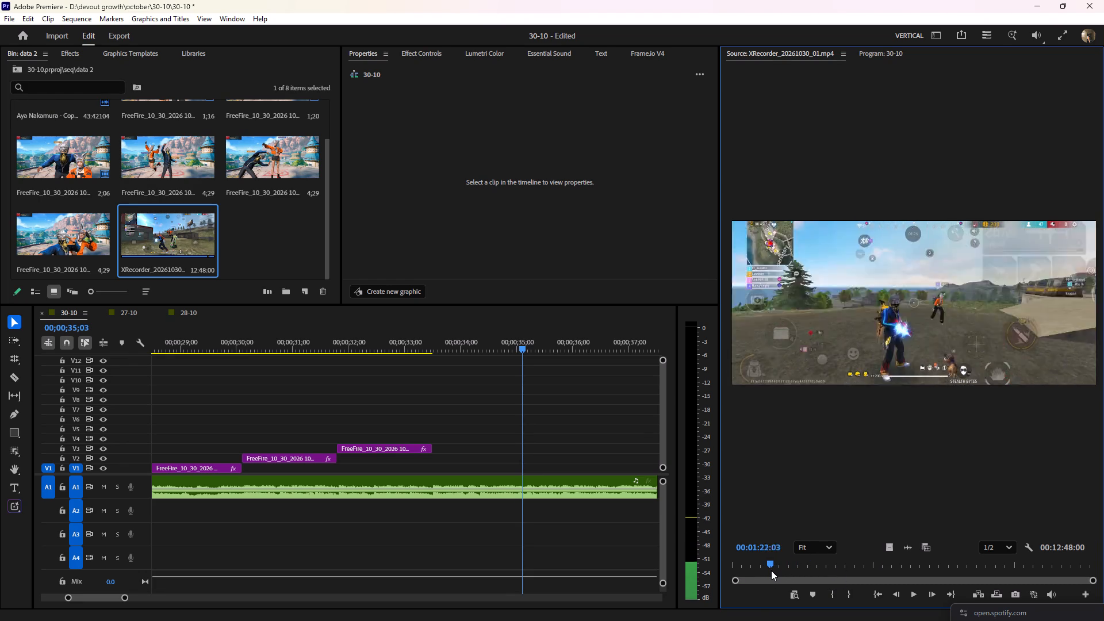
drag(771, 570, 777, 571)
key(space)
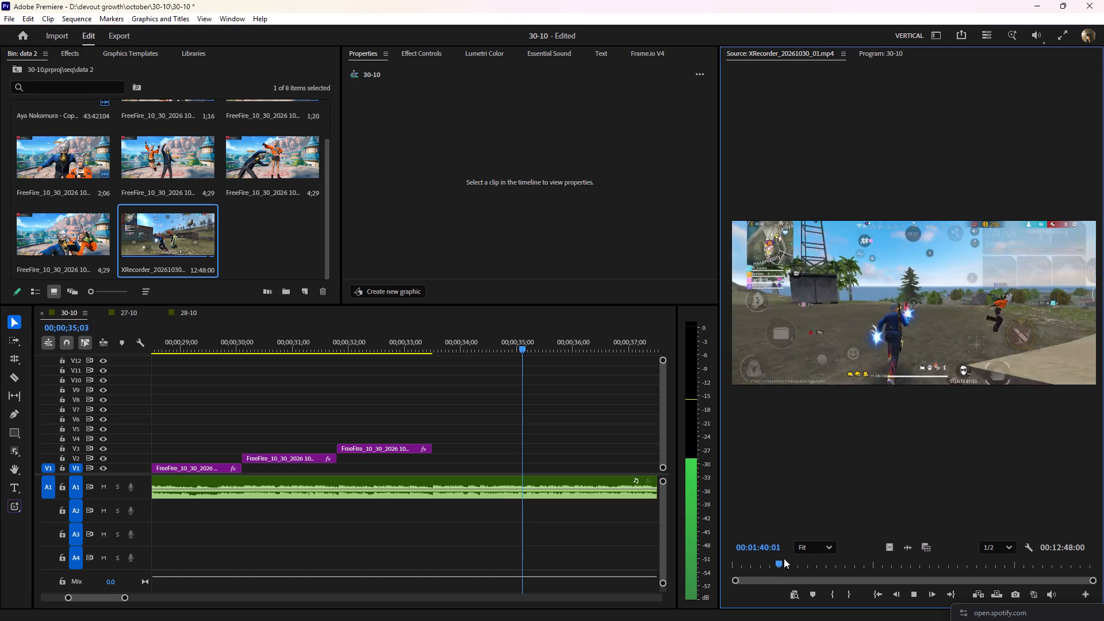
drag(780, 564, 777, 565)
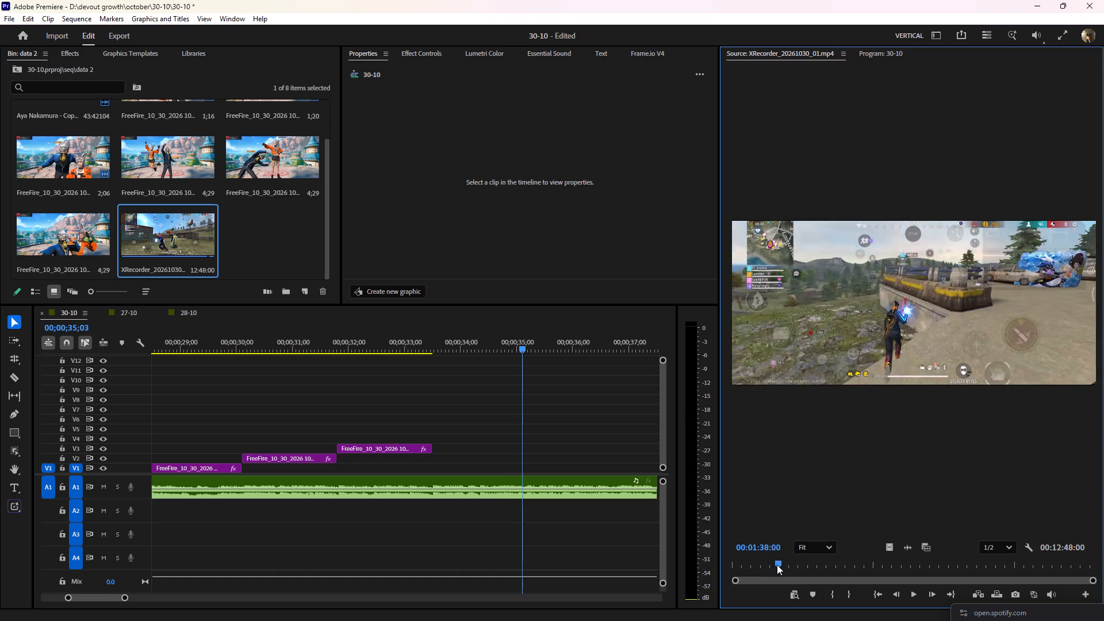
drag(777, 565, 759, 569)
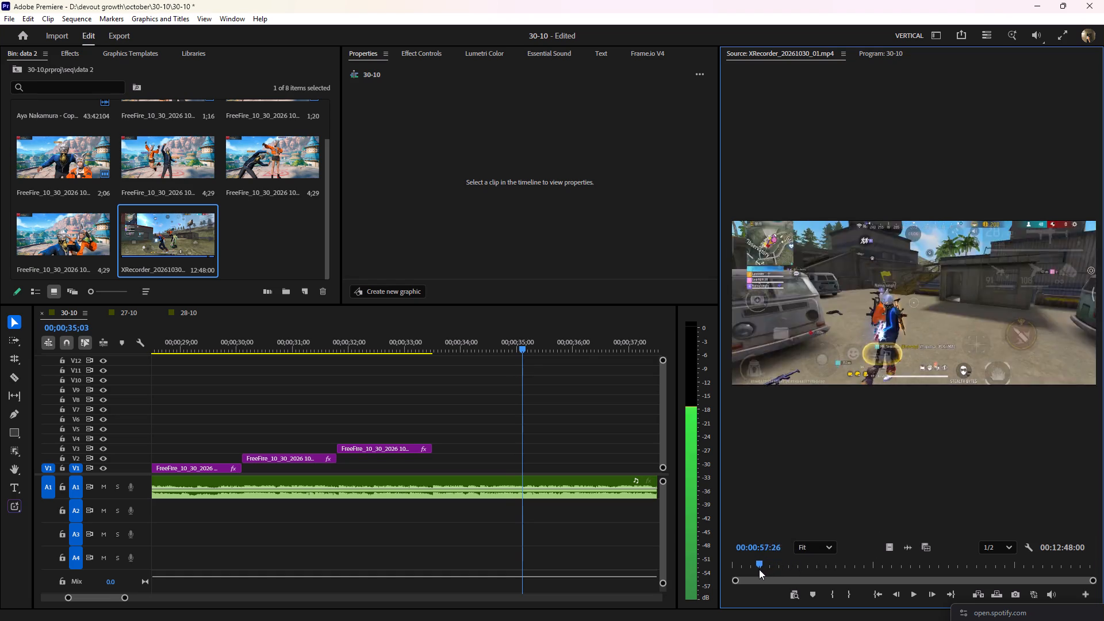
drag(759, 569, 741, 576)
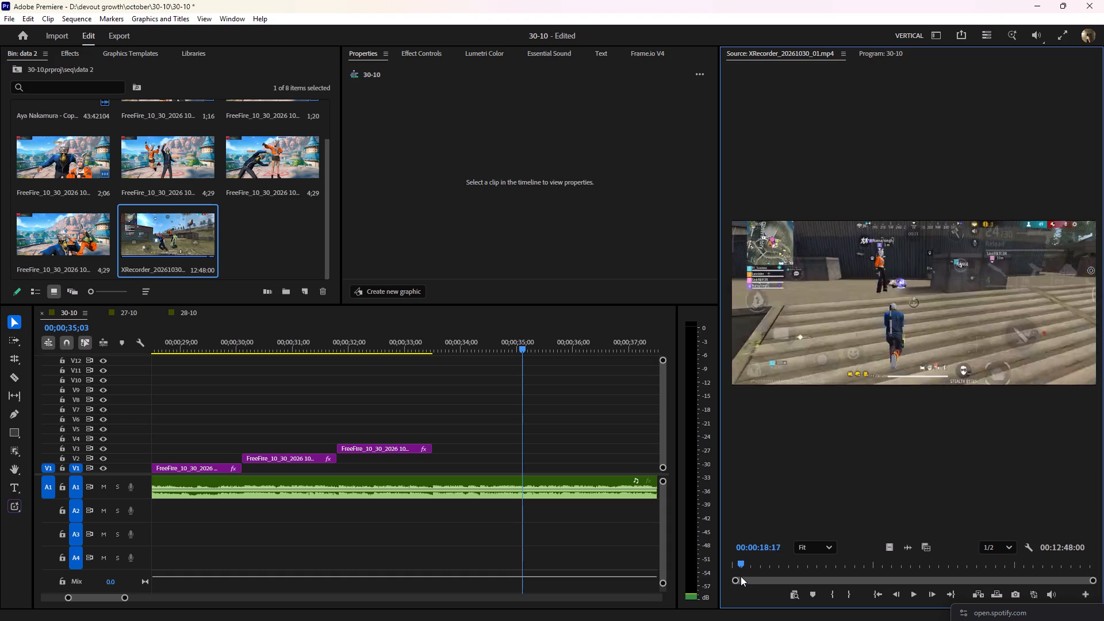
drag(741, 576, 739, 577)
key(space)
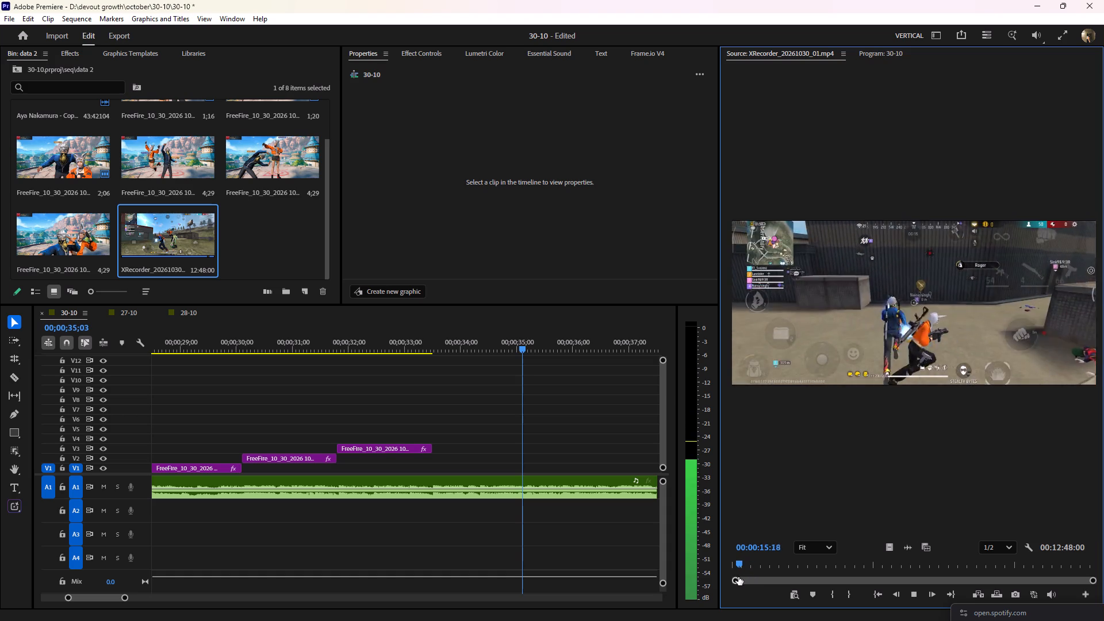
key(space)
click(833, 595)
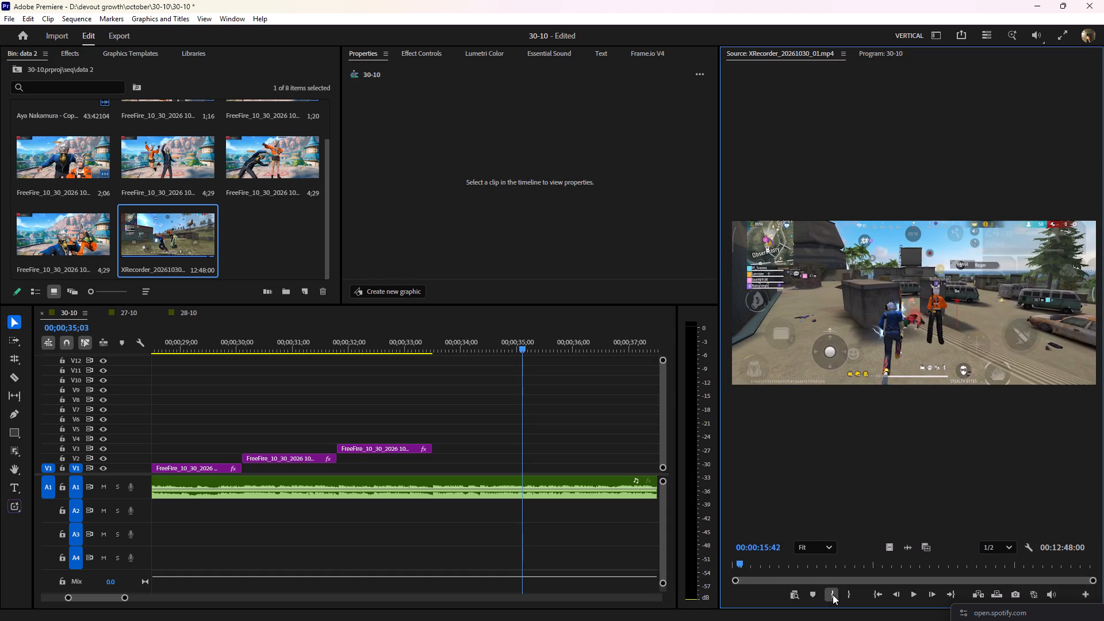
Play the gameplay recording onward from the In point and mark its Out point at 00:00:17:41.
key(space)
key(space)
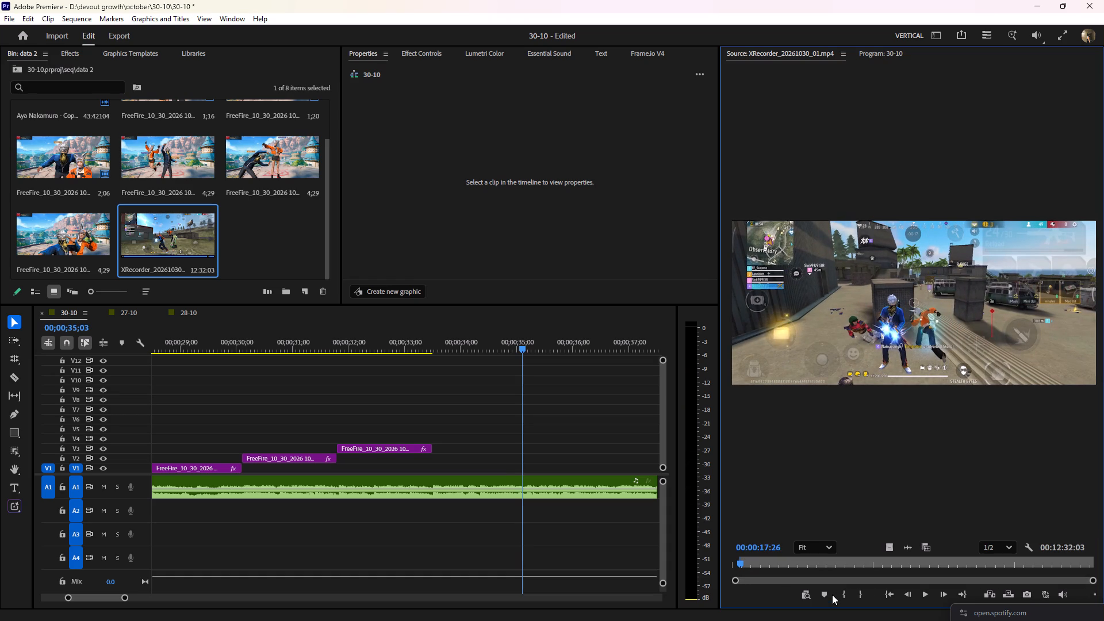
click(858, 592)
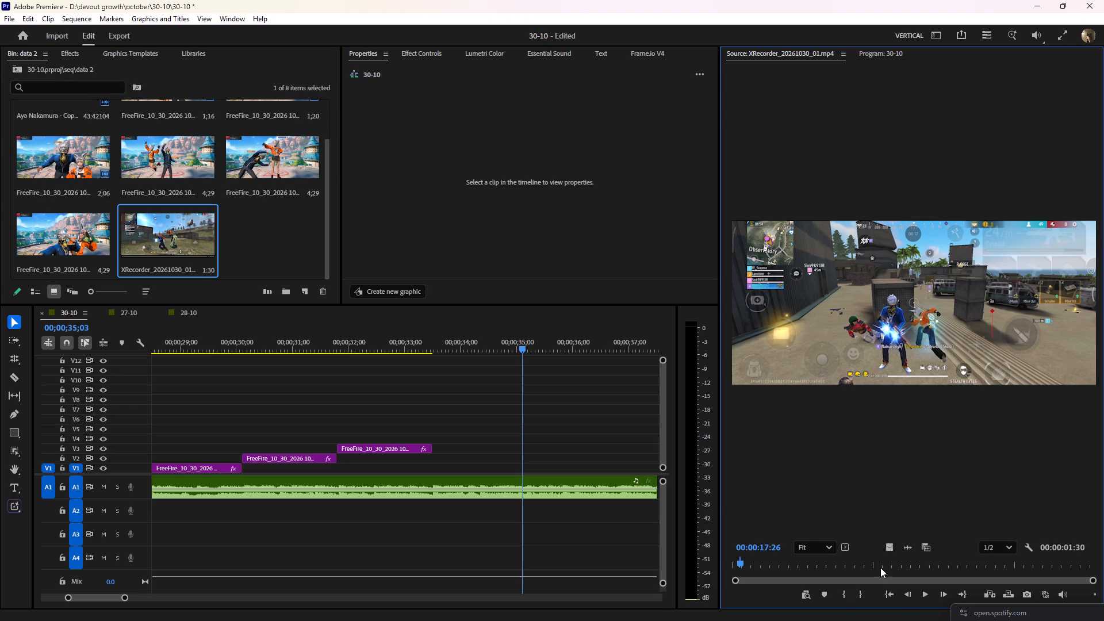
key(space)
key(space)
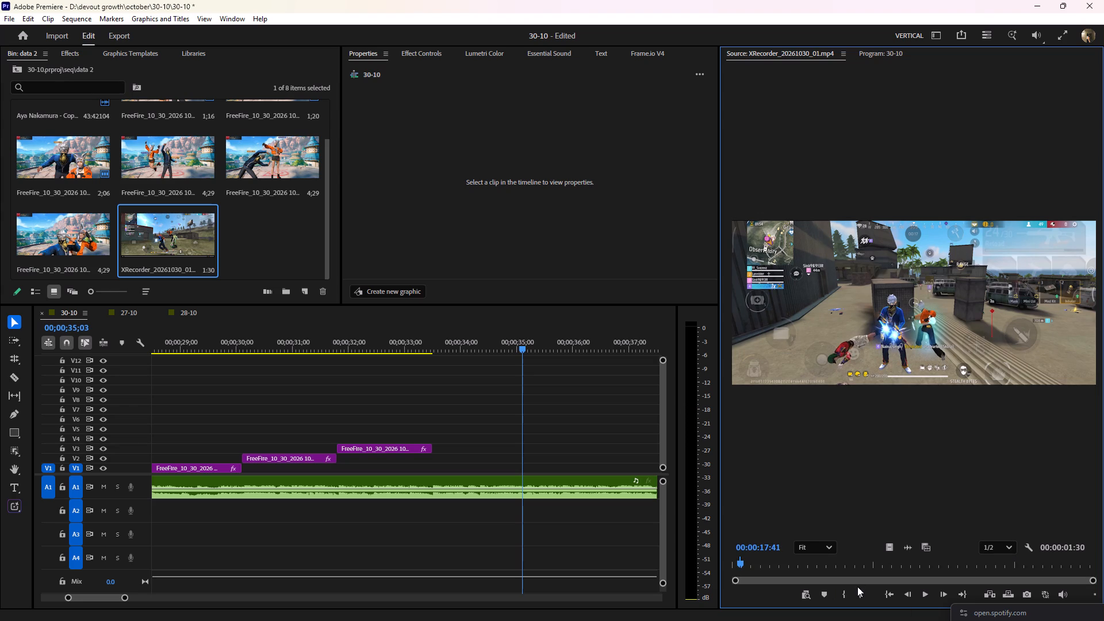
click(860, 591)
Place only the video of the marked gameplay range on V2, directly after the 10_45_58 image ends.
key(equal)
key(equal)
text(==)
drag(885, 550, 726, 524)
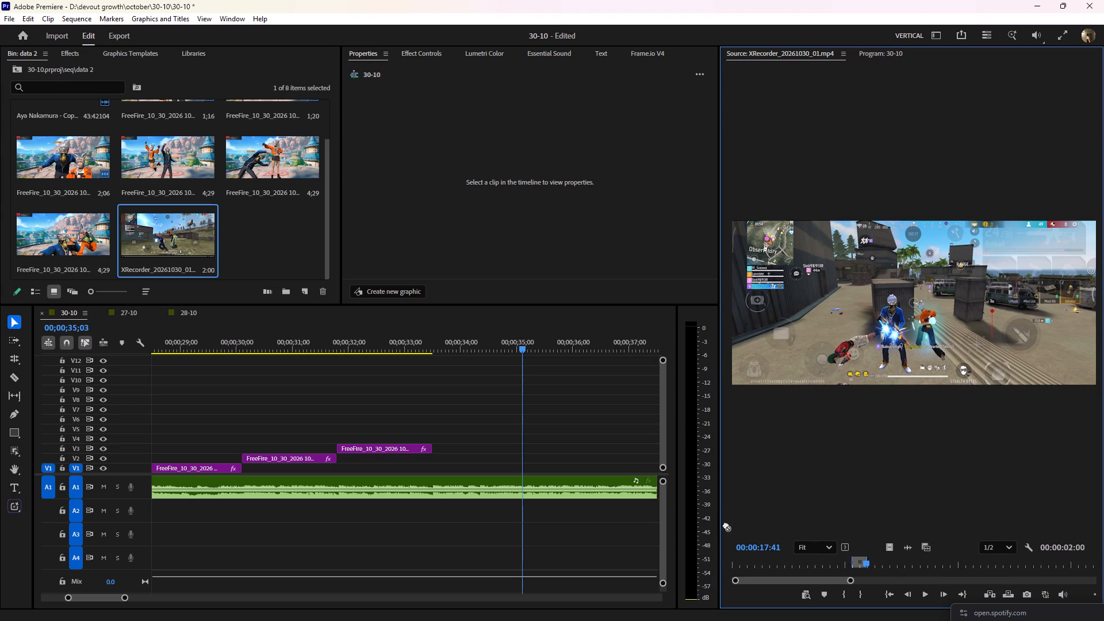
drag(726, 524, 433, 454)
Trim the start of the gameplay clip on V2 to 00;00;34;00 and move it back to the end of the 10_45_58 image.
drag(446, 340, 425, 340)
key(space)
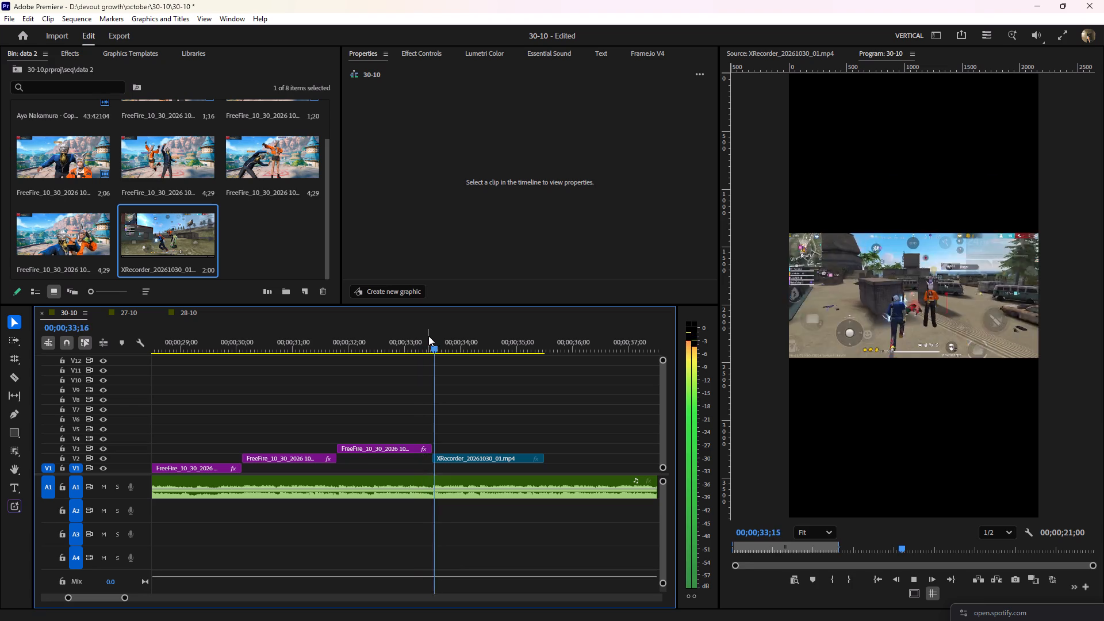
key(space)
drag(447, 346, 440, 346)
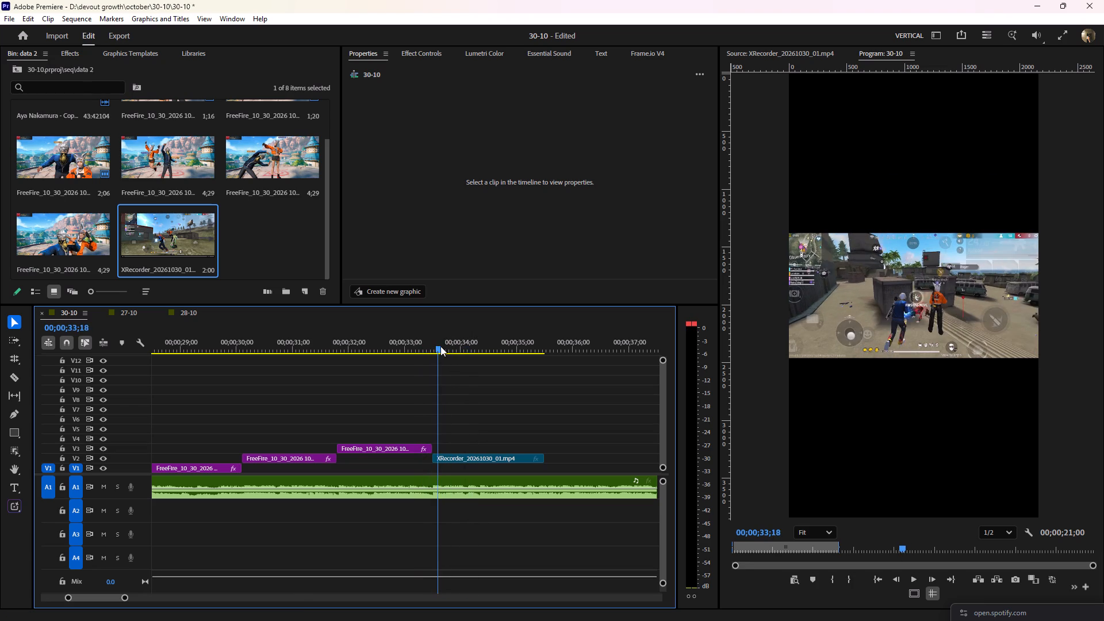
drag(440, 346, 457, 341)
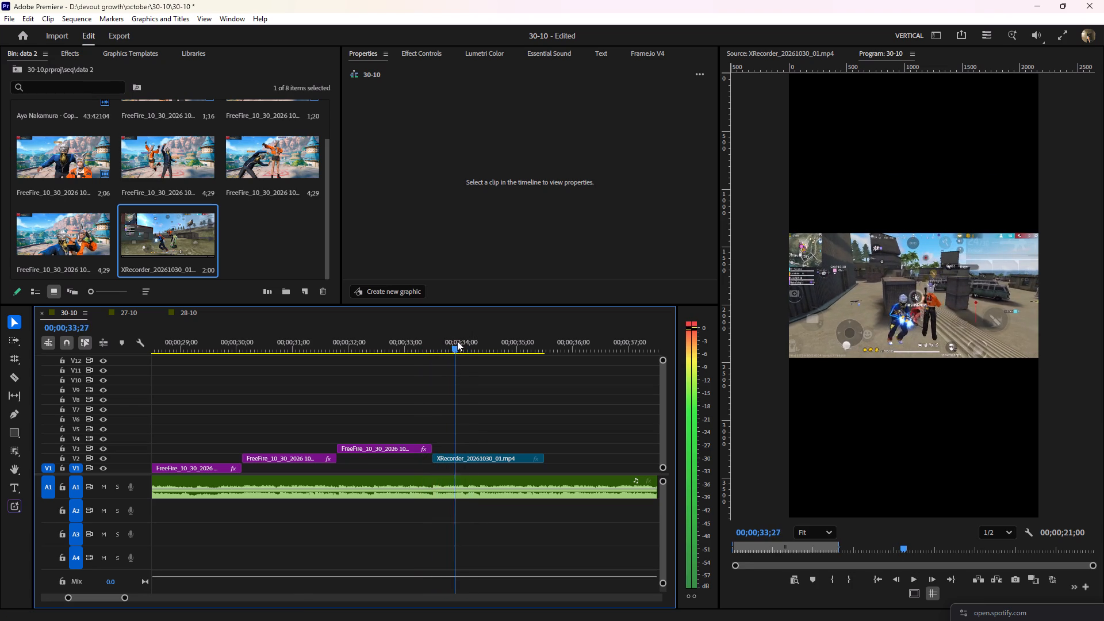
drag(457, 341, 463, 340)
key(Left)
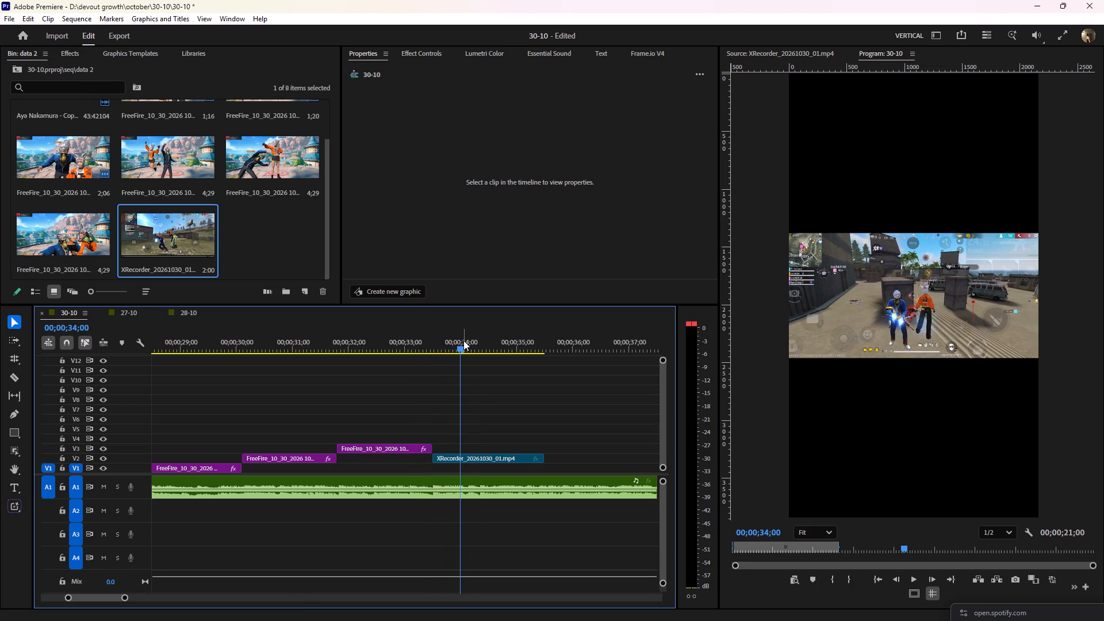
key(Left)
key(Right)
drag(436, 462, 457, 458)
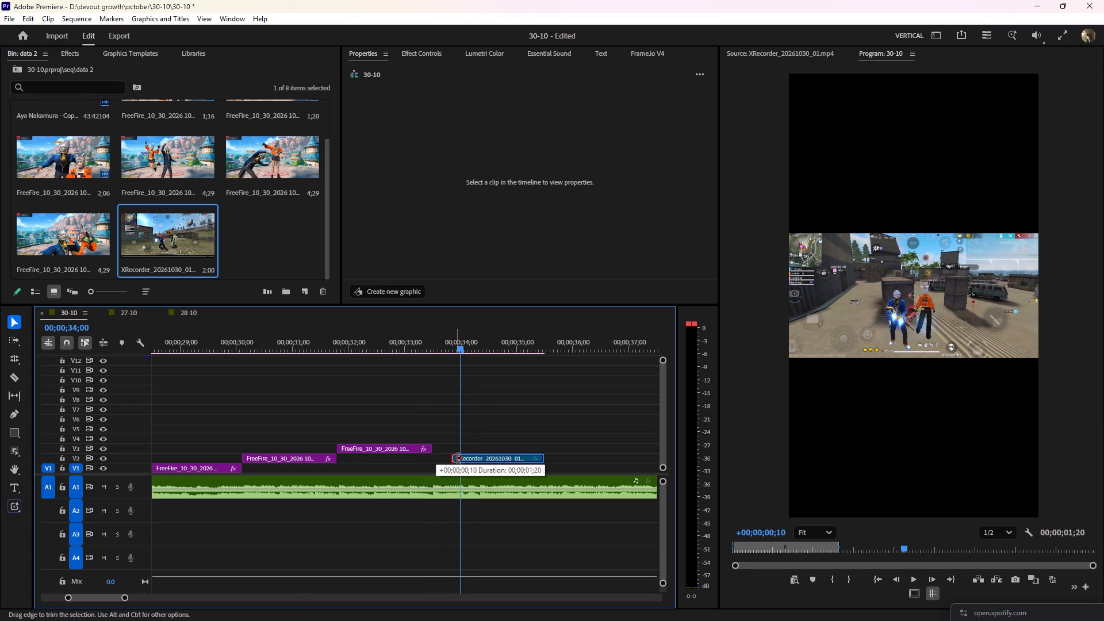
drag(457, 458, 464, 458)
drag(482, 457, 457, 457)
Listen for the music's next beat and extend the end of the gameplay clip on V2 to 00;00;35;11.
drag(442, 340, 421, 344)
key(space)
key(space)
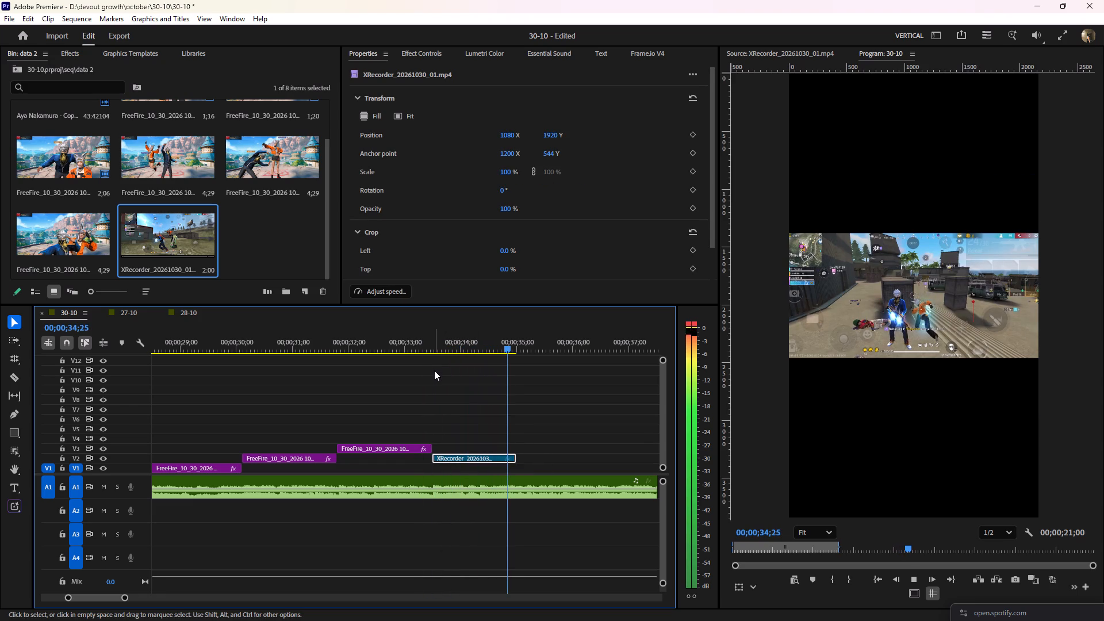
key(space)
key(space)
drag(505, 348, 483, 353)
key(space)
key(space)
key(space)
key(space)
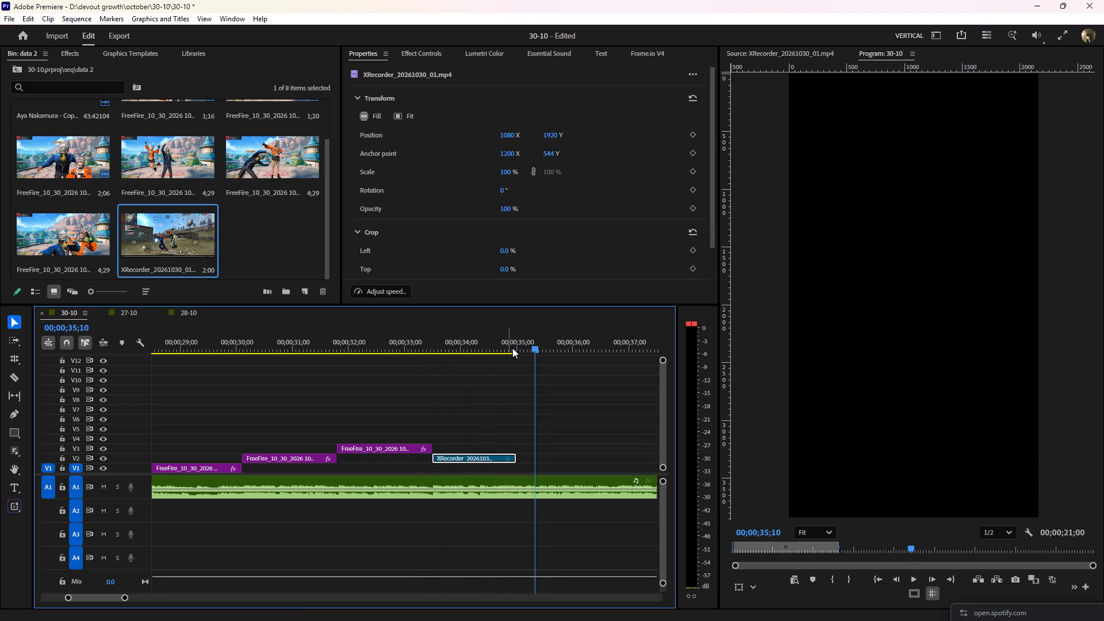
key(space)
key(space)
click(530, 342)
key(space)
key(space)
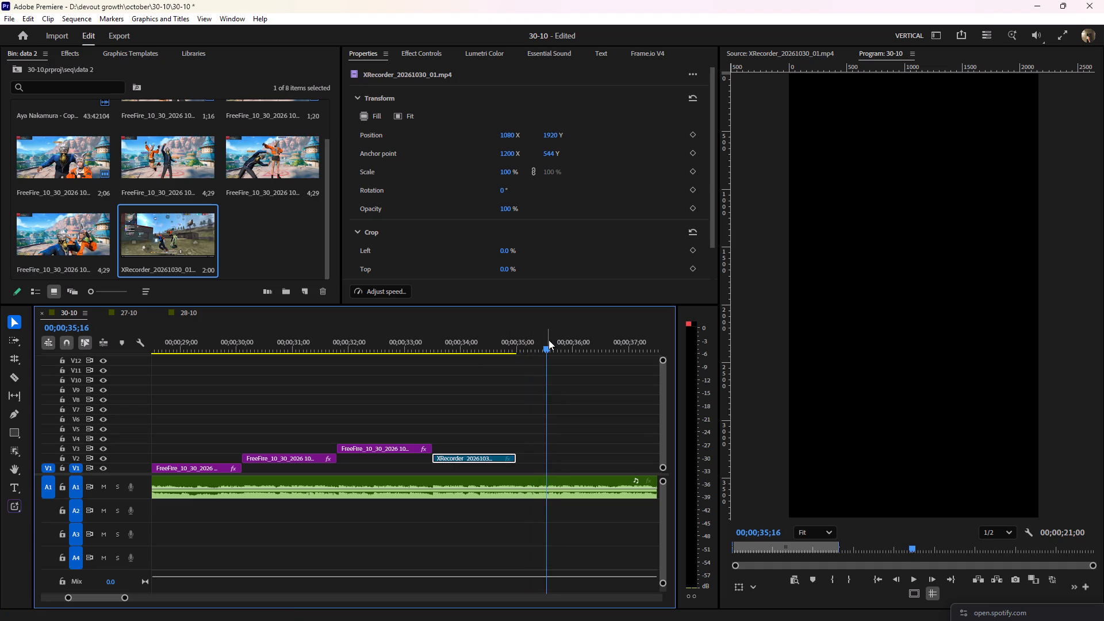
drag(546, 340, 538, 358)
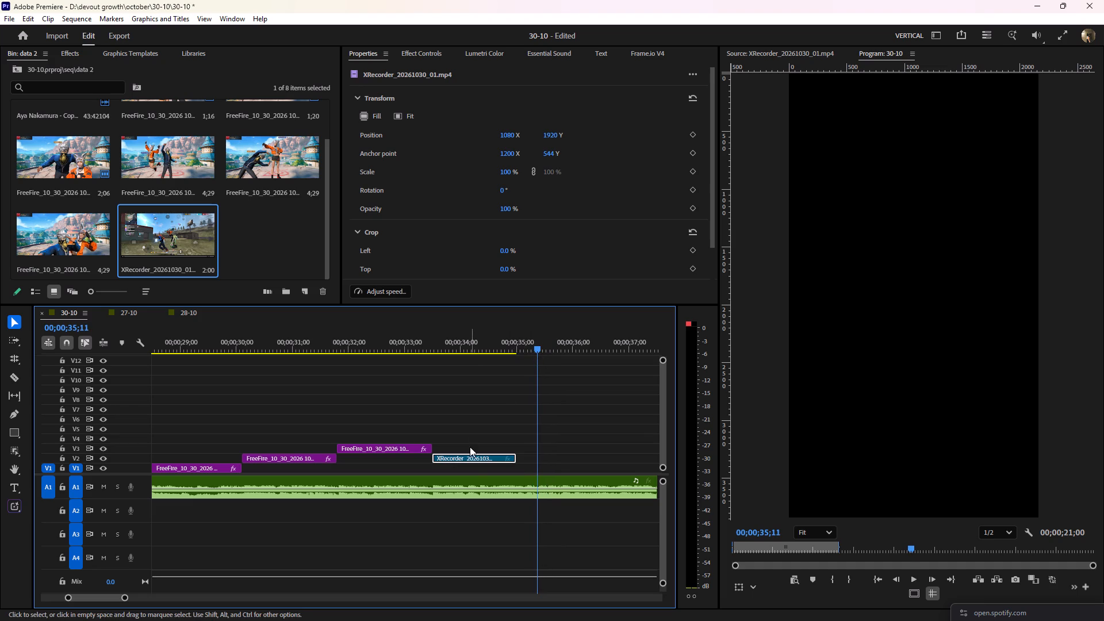
drag(518, 456, 537, 455)
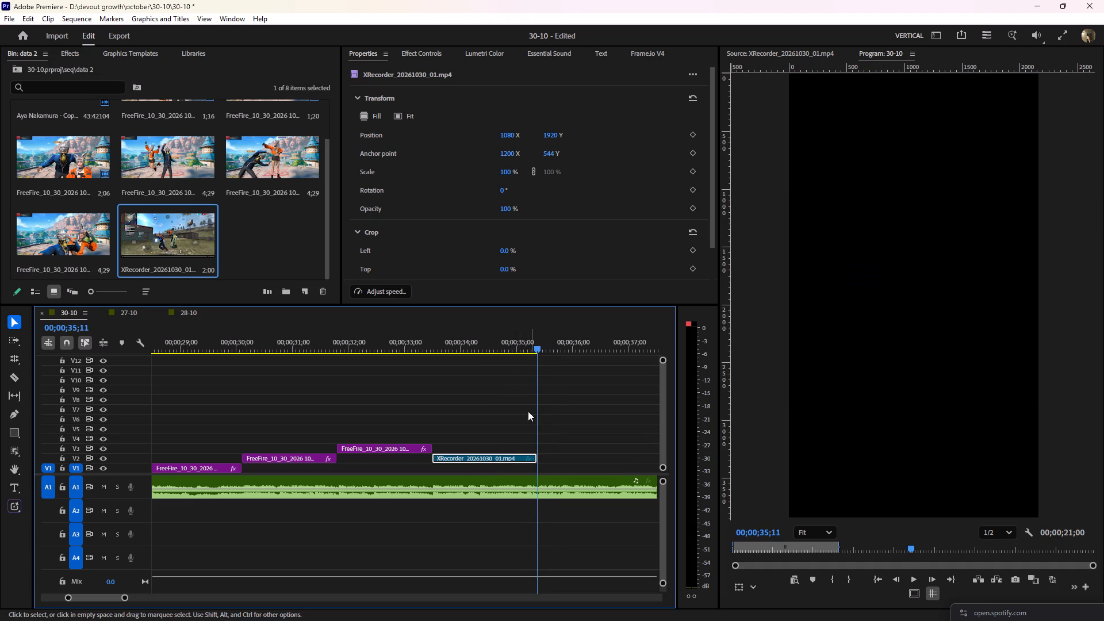
Scale up the gameplay clip on V2 so the characters fill more of the vertical frame.
drag(531, 345, 518, 348)
drag(505, 172, 569, 170)
Play back the cut from the 10_45_58 image into the scaled gameplay clip to check its framing and timing.
drag(463, 348, 403, 361)
key(space)
click(454, 389)
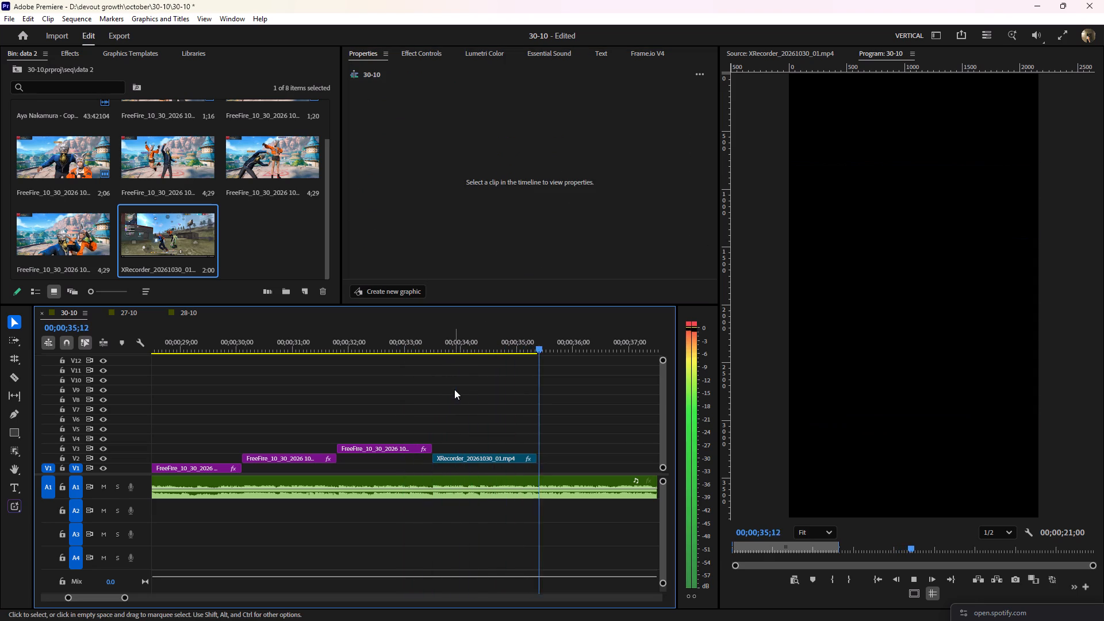
key(space)
drag(454, 339, 292, 375)
key(space)
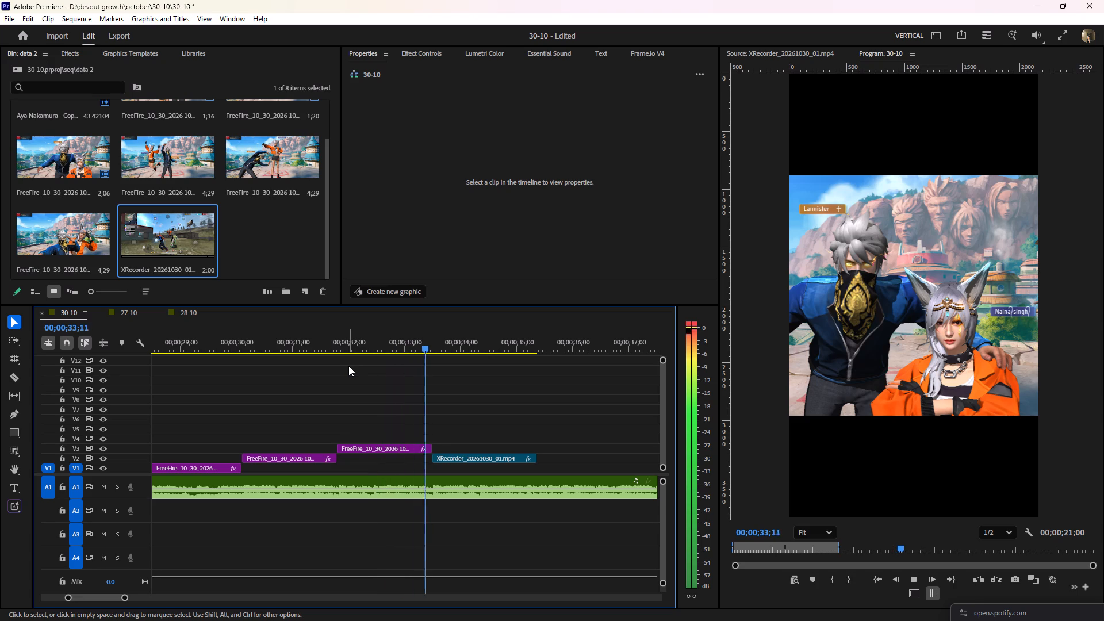
key(space)
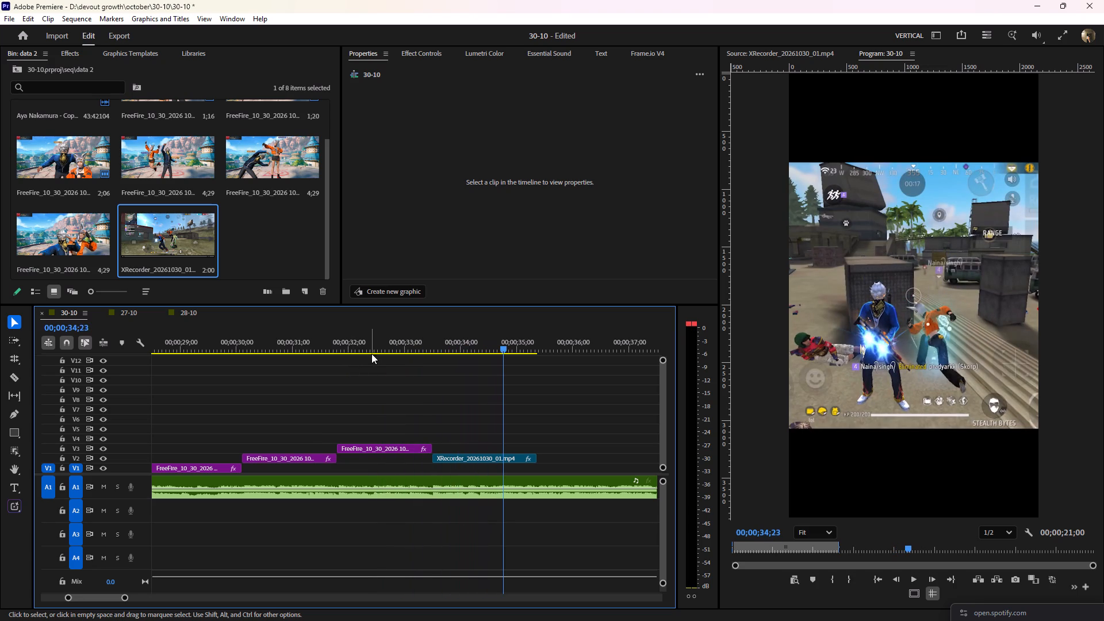
drag(434, 338, 422, 342)
key(space)
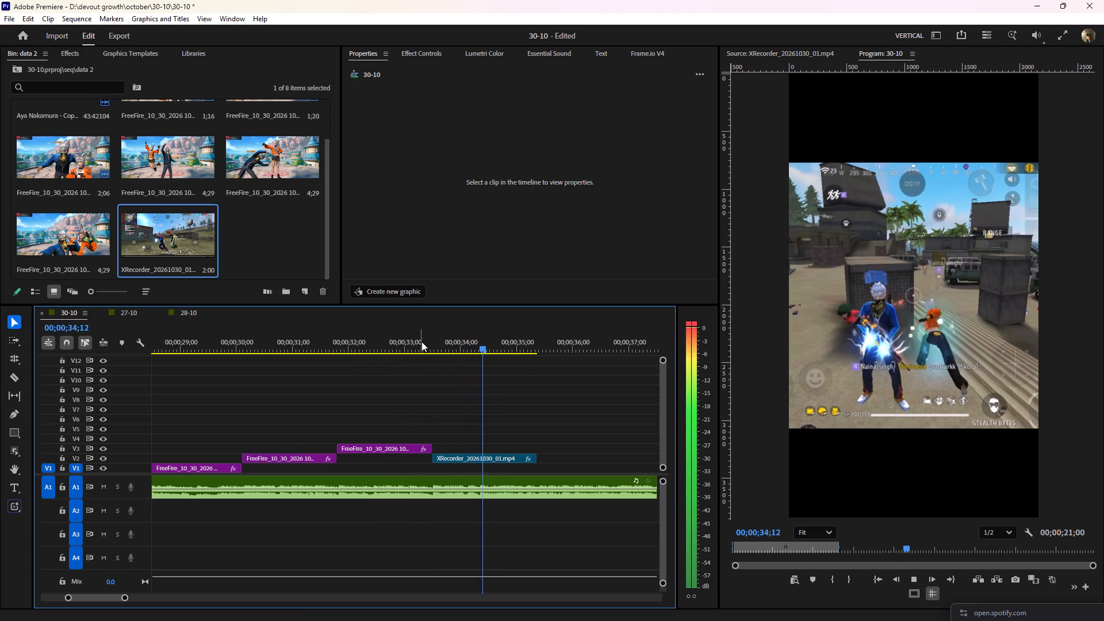
key(space)
drag(434, 339, 408, 346)
key(space)
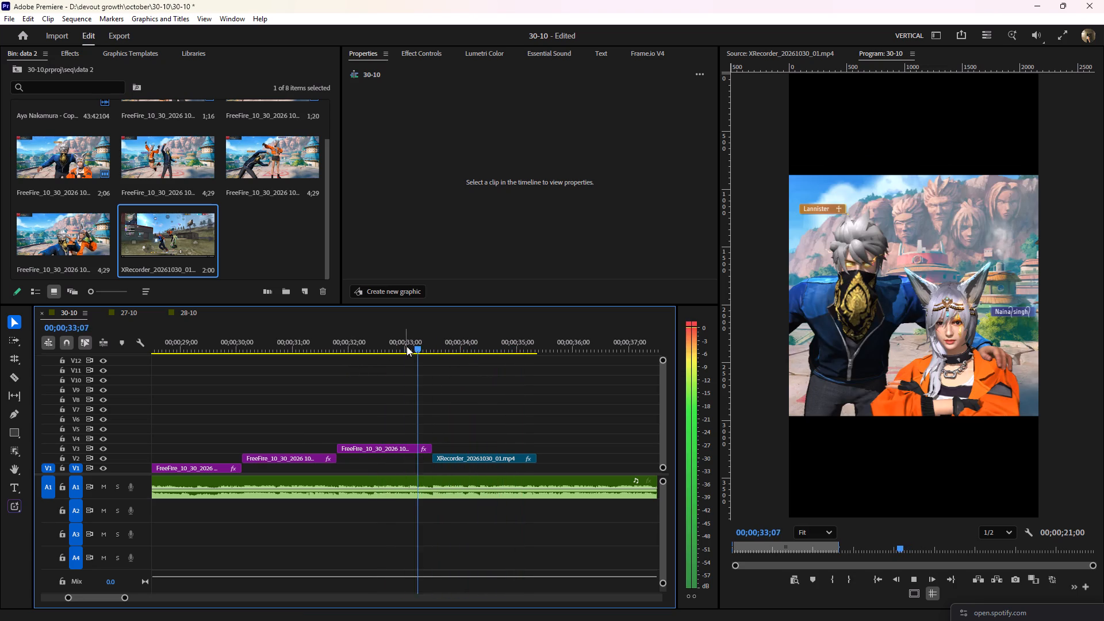
key(space)
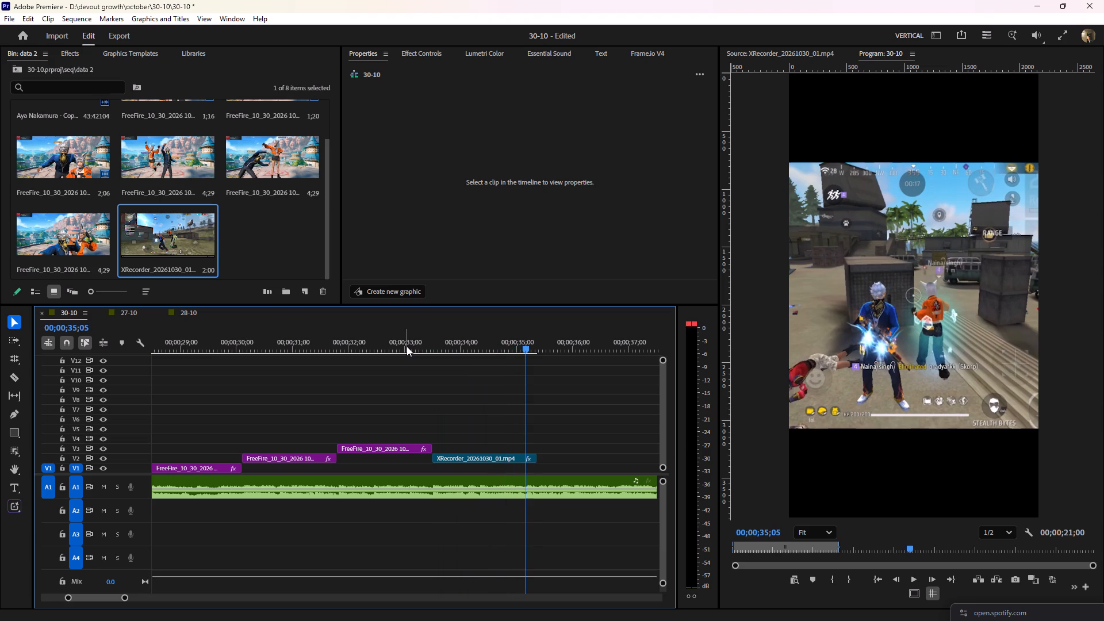
Scrub through the XRecorder_20261030_01 gameplay recording to look for another excerpt showing both characters together.
double_click(166, 230)
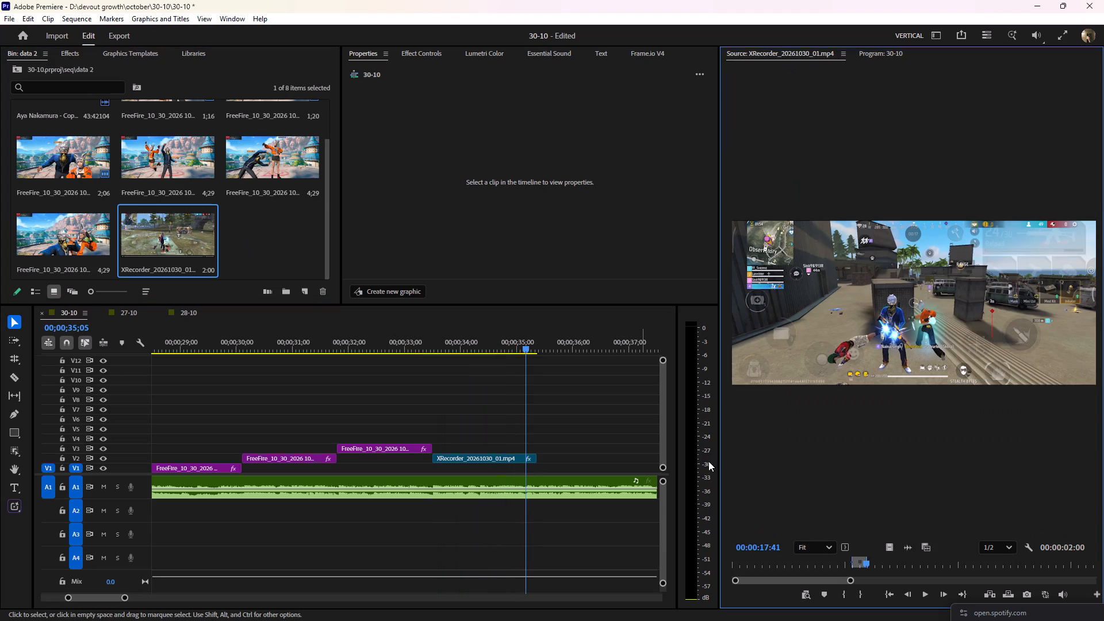
drag(869, 564, 898, 563)
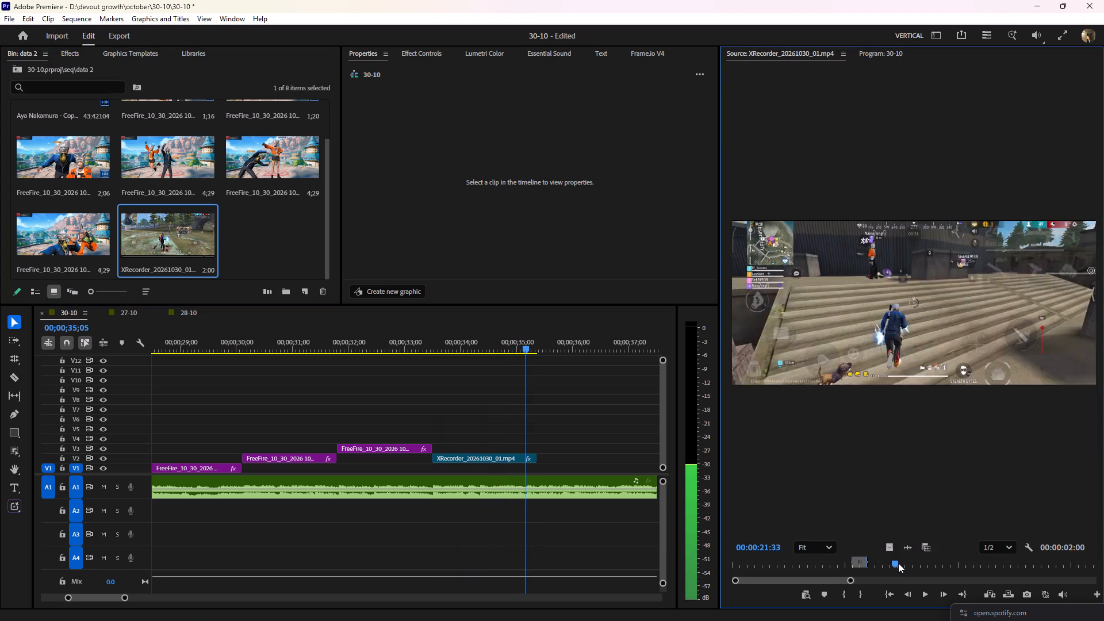
drag(898, 563, 961, 570)
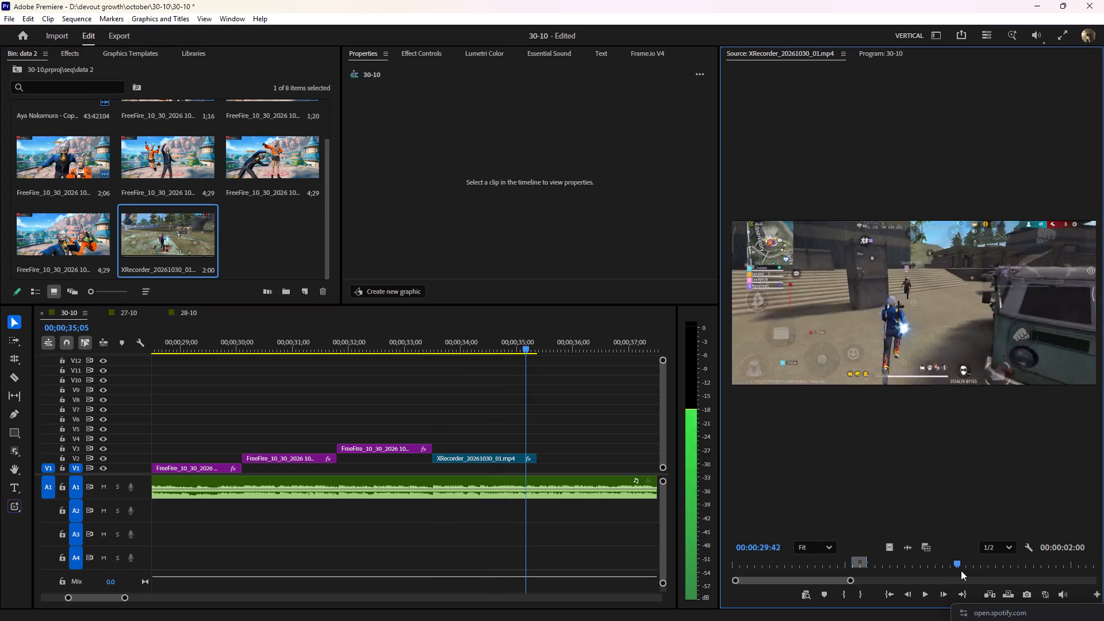
drag(961, 570, 1013, 570)
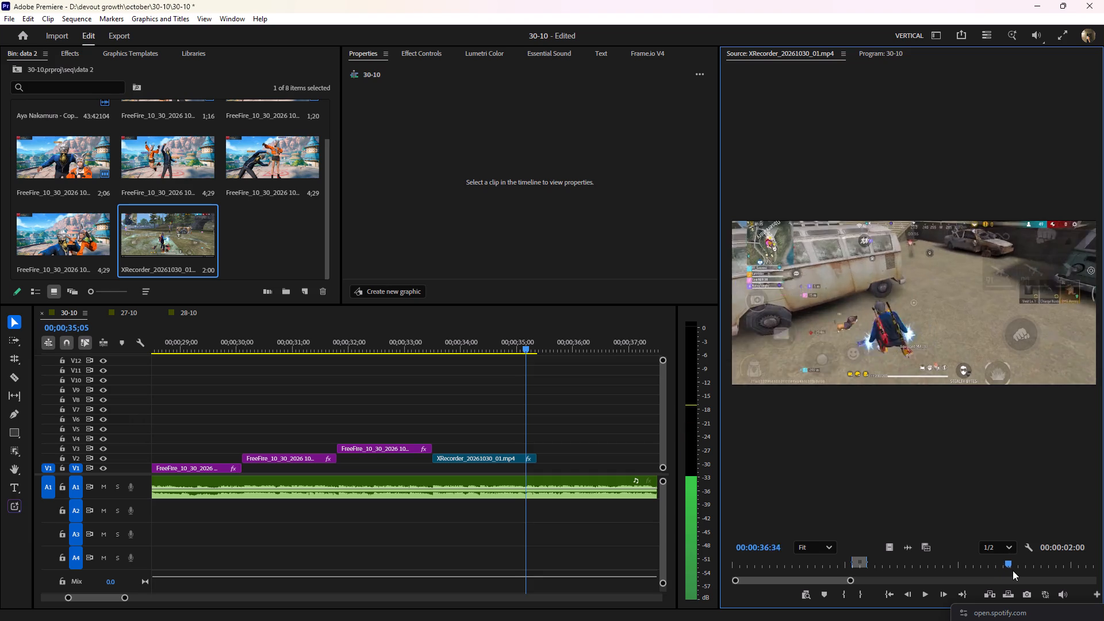
drag(1013, 570, 1068, 570)
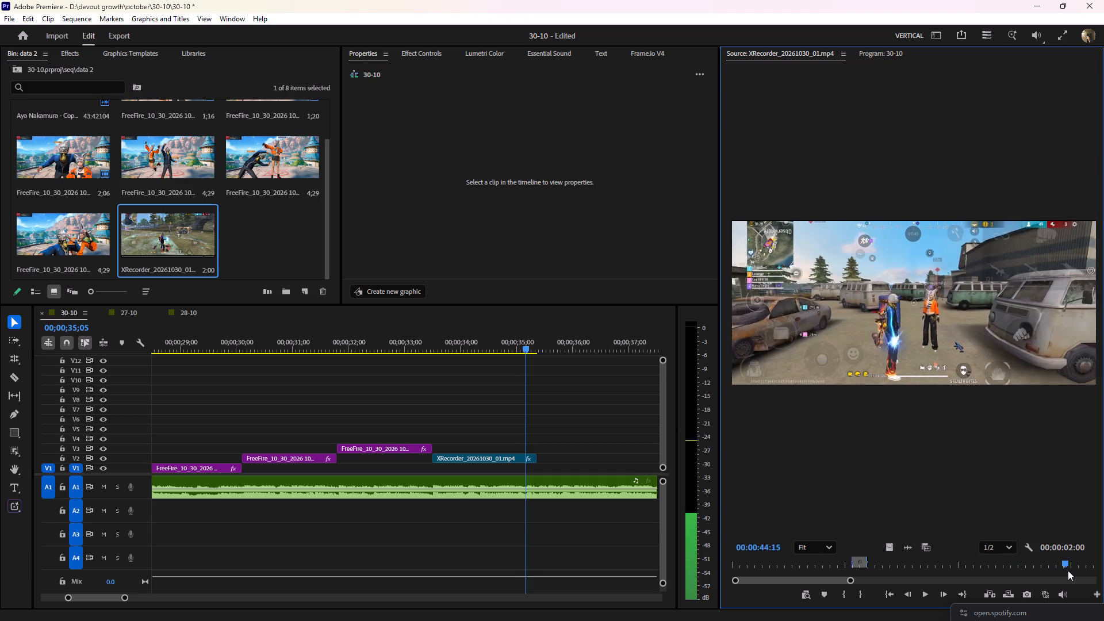
drag(1068, 570, 1087, 569)
key(minus)
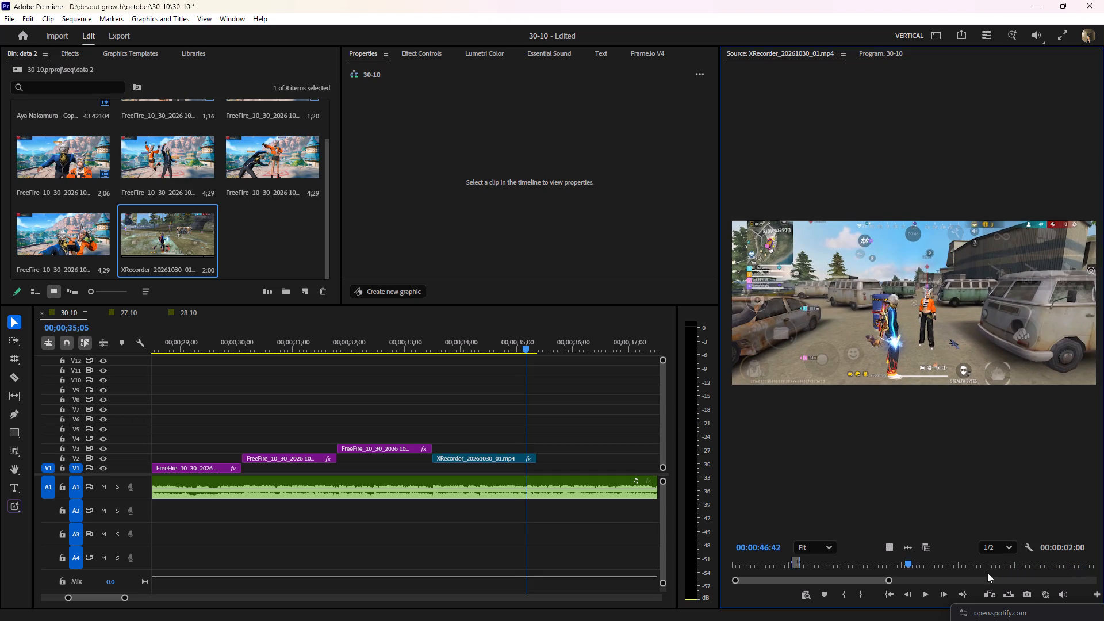
key(minus)
key(minus)
drag(772, 562, 785, 562)
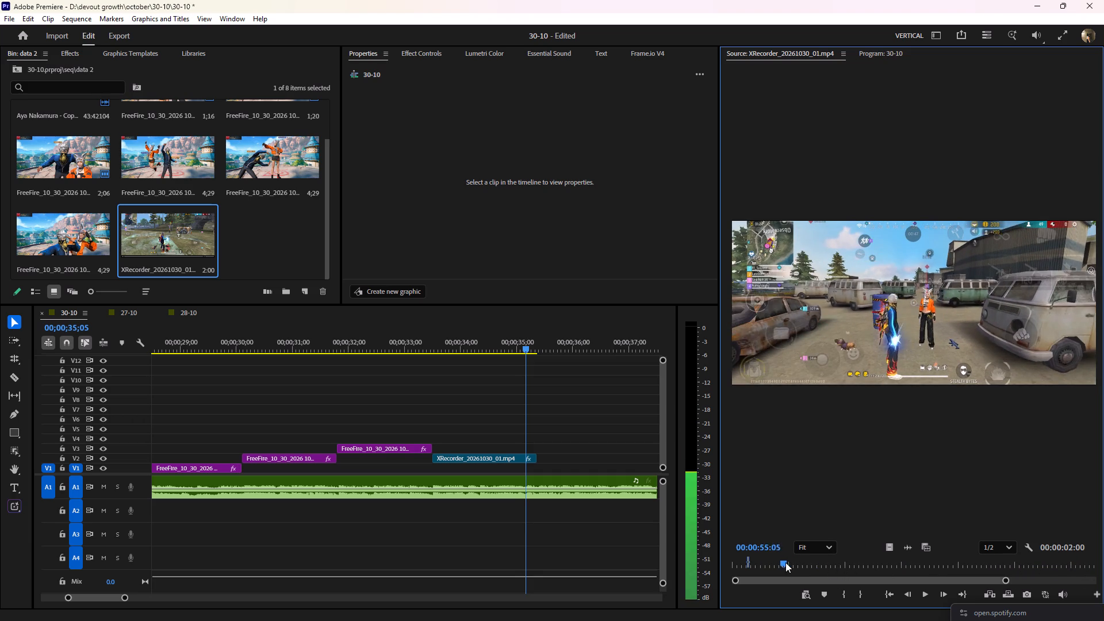
drag(785, 562, 794, 564)
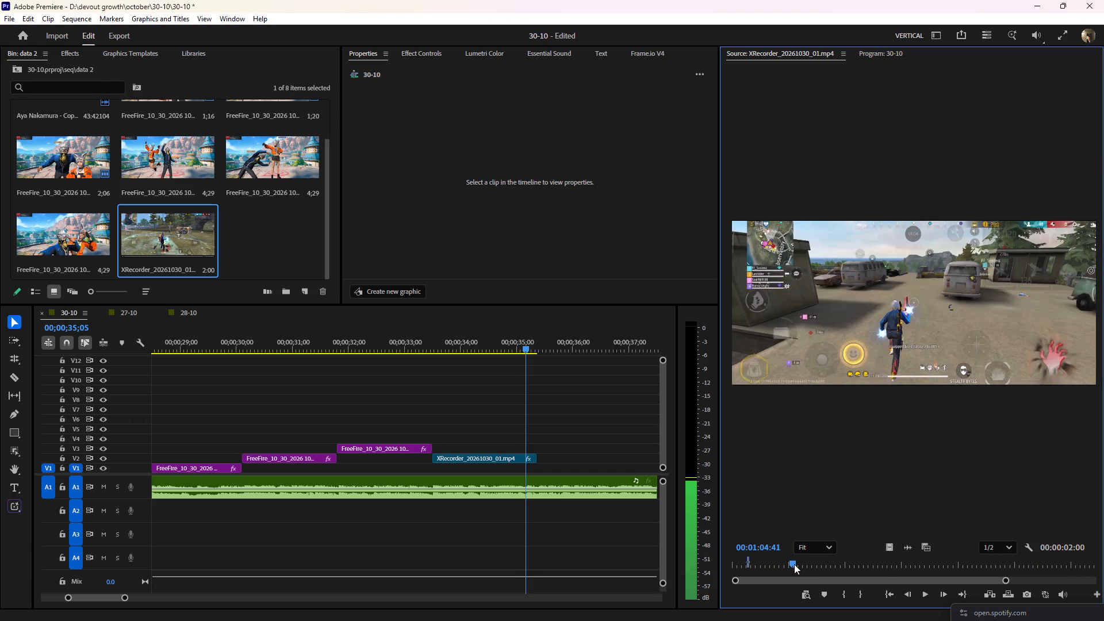
drag(794, 564, 785, 566)
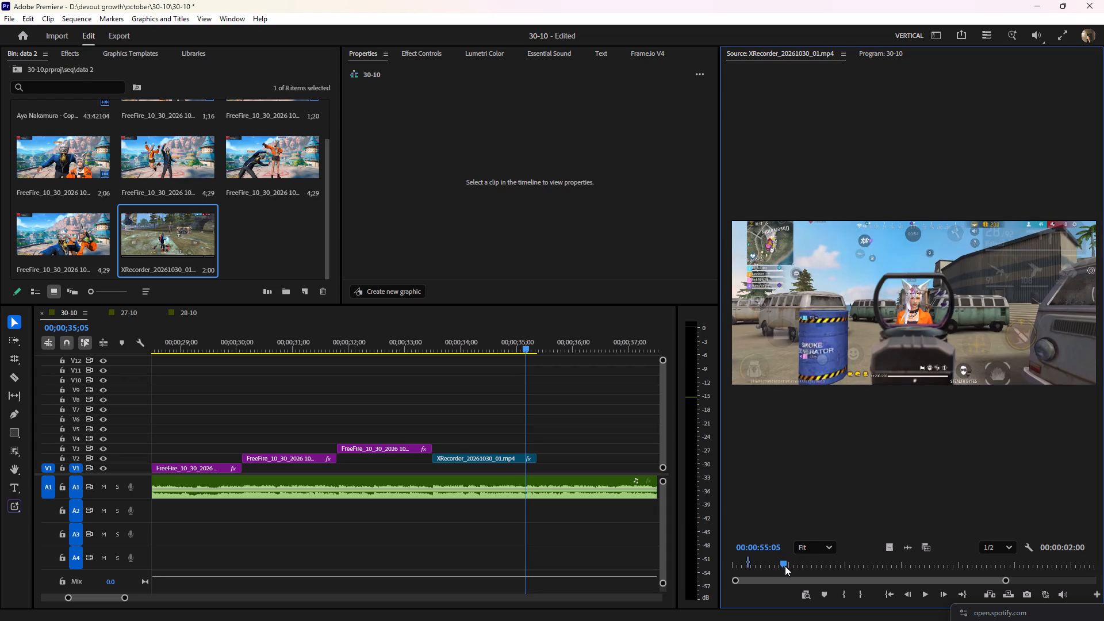
drag(785, 566, 821, 562)
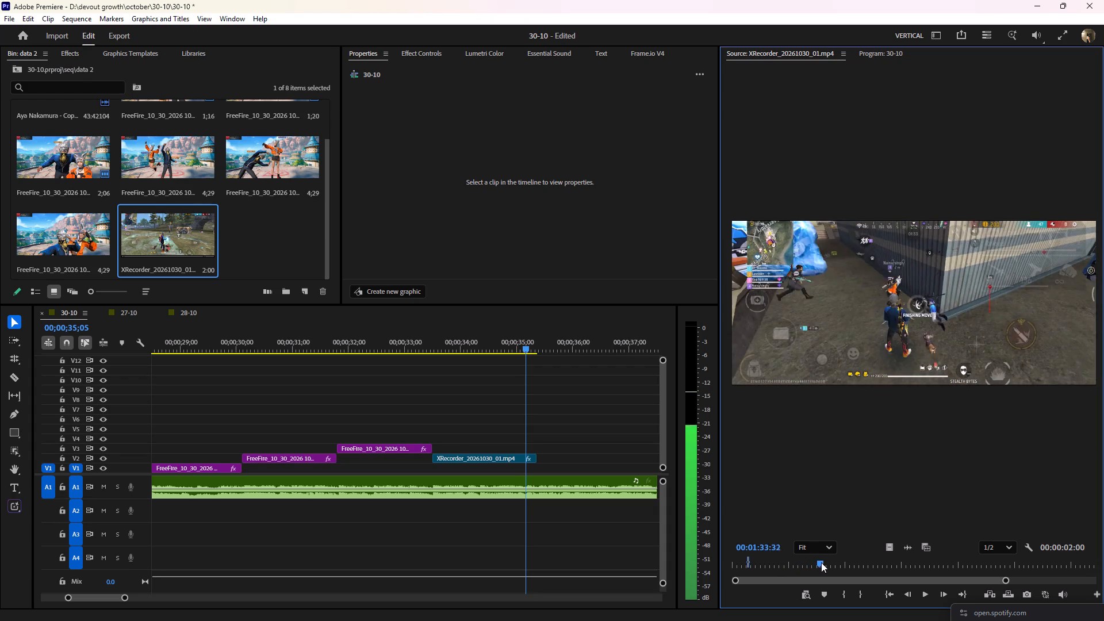
drag(821, 562, 842, 560)
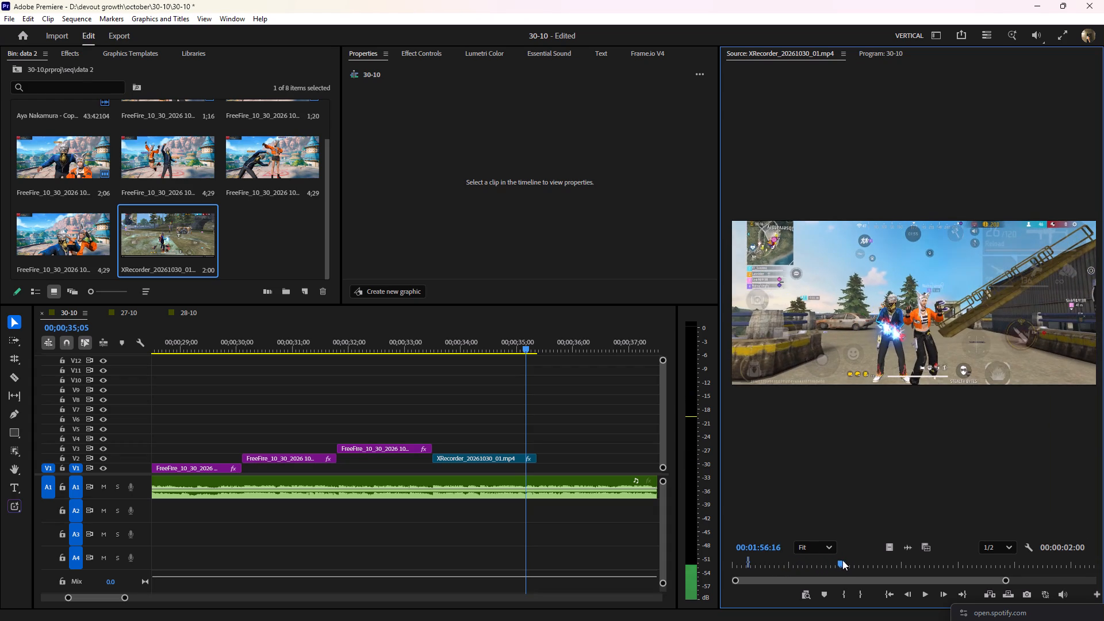
drag(842, 560, 841, 561)
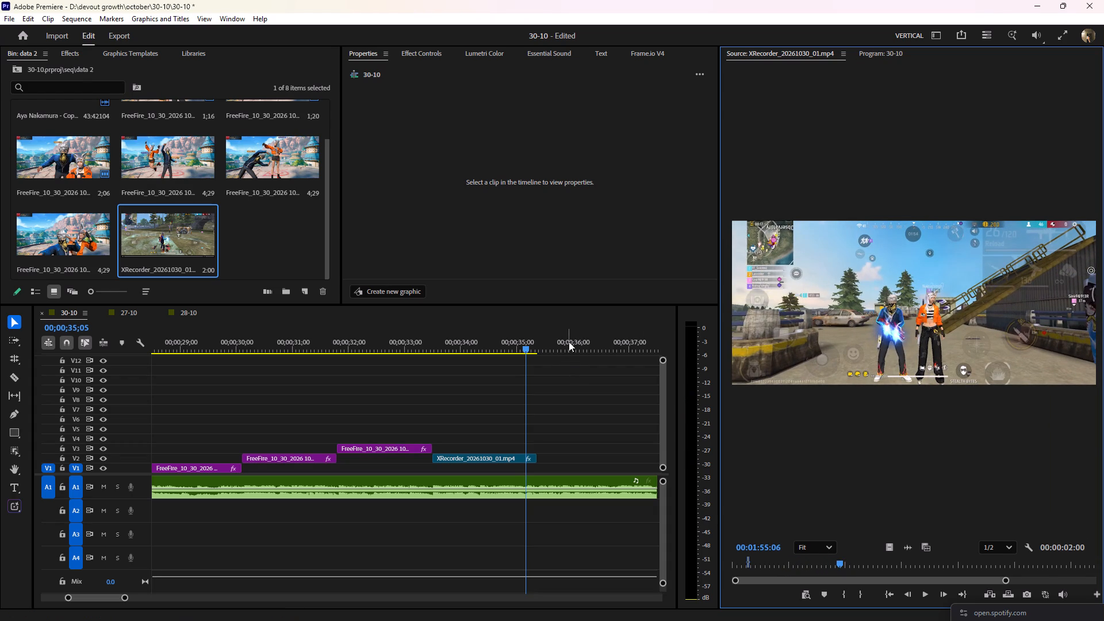
Review the recording between about 00:01:55 and 00:02:00 to judge where the two characters' emote excerpt should begin and end.
click(569, 342)
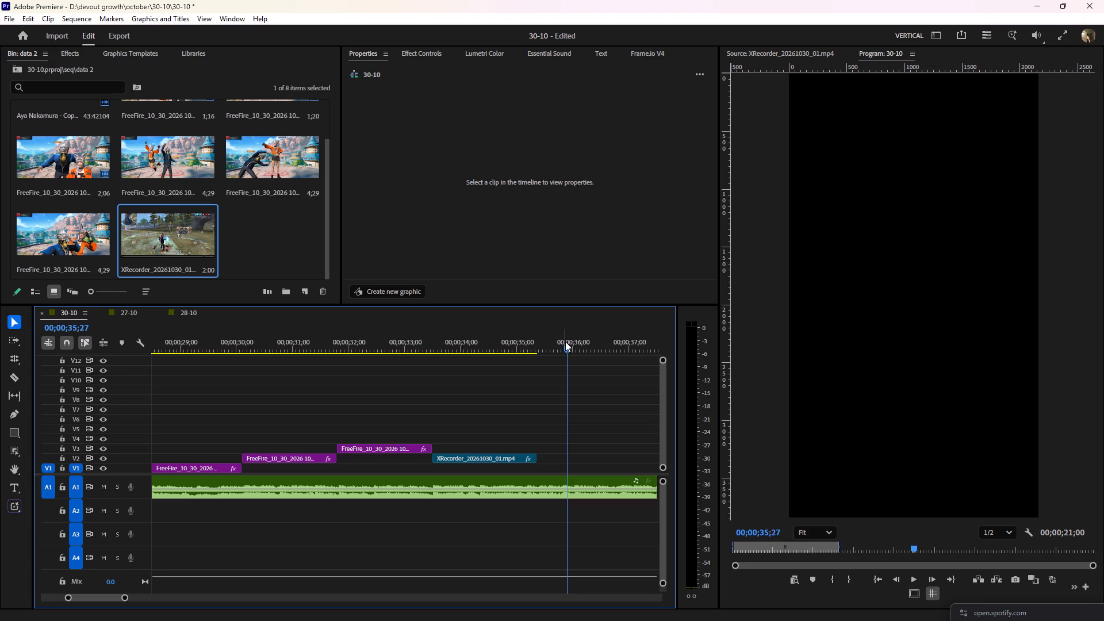
drag(558, 346, 527, 352)
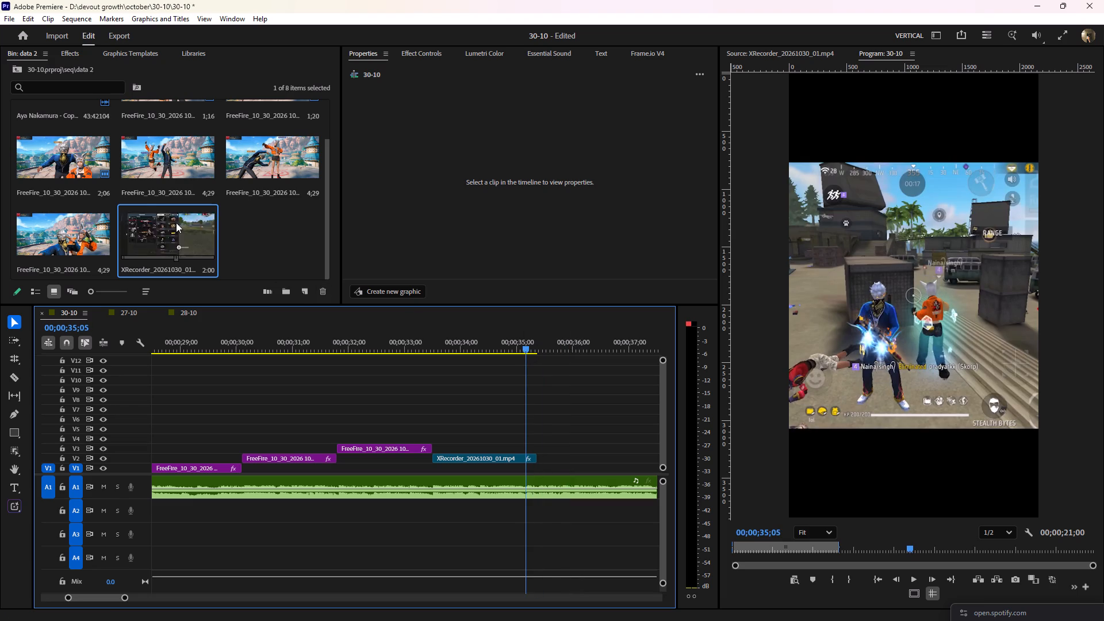
double_click(176, 223)
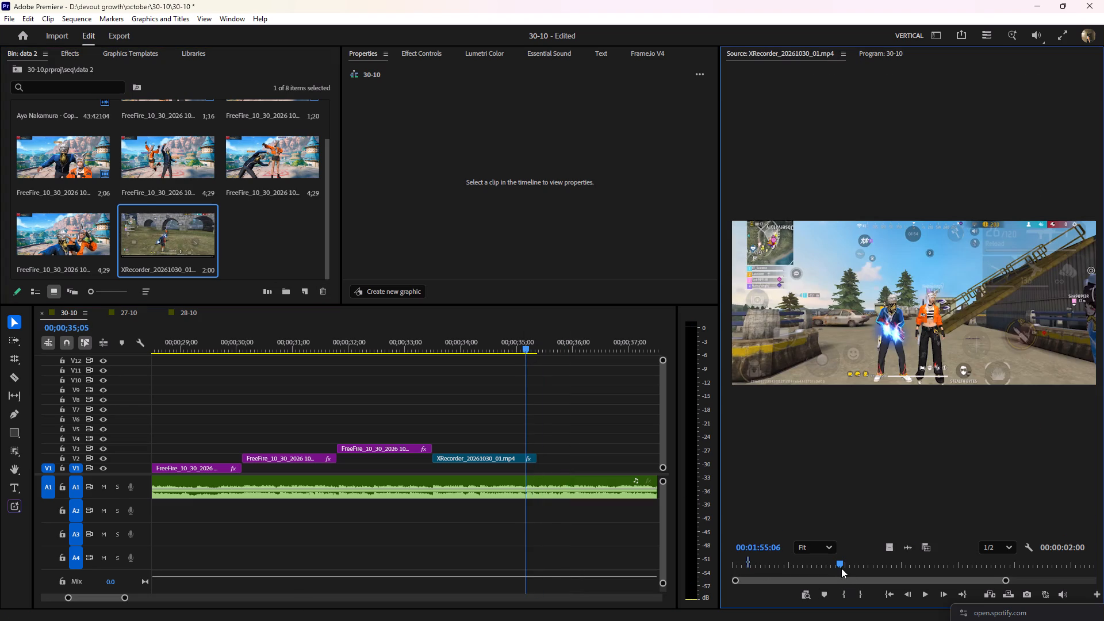
click(838, 565)
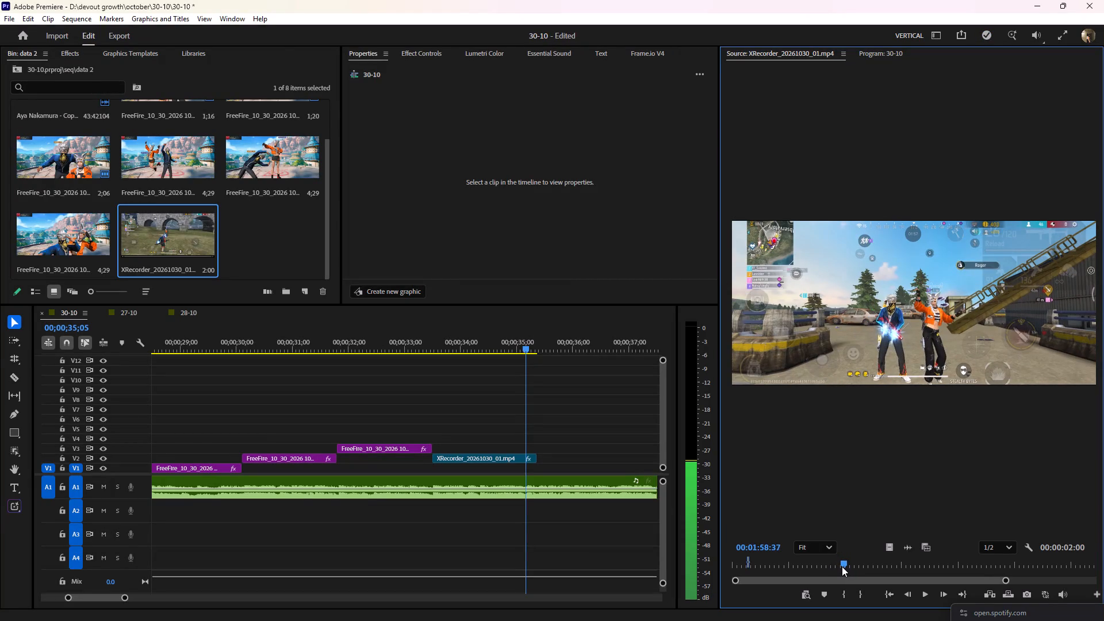
key(space)
key(space)
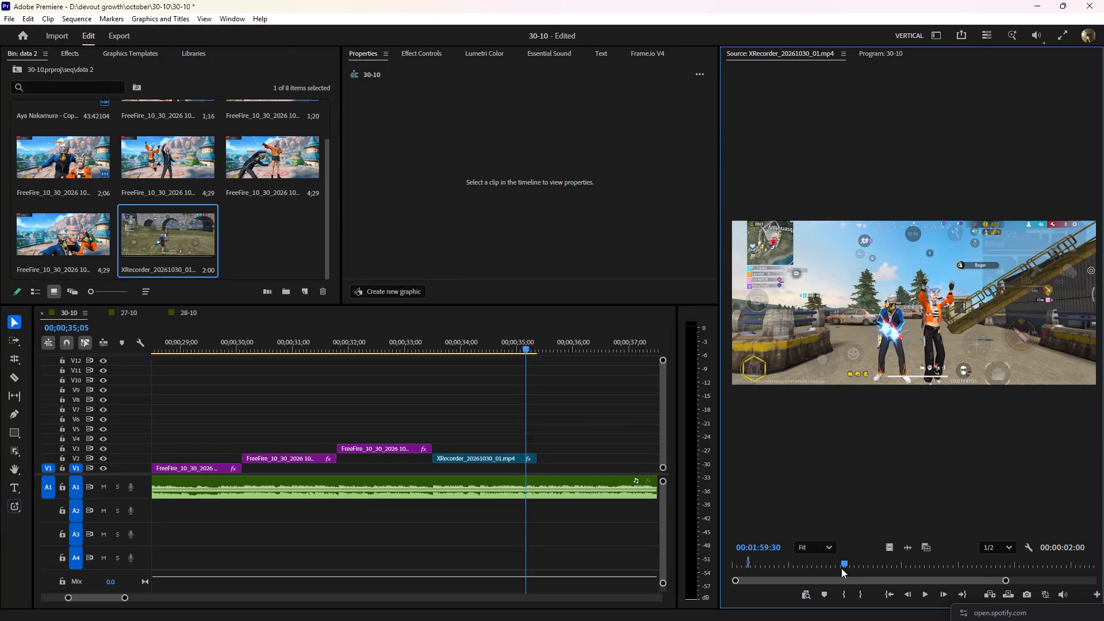
text(==)
click(913, 565)
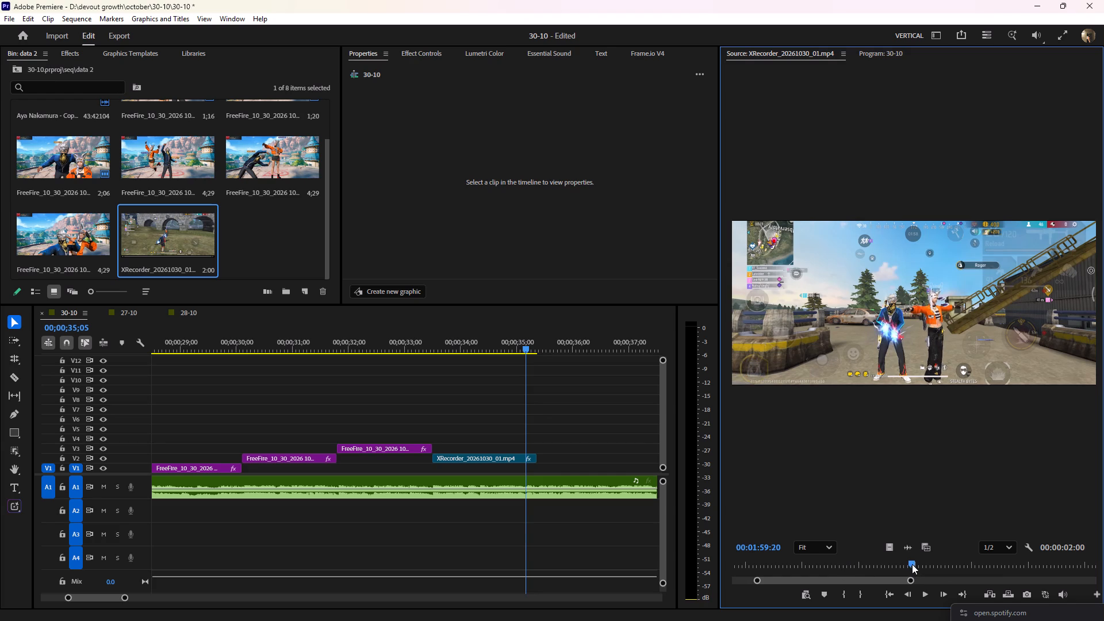
key(space)
key(space)
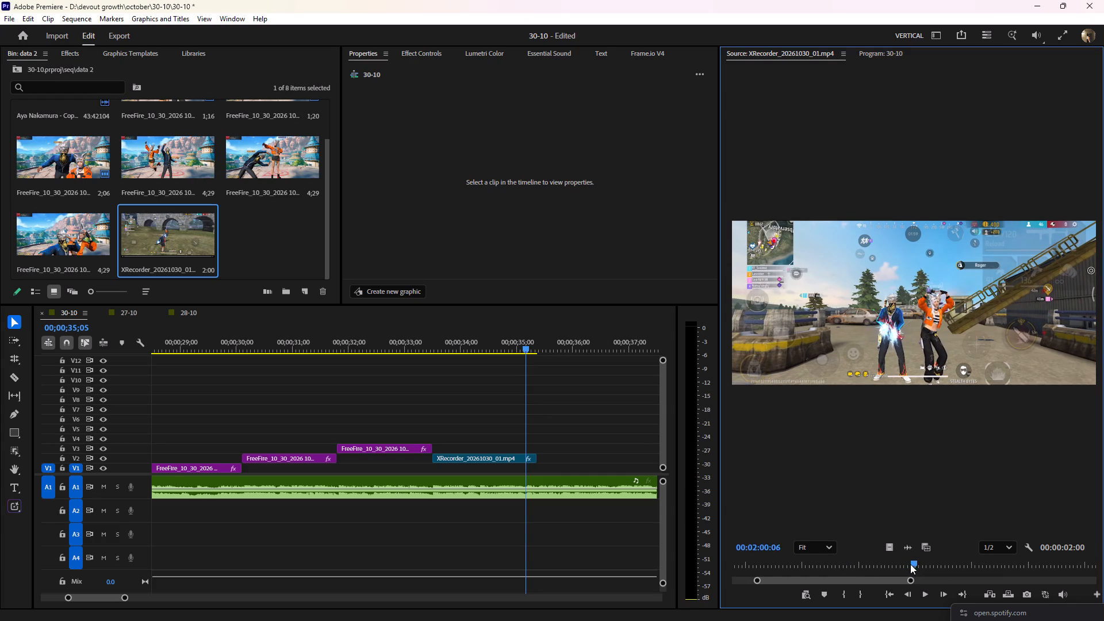
click(911, 563)
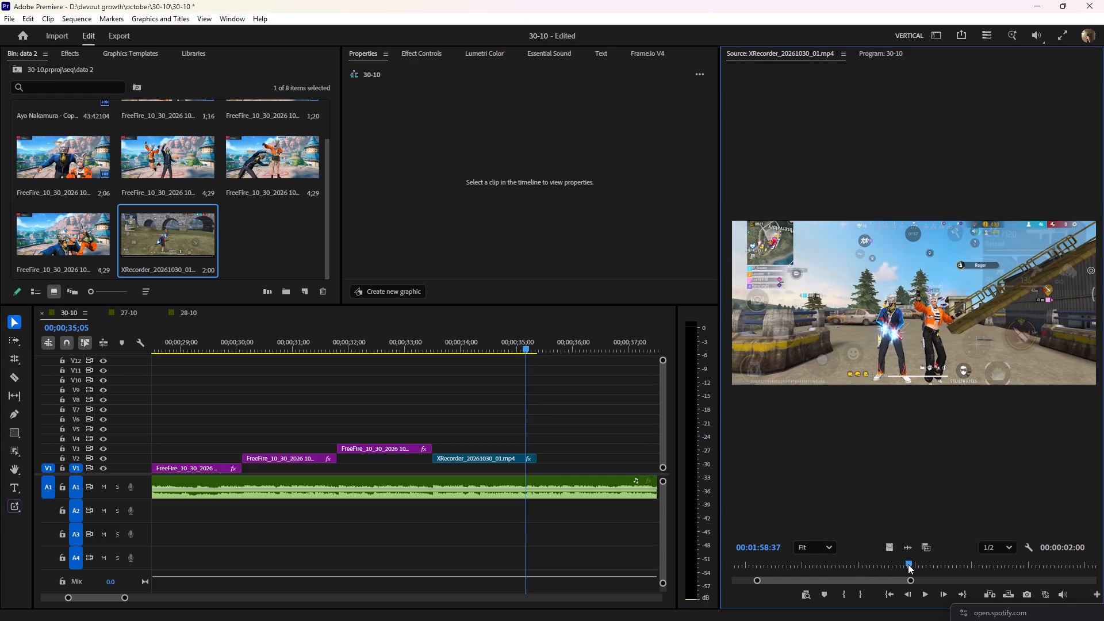
click(908, 564)
drag(905, 567, 903, 570)
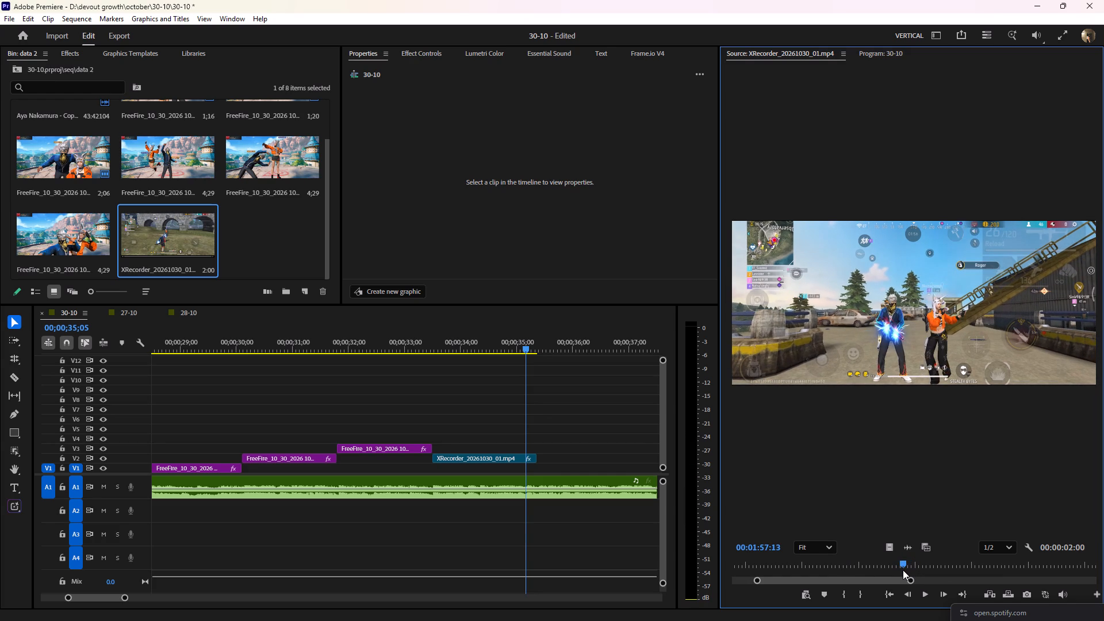
drag(903, 570, 900, 572)
click(900, 572)
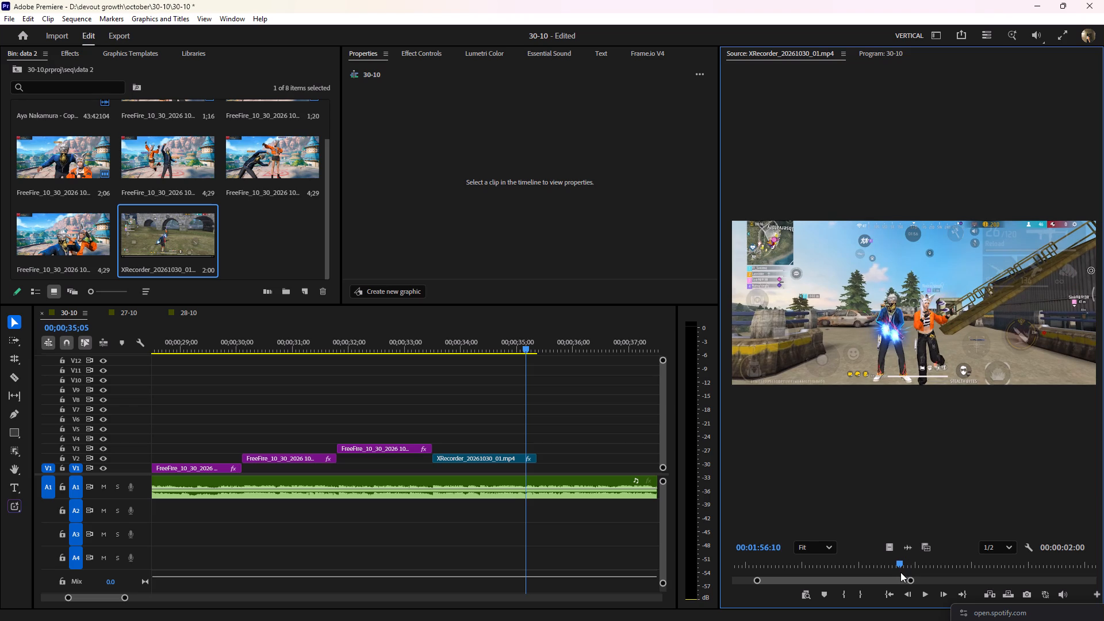
Mark the gameplay excerpt in the source recording from 00:01:54:44 to 00:01:57:30.
drag(903, 564, 895, 567)
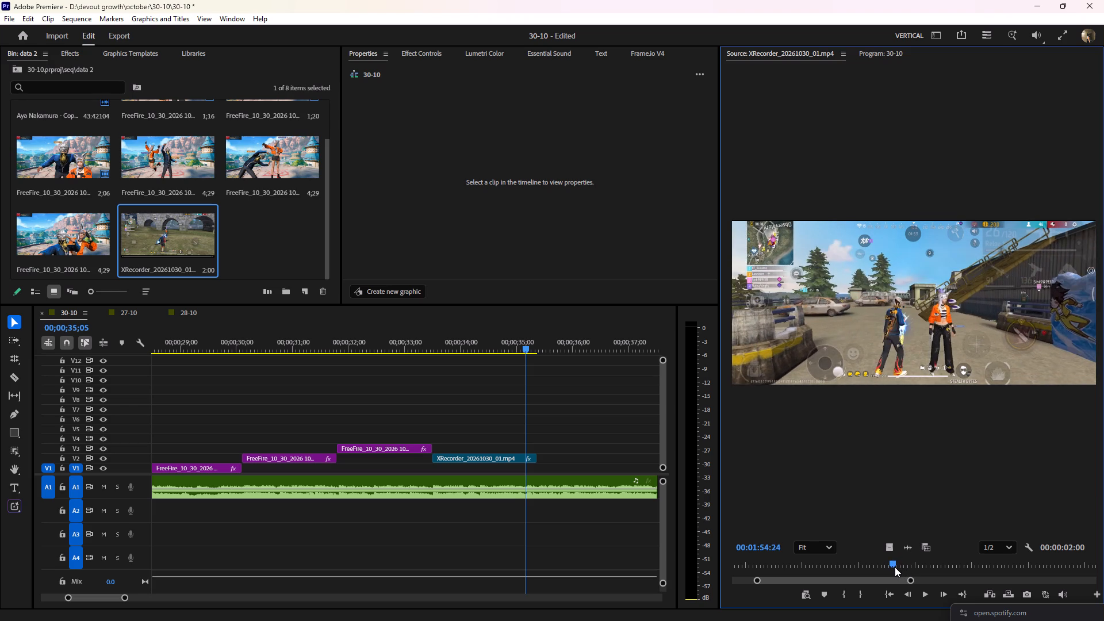
key(space)
key(space)
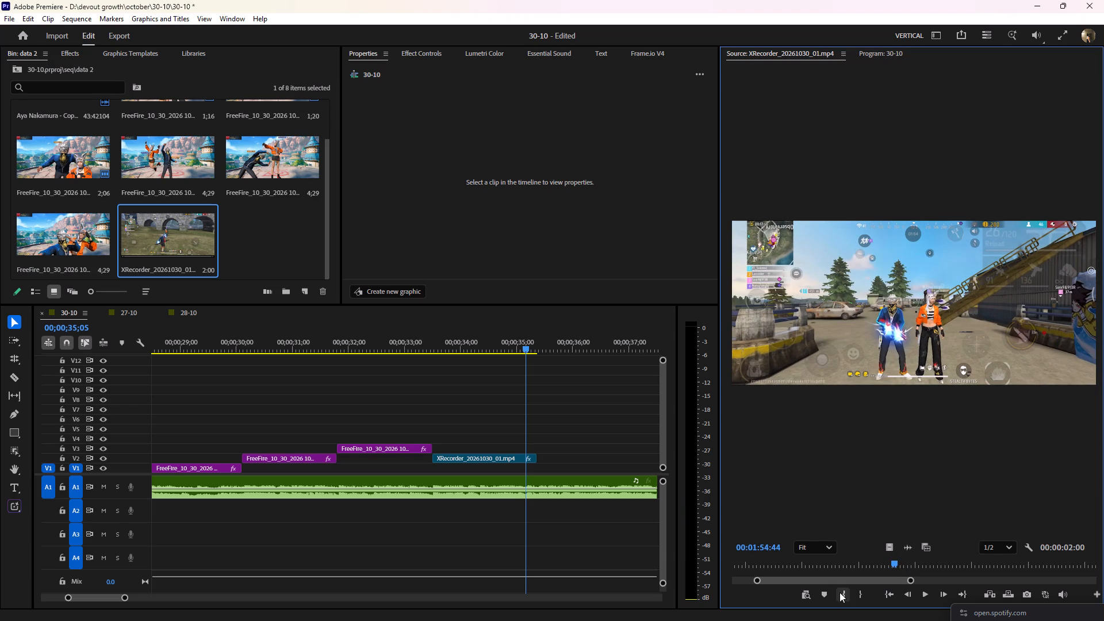
click(839, 592)
key(space)
key(space)
key(space)
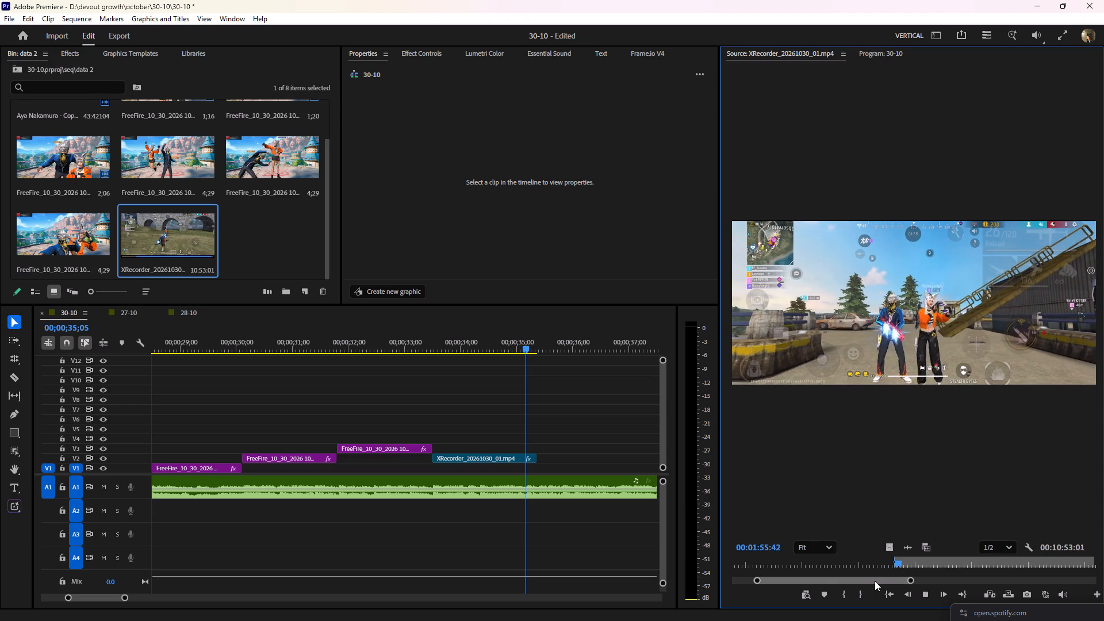
key(space)
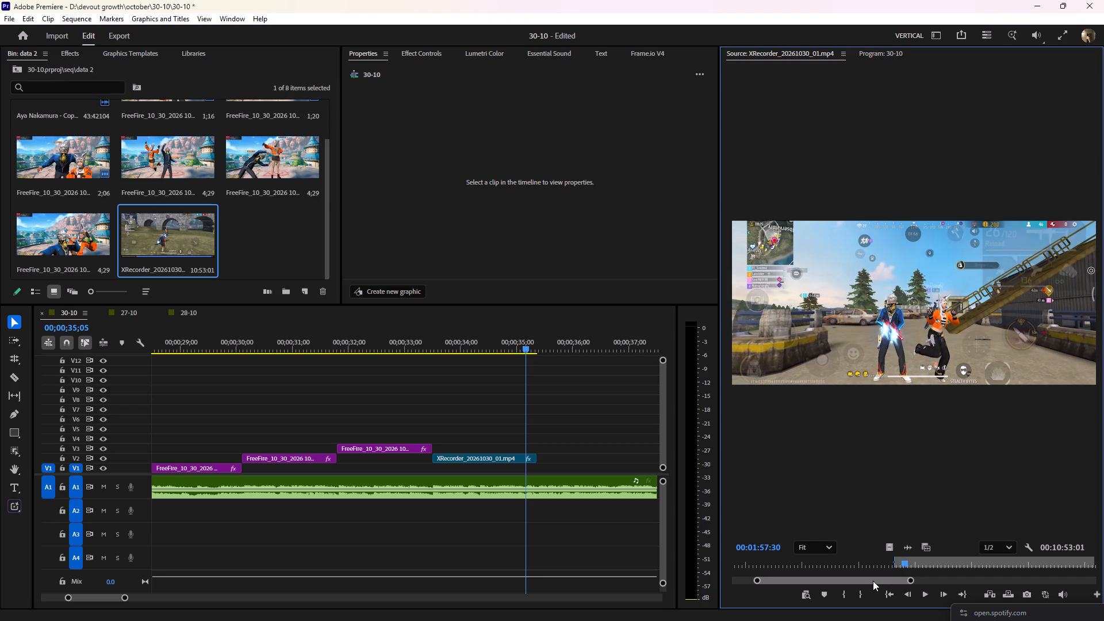
click(866, 594)
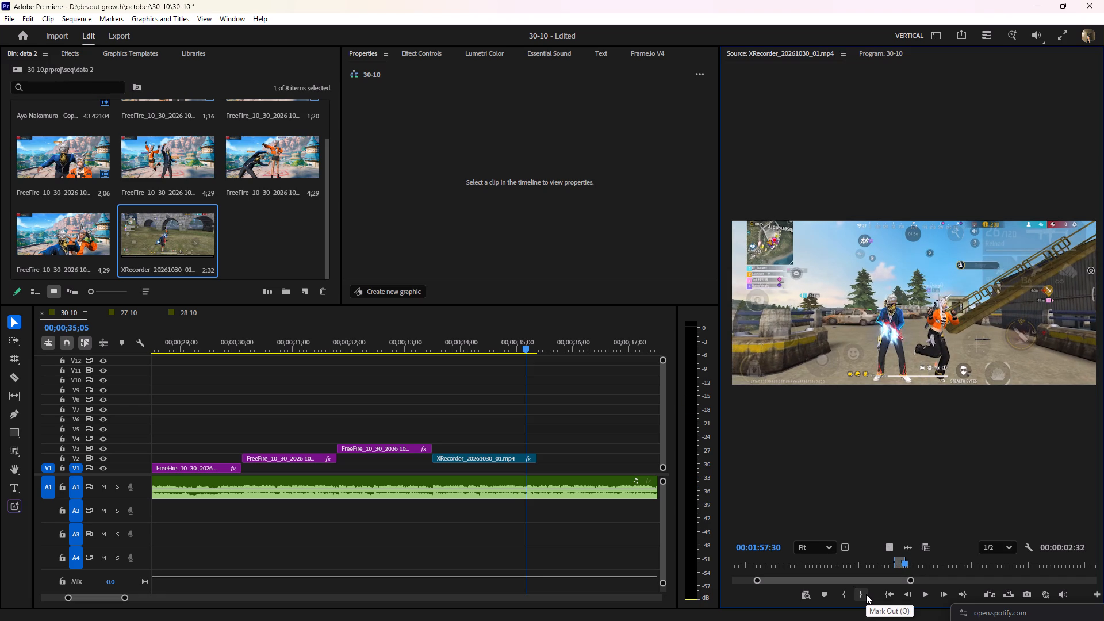
Place the marked excerpt, video only, on V3 directly after the end of the gameplay clip on V2.
drag(888, 551, 599, 481)
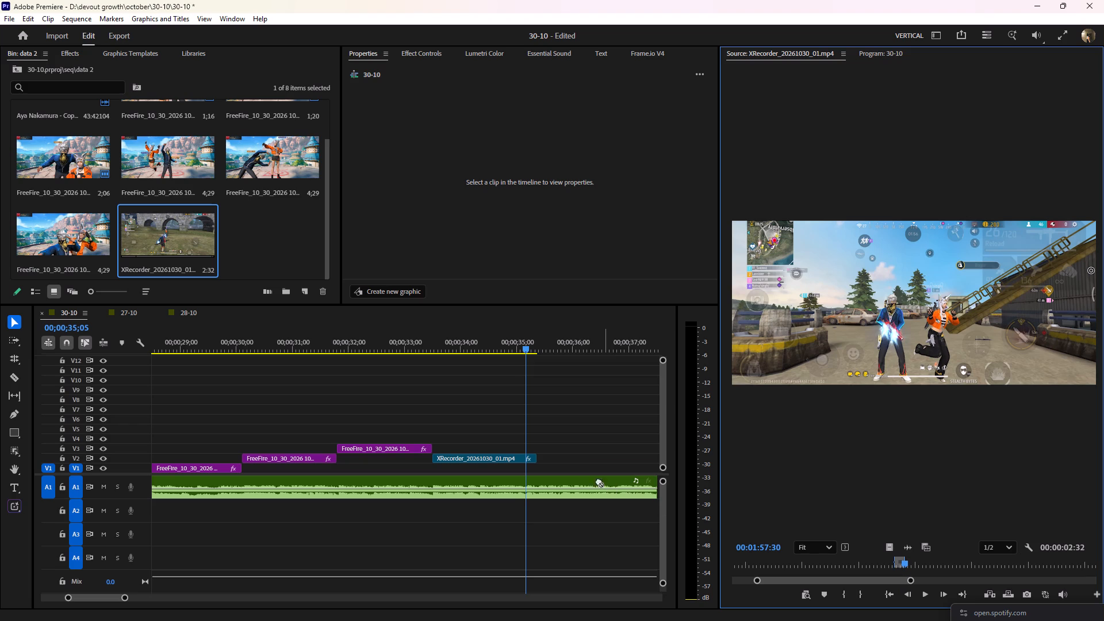
drag(599, 481, 540, 448)
scroll(560, 439, down, 4)
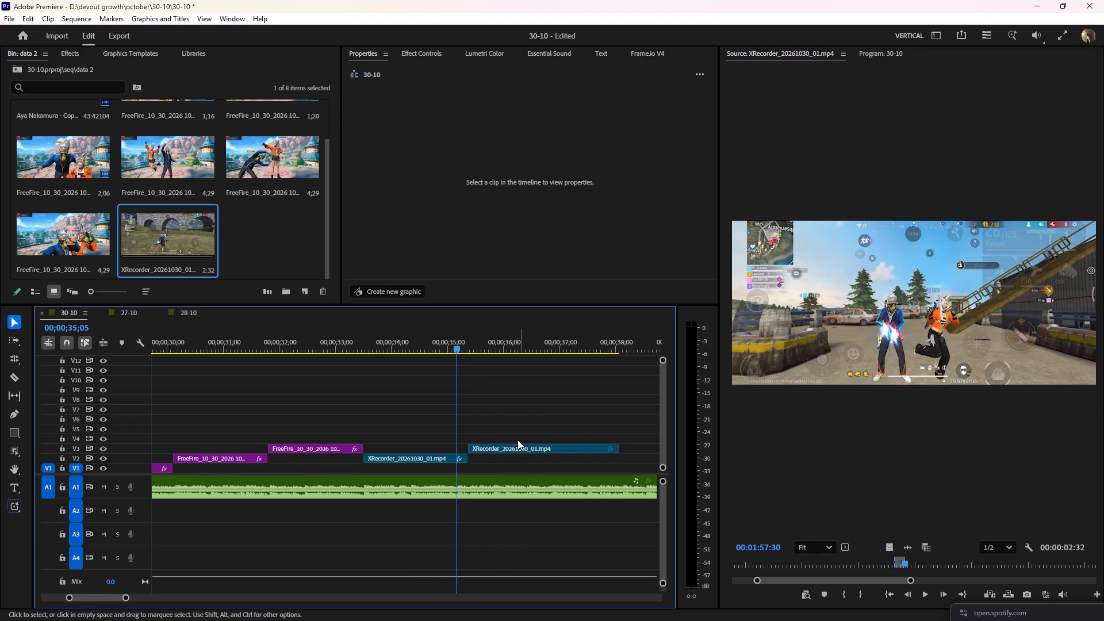
Play back the cut from the V2 gameplay clip into the new V3 excerpt to check its timing.
drag(453, 347, 446, 347)
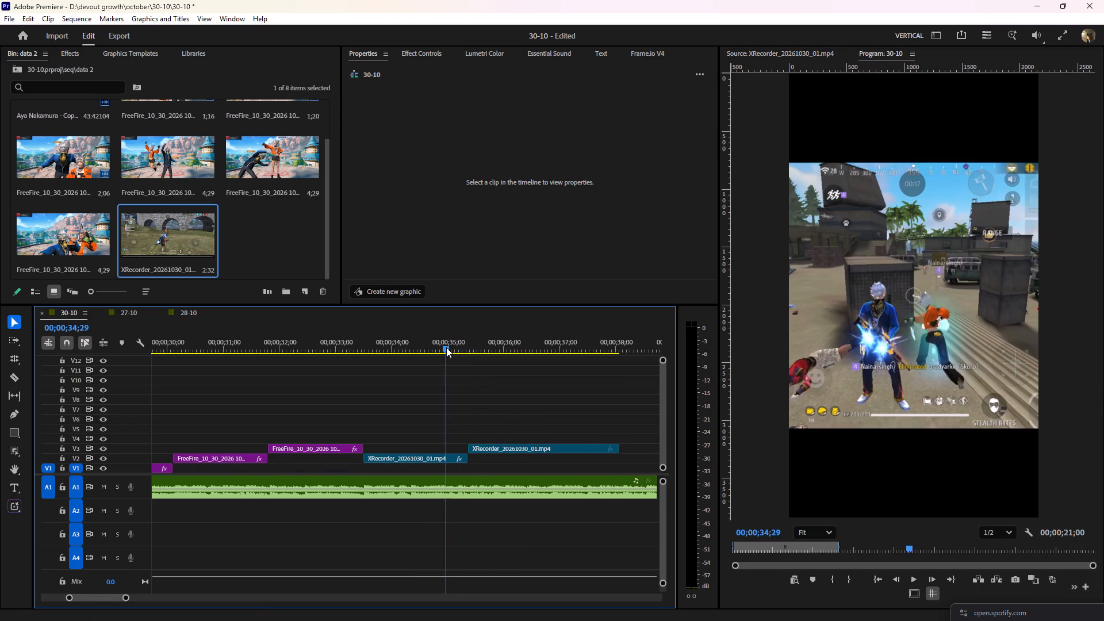
drag(446, 347, 446, 347)
key(space)
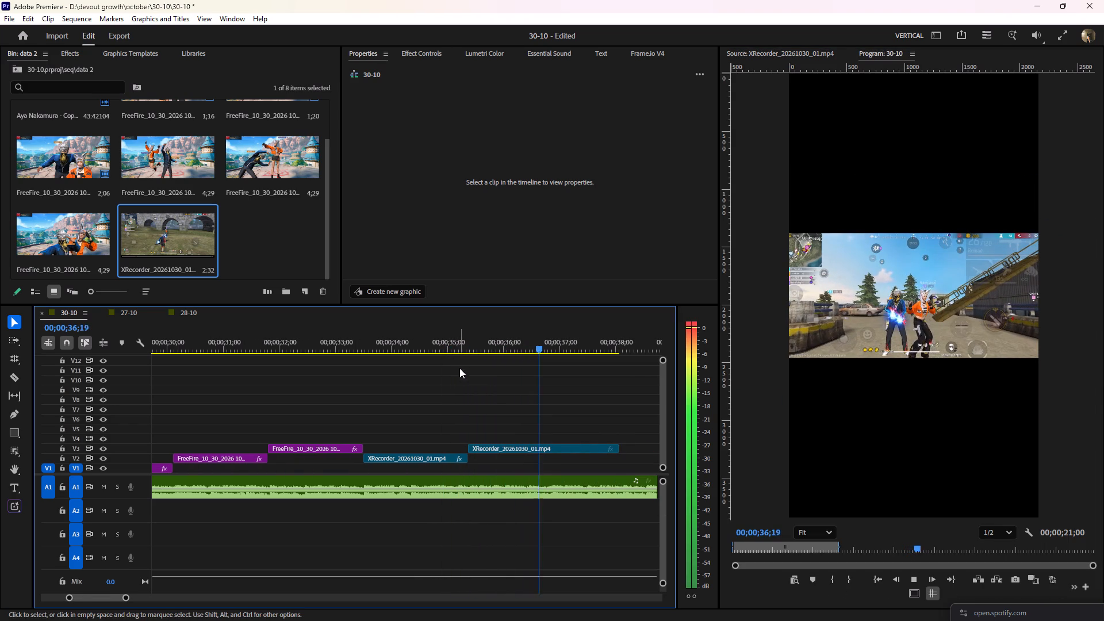
key(space)
Trim the start of the V3 gameplay excerpt to 00;00;35;25 and move it back to the end of the V2 clip.
drag(497, 340, 471, 350)
key(space)
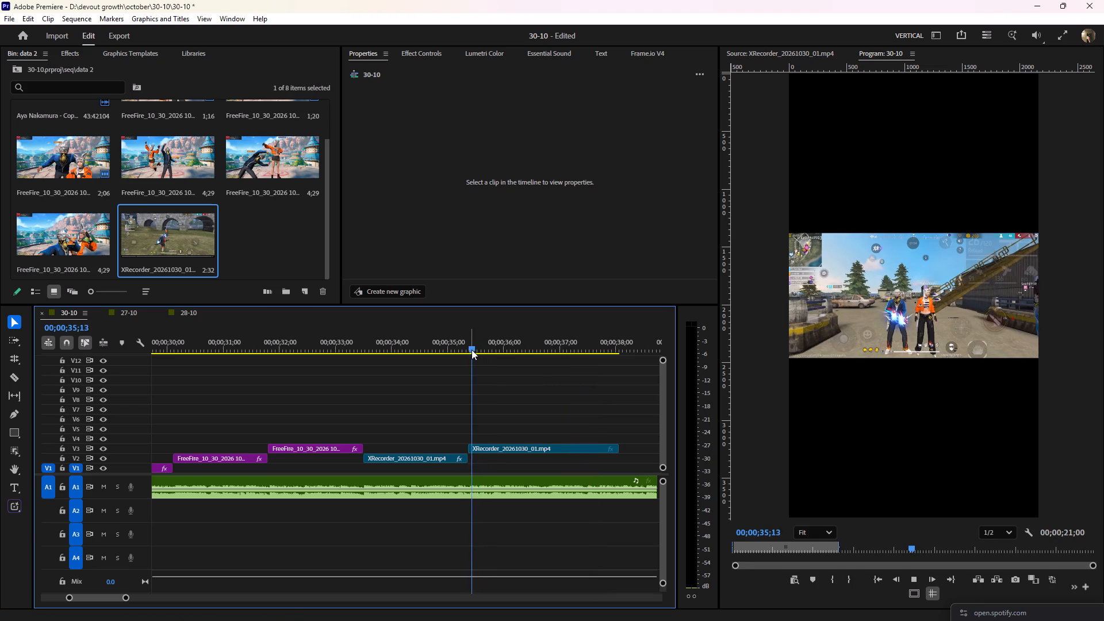
key(space)
drag(476, 446, 497, 446)
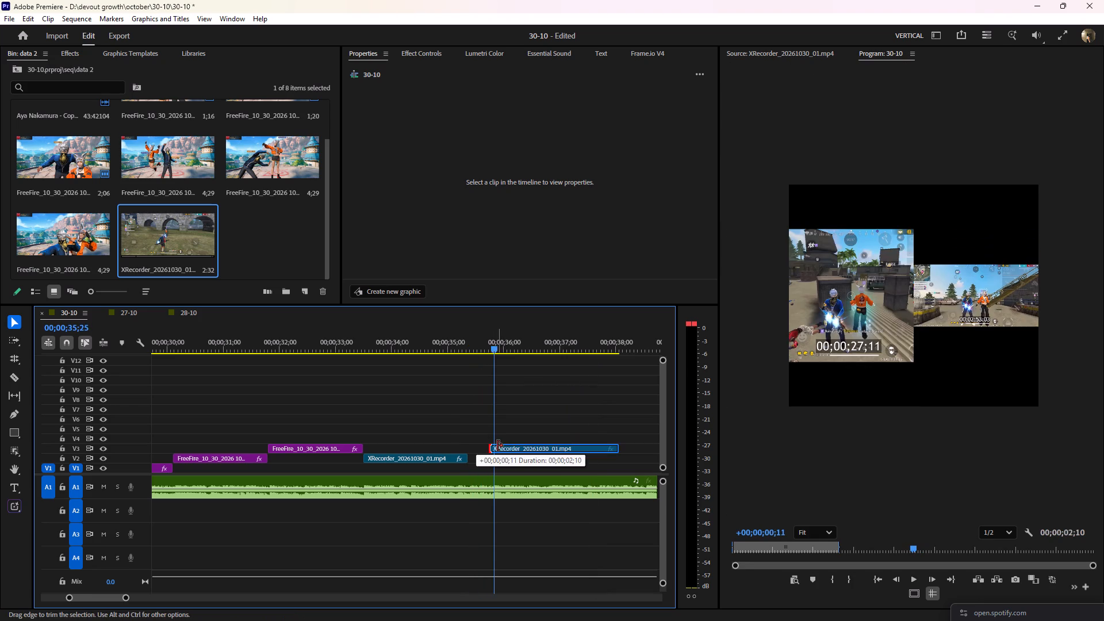
drag(497, 446, 499, 446)
drag(517, 448, 494, 448)
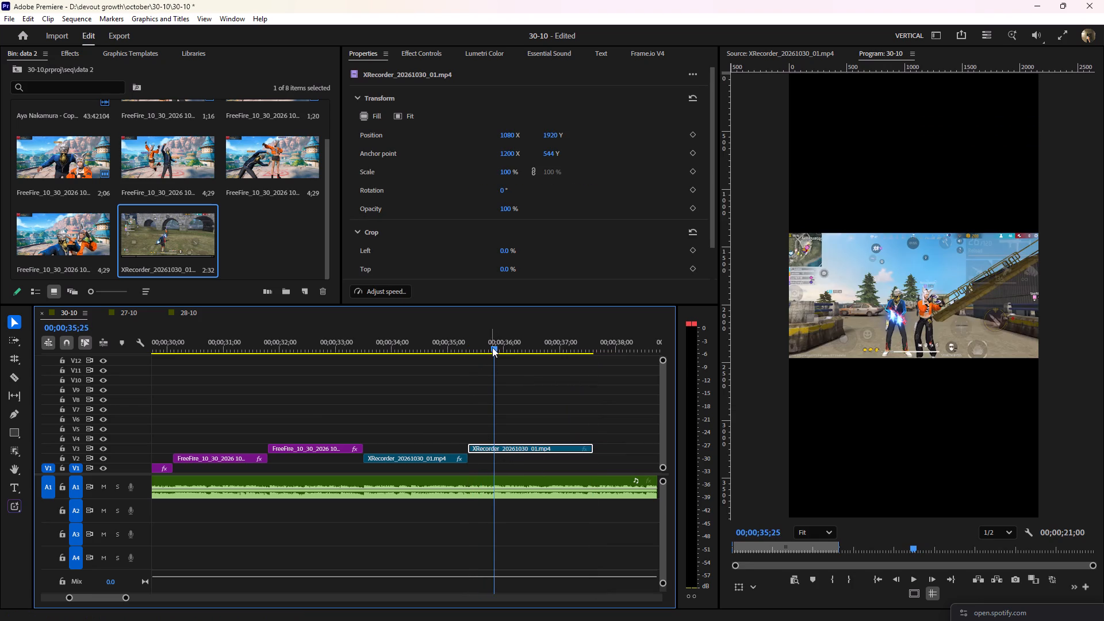
Play back the cut into the trimmed V3 excerpt against the music to check its timing.
drag(490, 347, 463, 352)
key(space)
key(space)
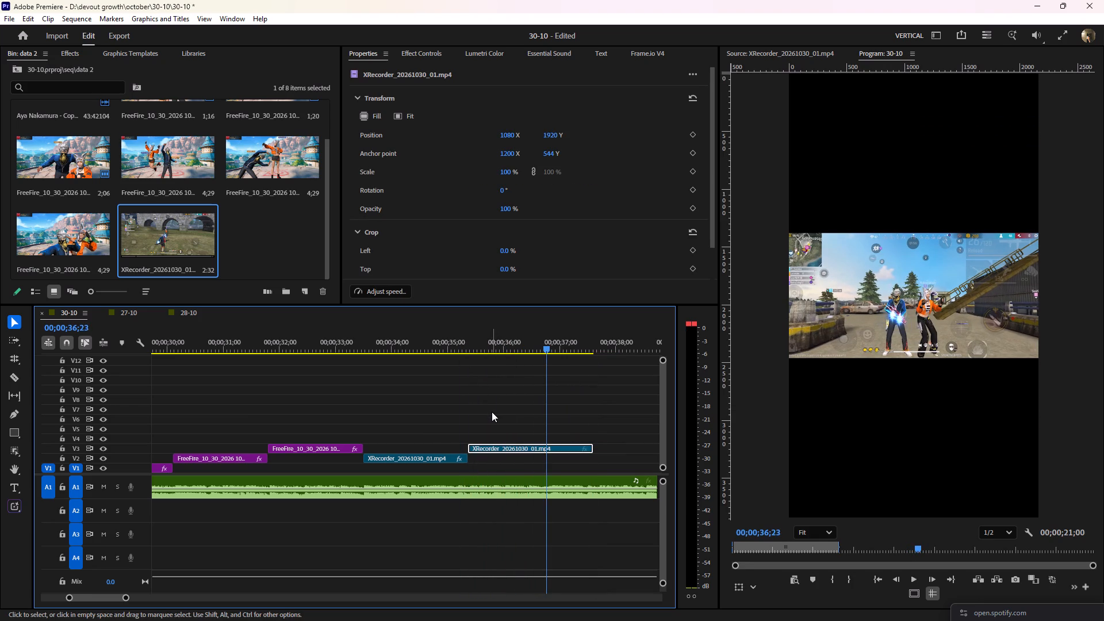
Find the beat within the V3 gameplay excerpt and trim the excerpt's end to 00;00;36;24.
key(space)
key(space)
drag(536, 339, 512, 346)
key(space)
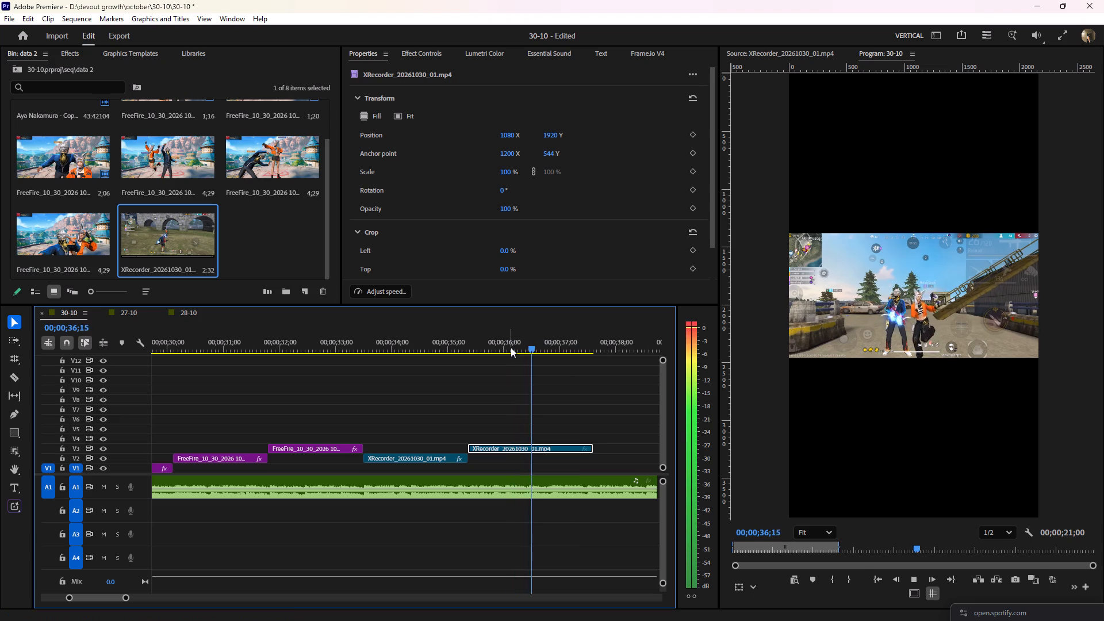
key(space)
key(Right)
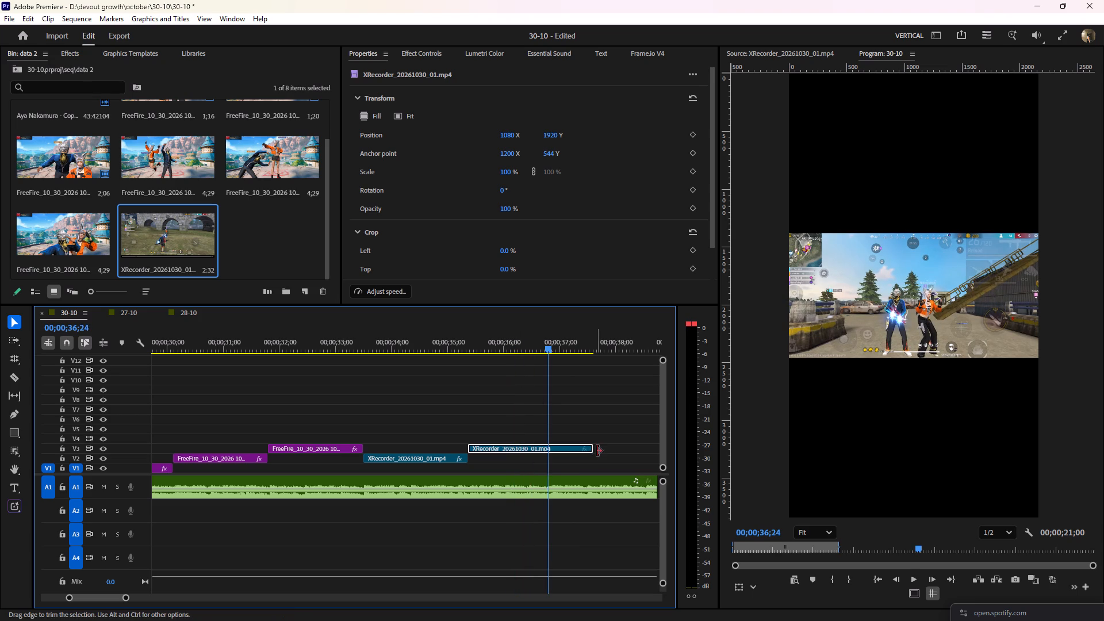
drag(597, 450, 550, 461)
Scale the V3 gameplay excerpt to 216% so it fills the width of the vertical frame.
drag(523, 344, 508, 346)
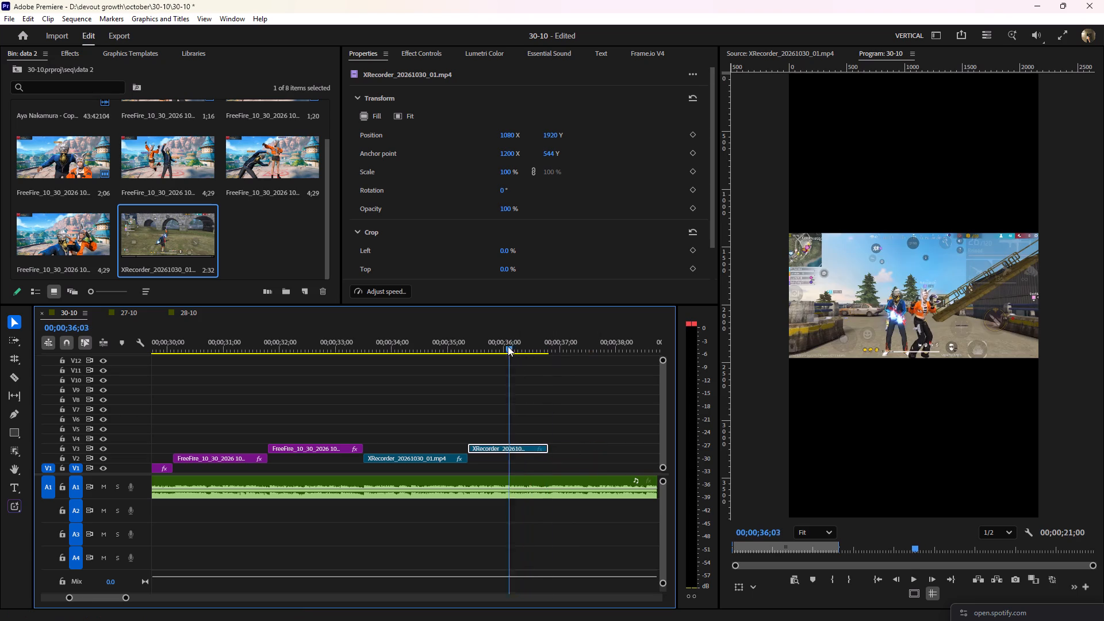
drag(508, 346, 507, 346)
drag(506, 170, 569, 171)
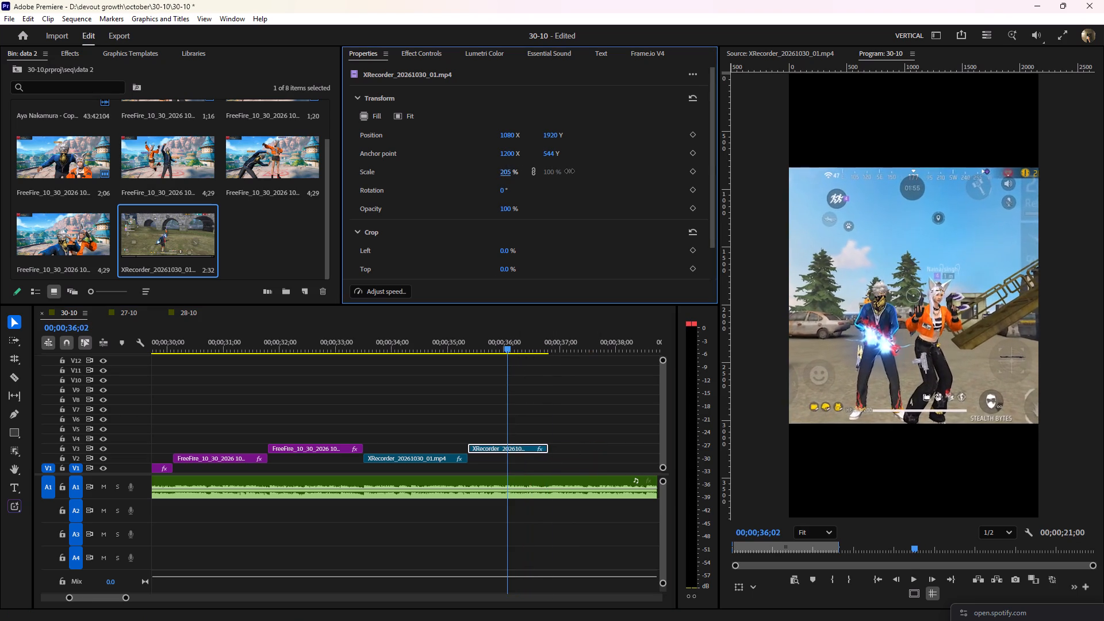
drag(569, 171, 573, 169)
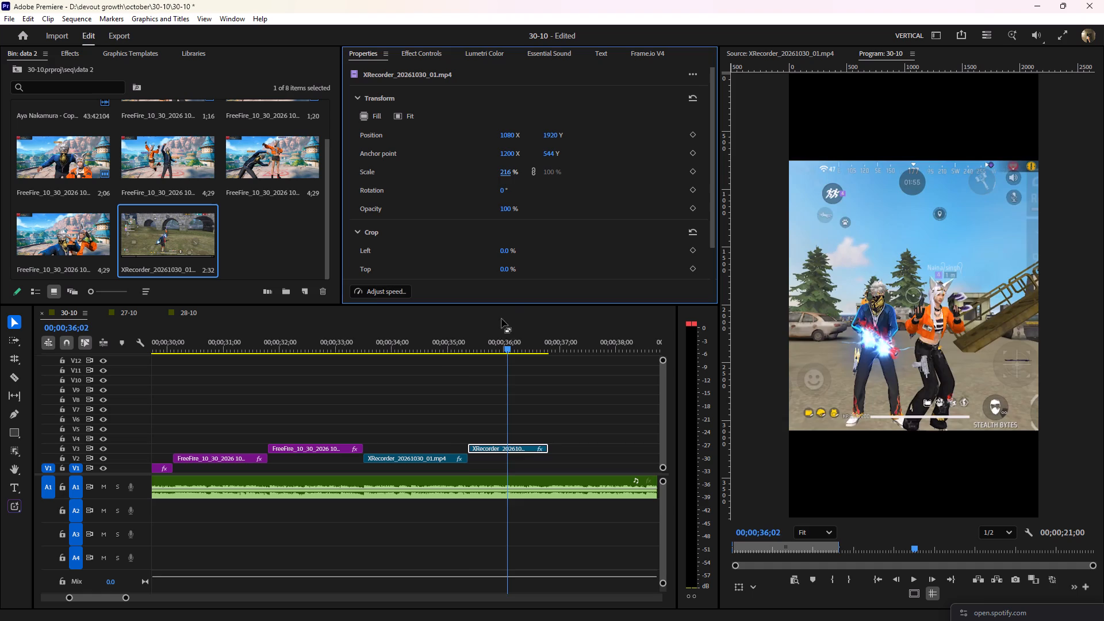
Play back the cut from the V2 gameplay clip through the end of the scaled V3 excerpt to check its timing.
drag(469, 347, 422, 355)
key(space)
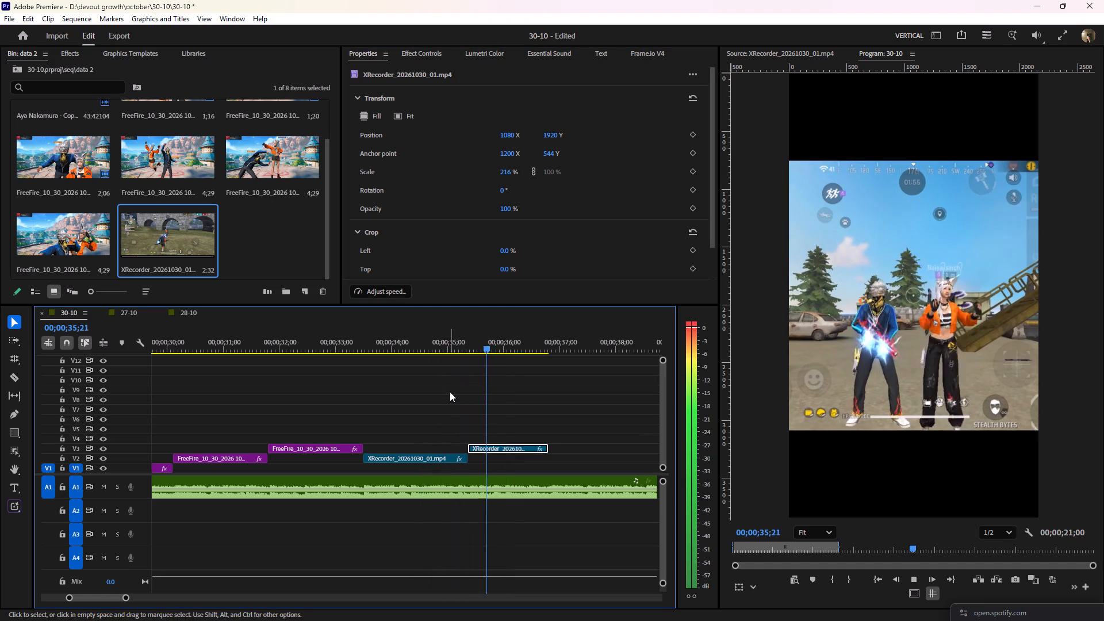
key(space)
drag(453, 345, 442, 347)
key(space)
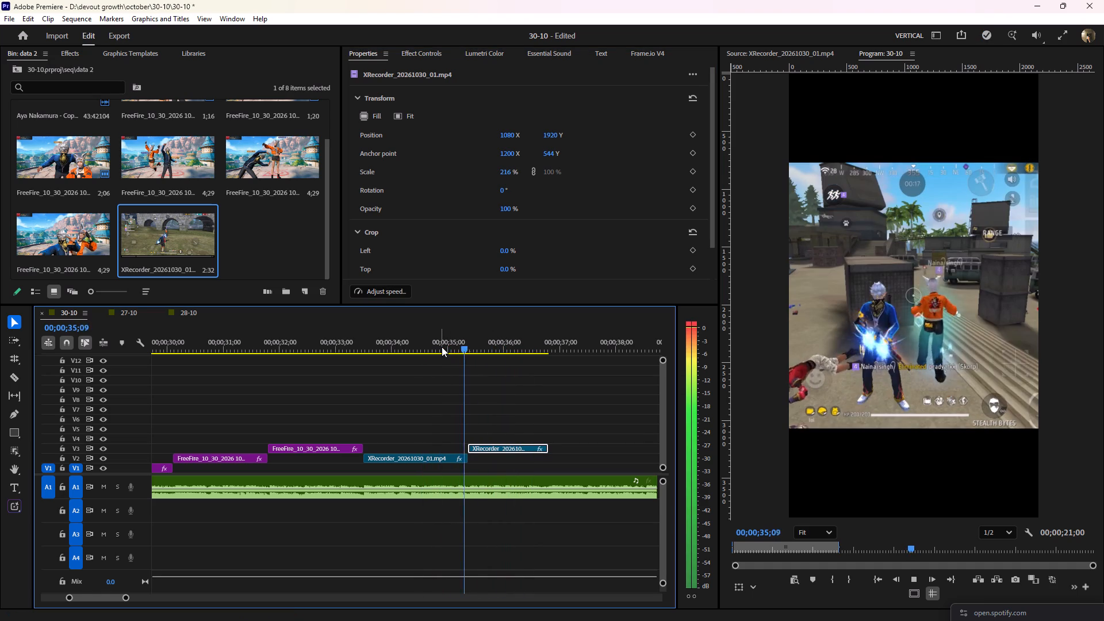
key(space)
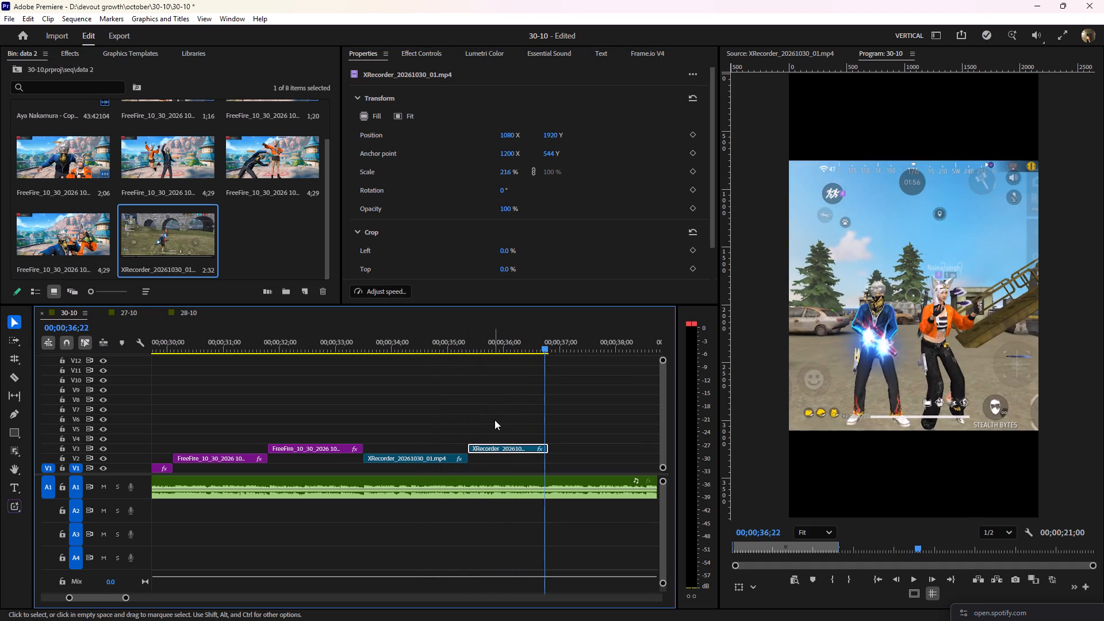
scroll(496, 421, down, 5)
key(space)
key(space)
drag(457, 347, 447, 348)
click(469, 398)
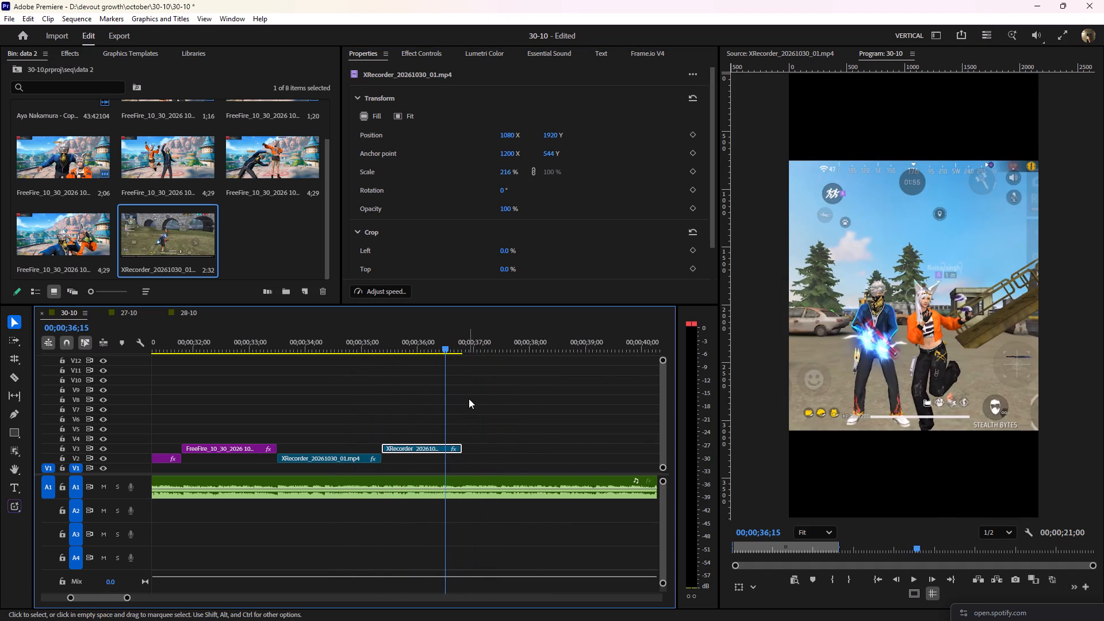
Open the still FreeFire_10_30_2026 10_47_16.png as source and mark its out point at 00;00;01;14.
key(minus)
drag(418, 344, 411, 344)
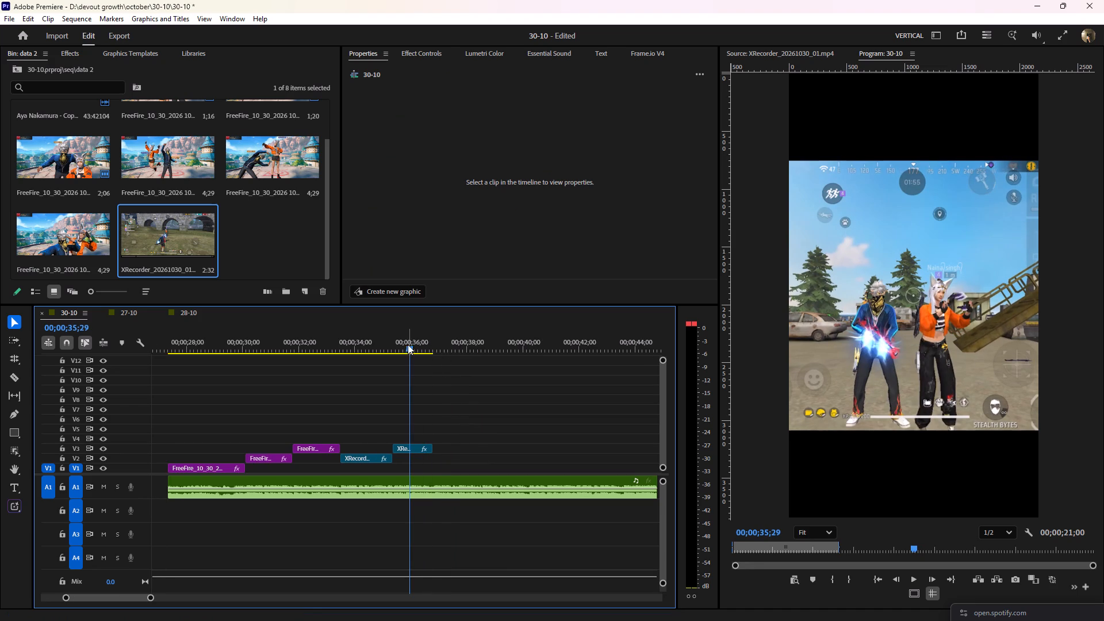
double_click(77, 227)
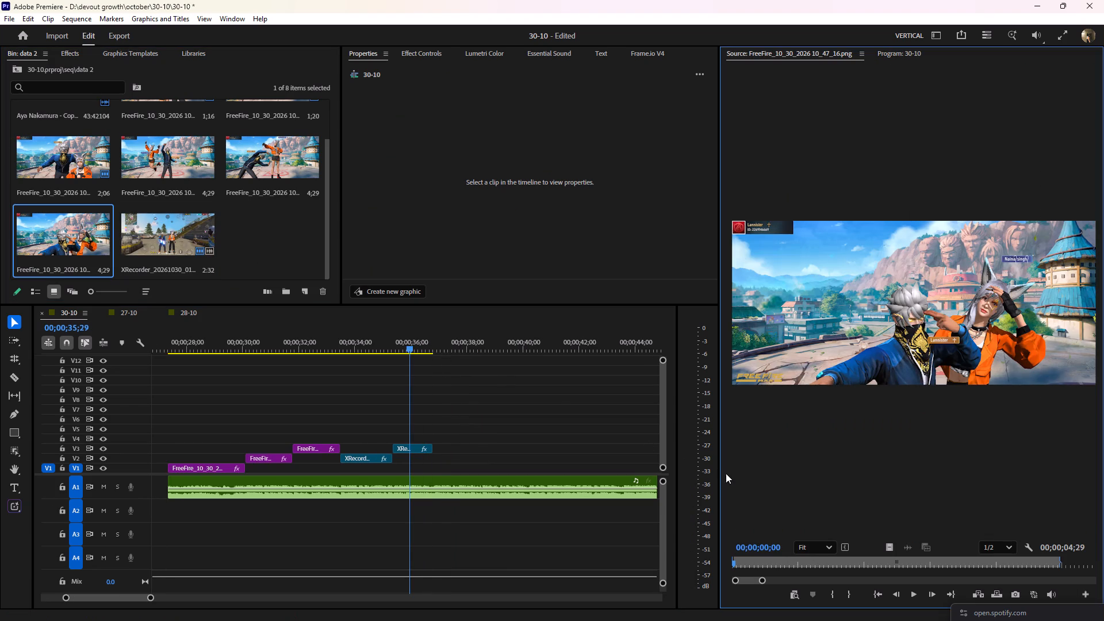
drag(331, 342, 285, 350)
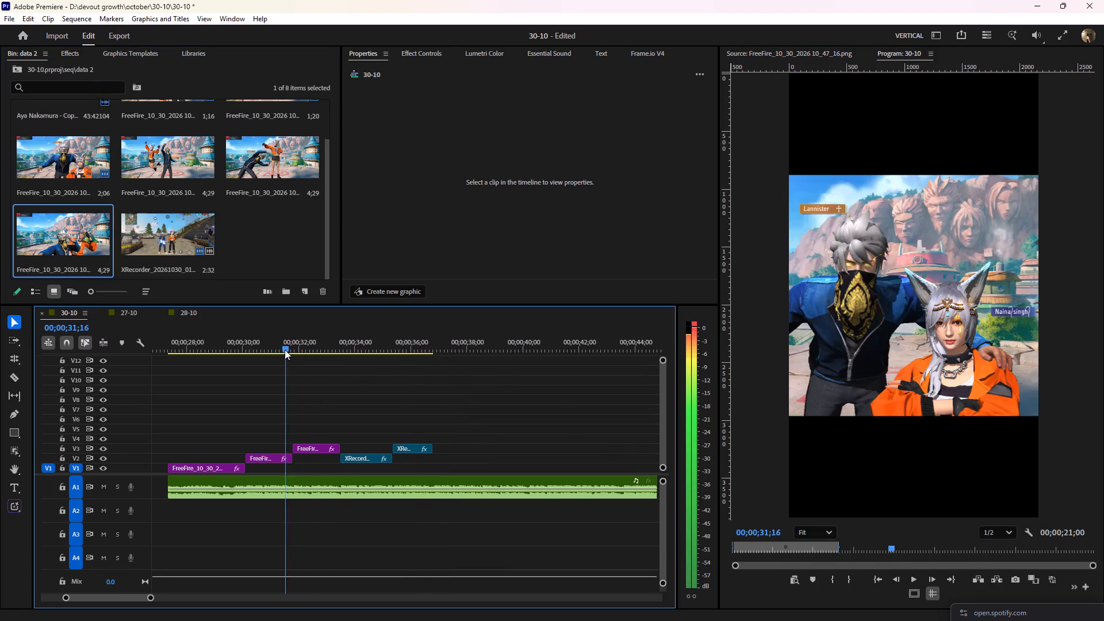
drag(285, 350, 409, 352)
click(62, 210)
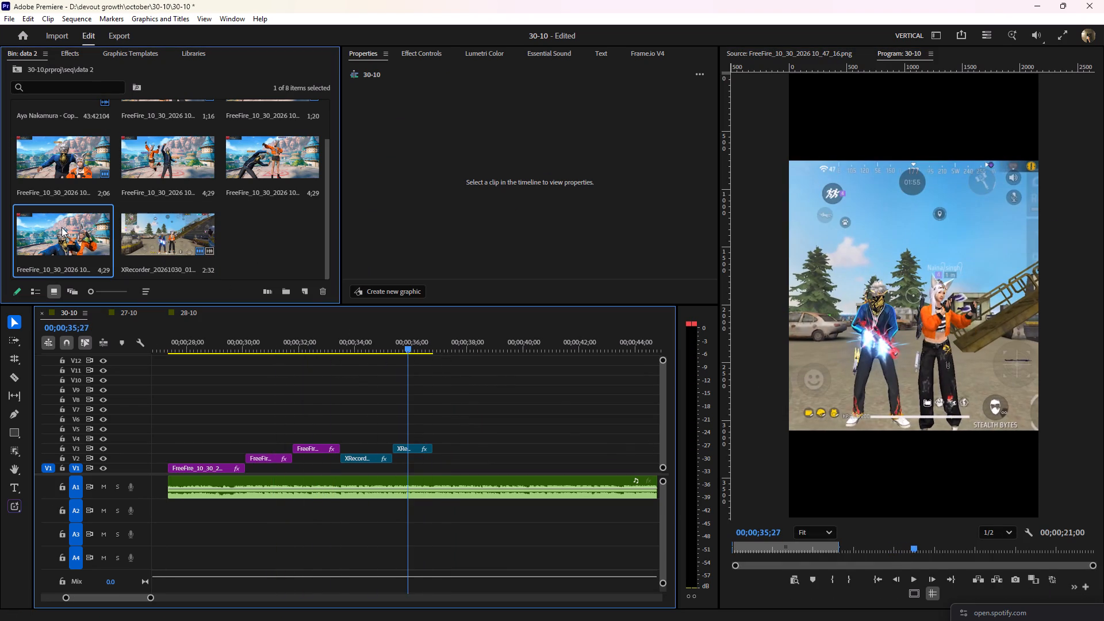
click(59, 233)
click(58, 234)
double_click(48, 224)
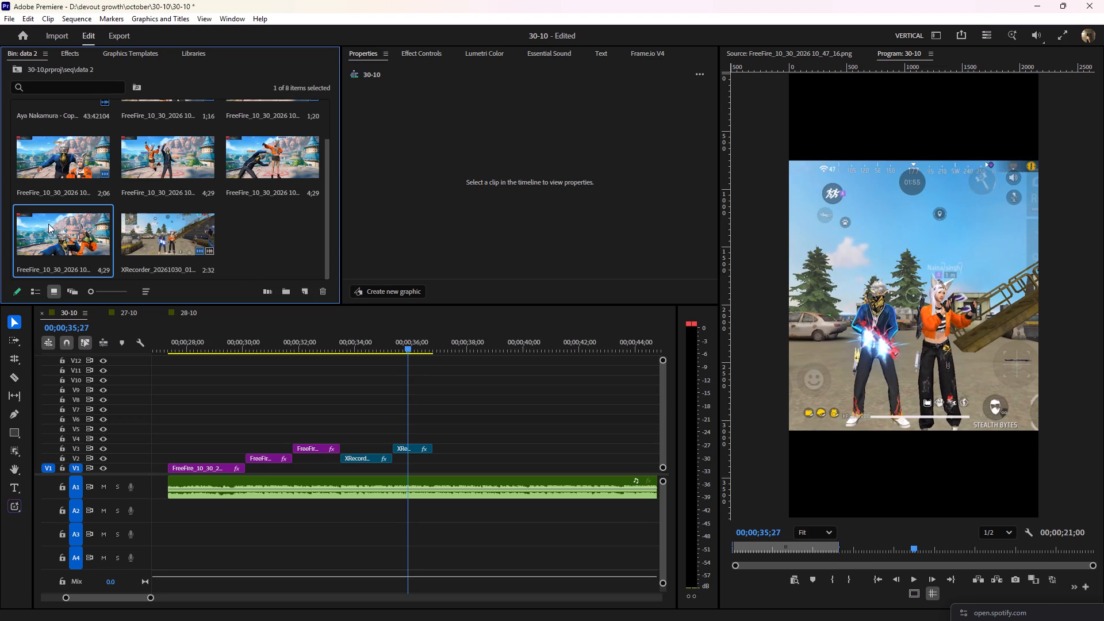
click(830, 562)
click(861, 597)
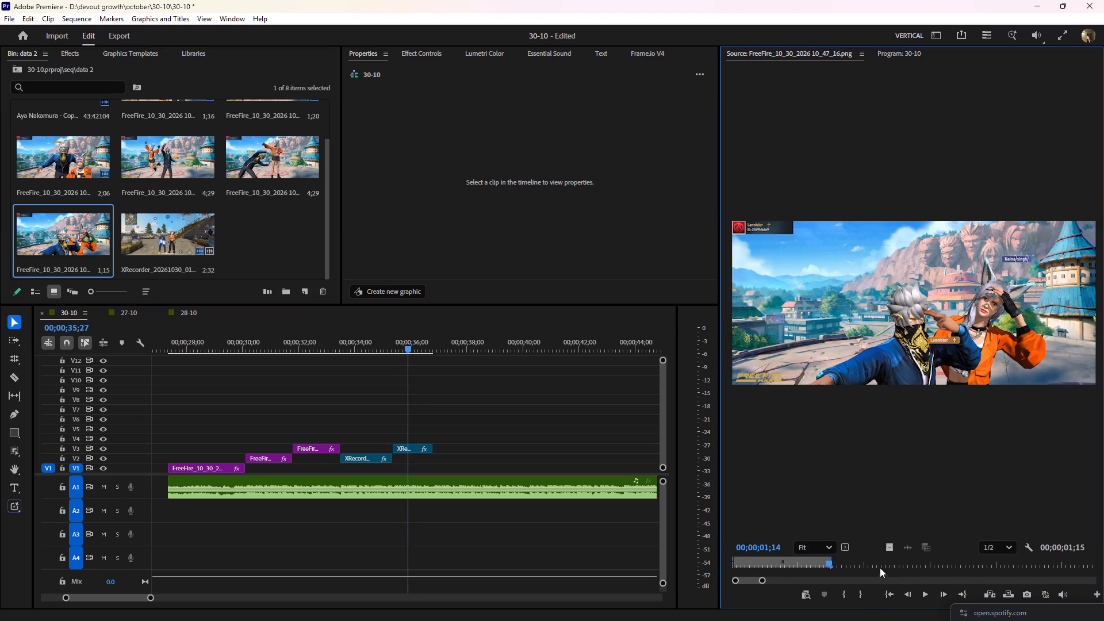
Place the marked 10_47_16 still, video only, on V2 directly after the end of the V3 gameplay excerpt.
drag(887, 553, 436, 453)
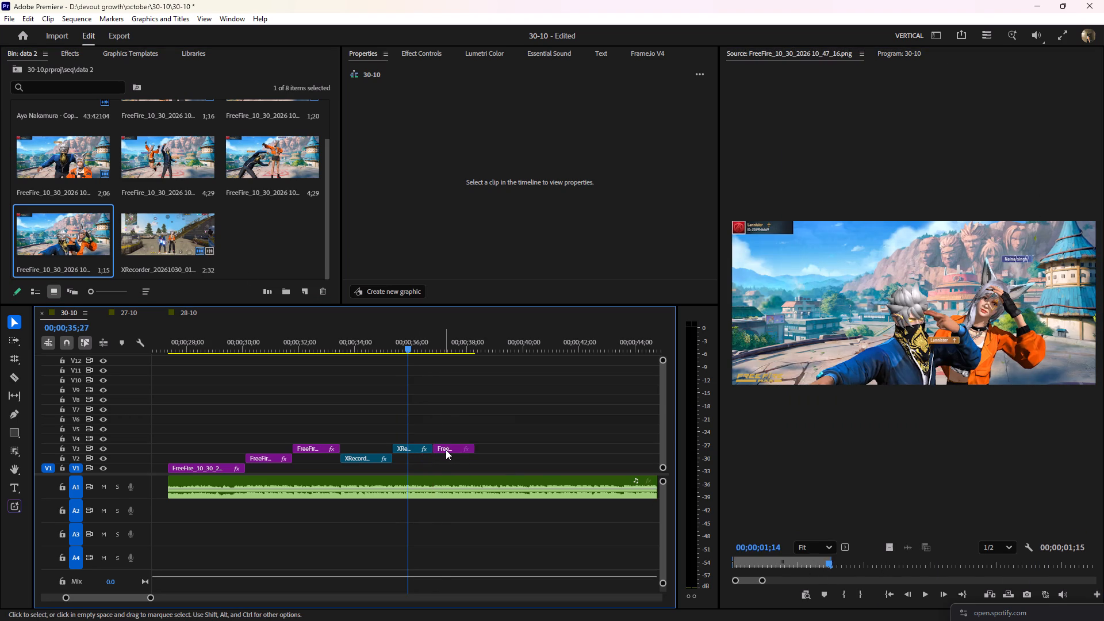
drag(446, 449, 444, 456)
click(445, 457)
Play the music across the new V2 still to find the beat and extend the still's end to 00;00;38;16.
key(space)
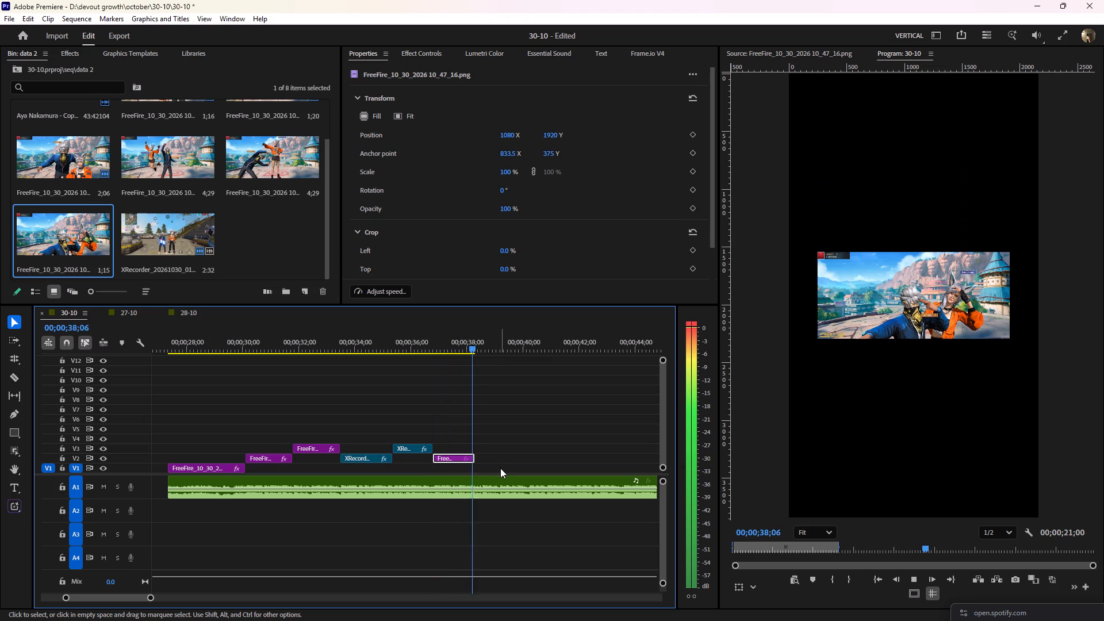
key(space)
text(==)
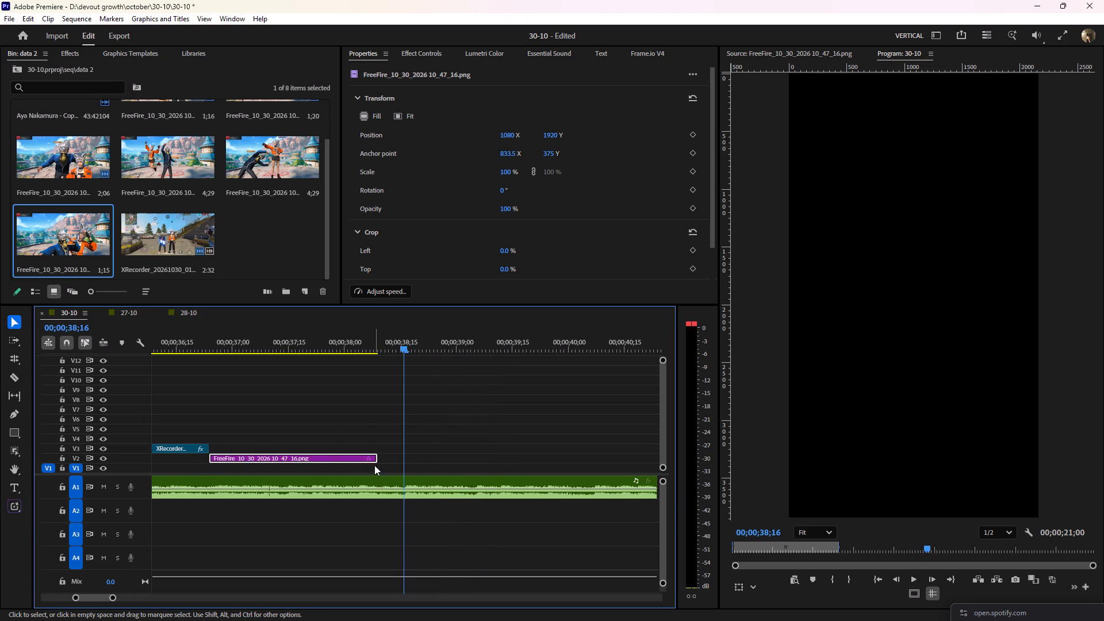
drag(381, 457, 407, 457)
Scale the new V2 still to 266% and set its horizontal position to 615 to frame both characters.
scroll(452, 454, up, 5)
click(432, 346)
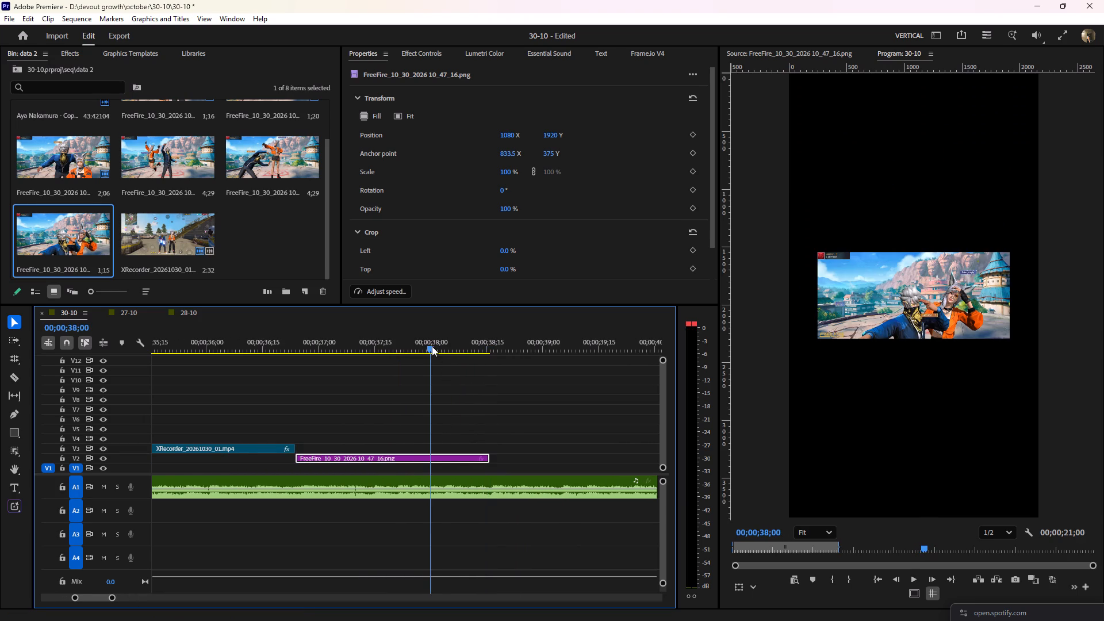
drag(506, 173, 580, 168)
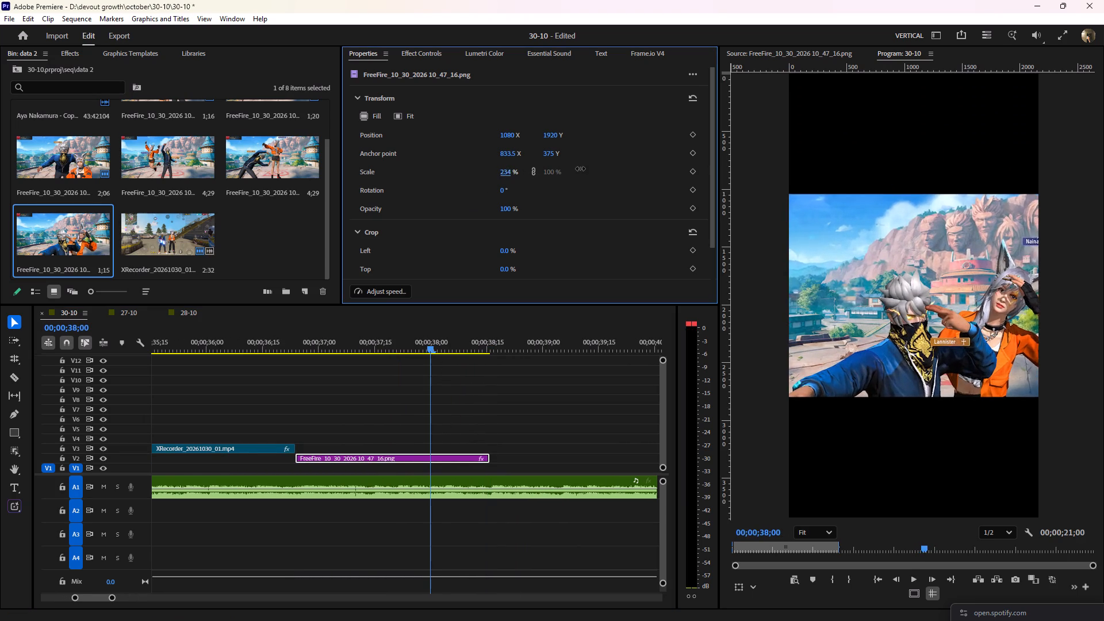
drag(580, 168, 588, 164)
drag(509, 137, 335, 182)
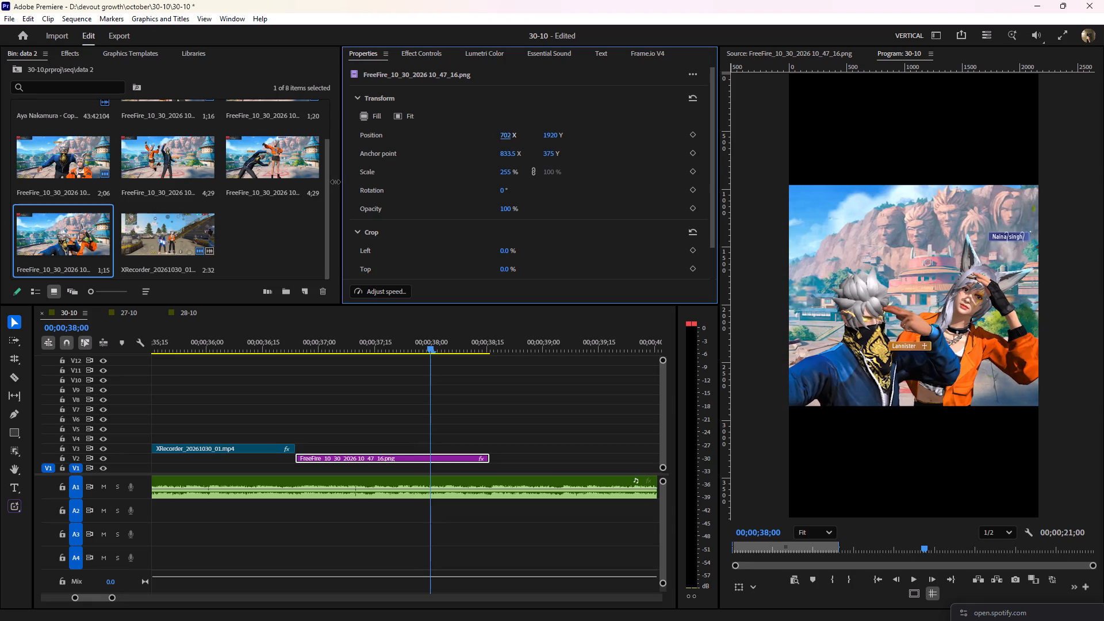
drag(335, 182, 300, 196)
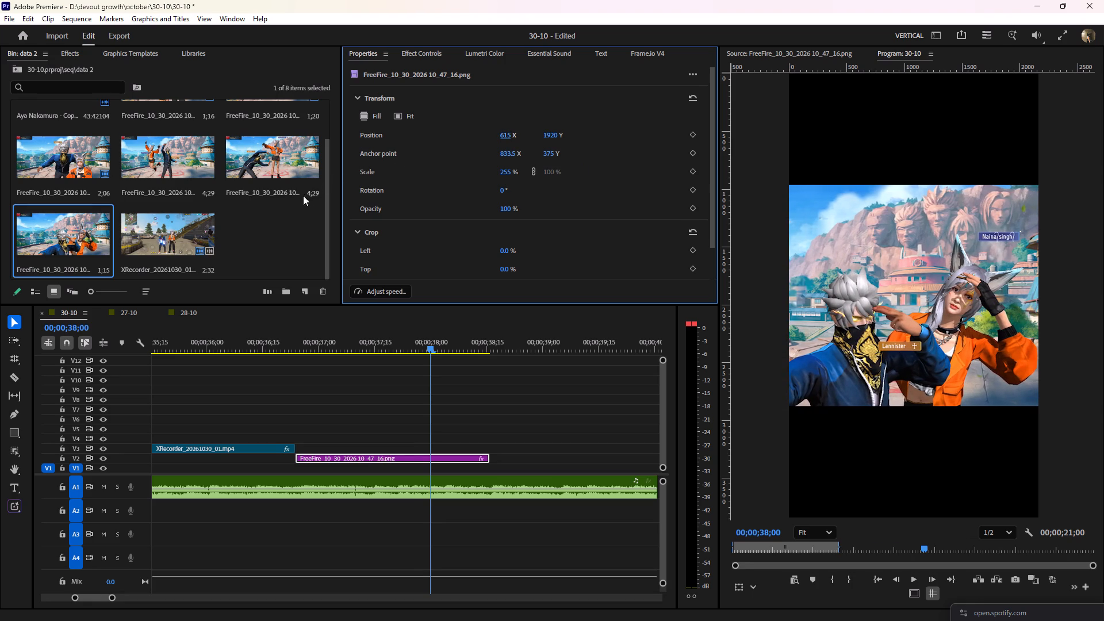
drag(507, 172, 515, 172)
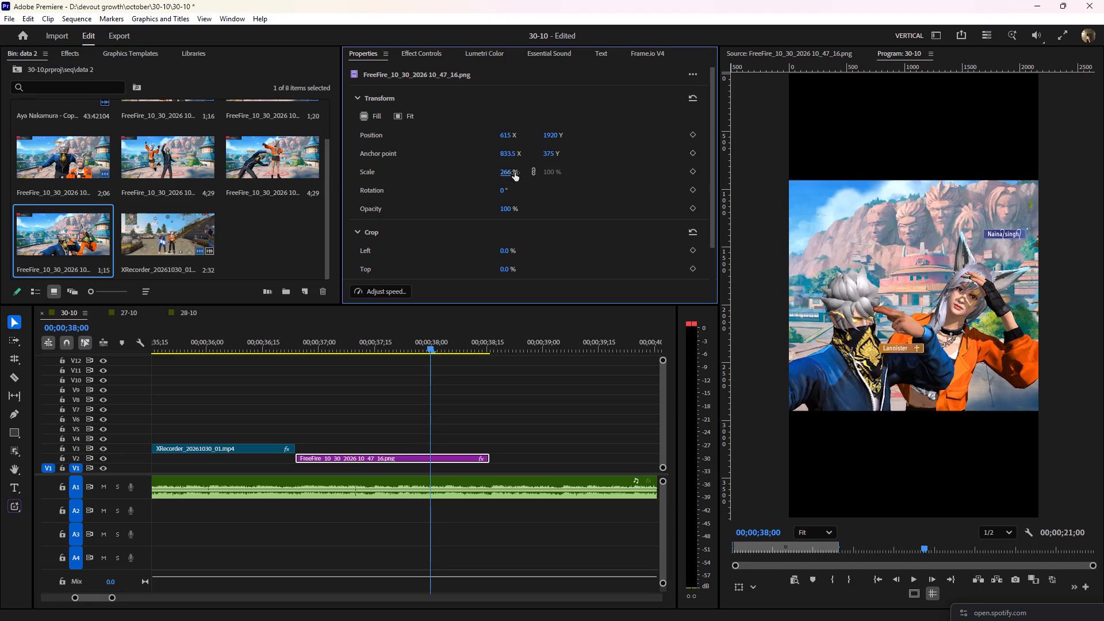
Play back the cut into the V2 still, and the whole edit from the V1 image, to check timing against the music.
drag(310, 342, 262, 353)
key(space)
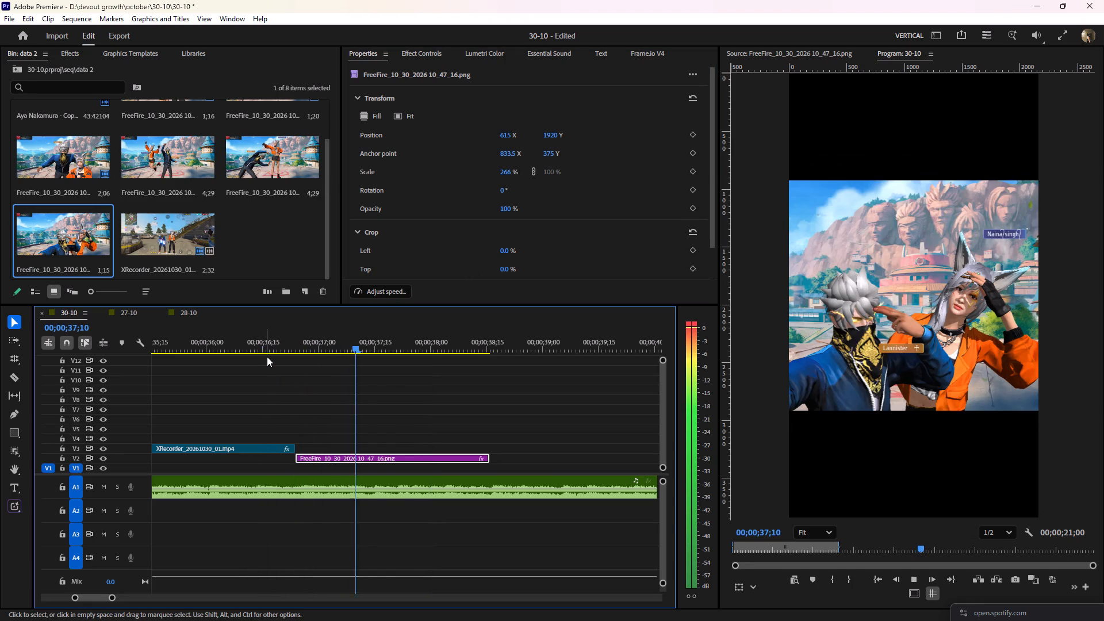
scroll(402, 434, down, 5)
key(space)
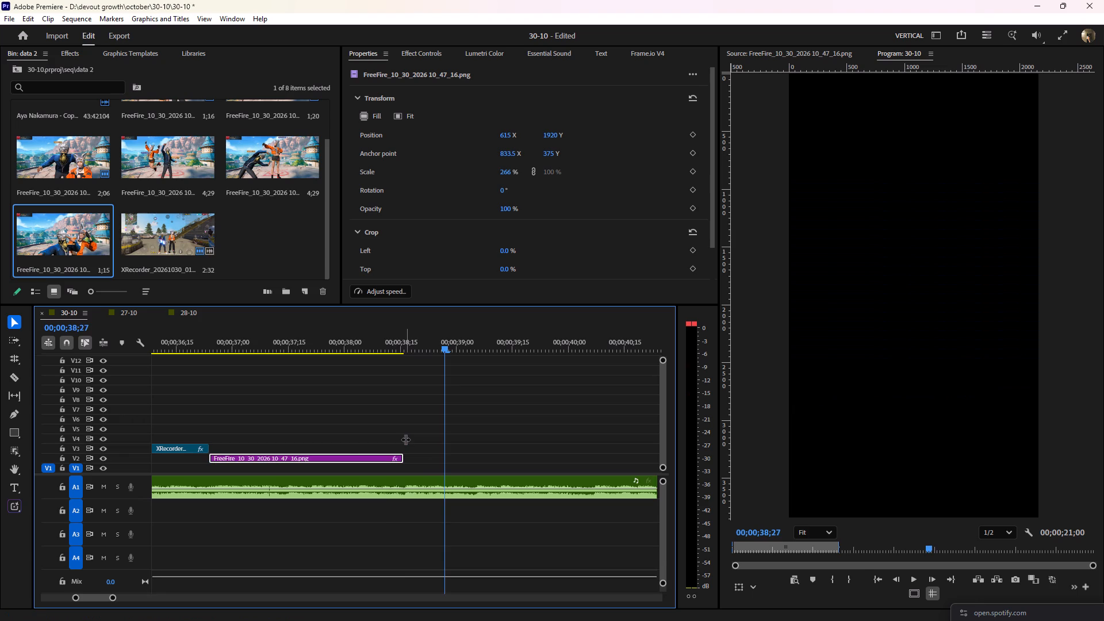
text(-)
key(minus)
click(447, 444)
scroll(450, 444, up, 5)
drag(412, 342, 344, 356)
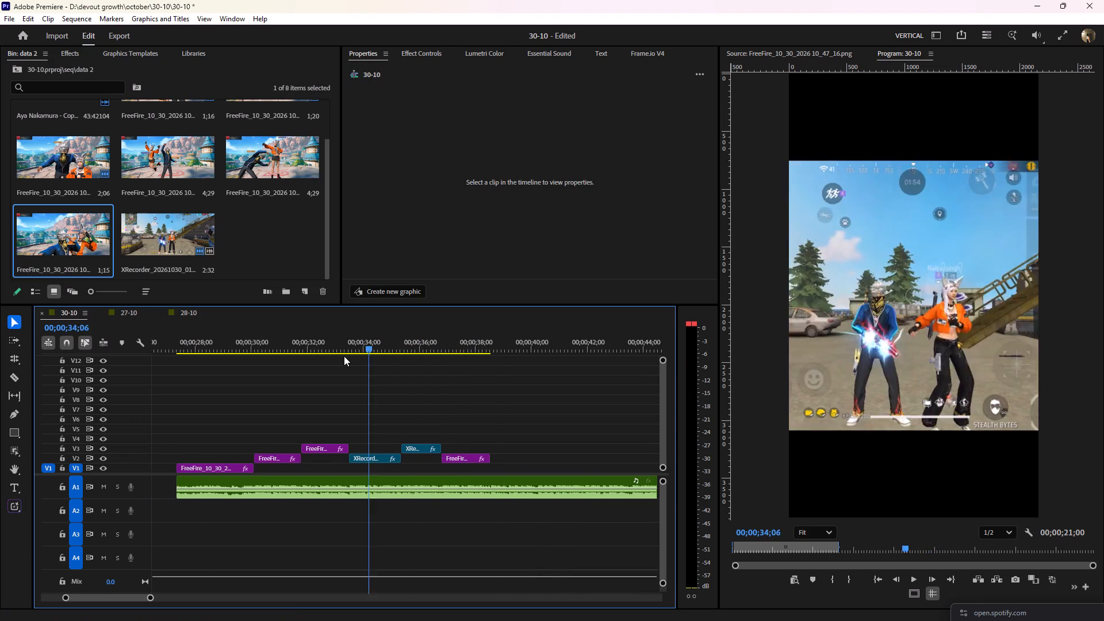
drag(344, 356, 204, 400)
key(space)
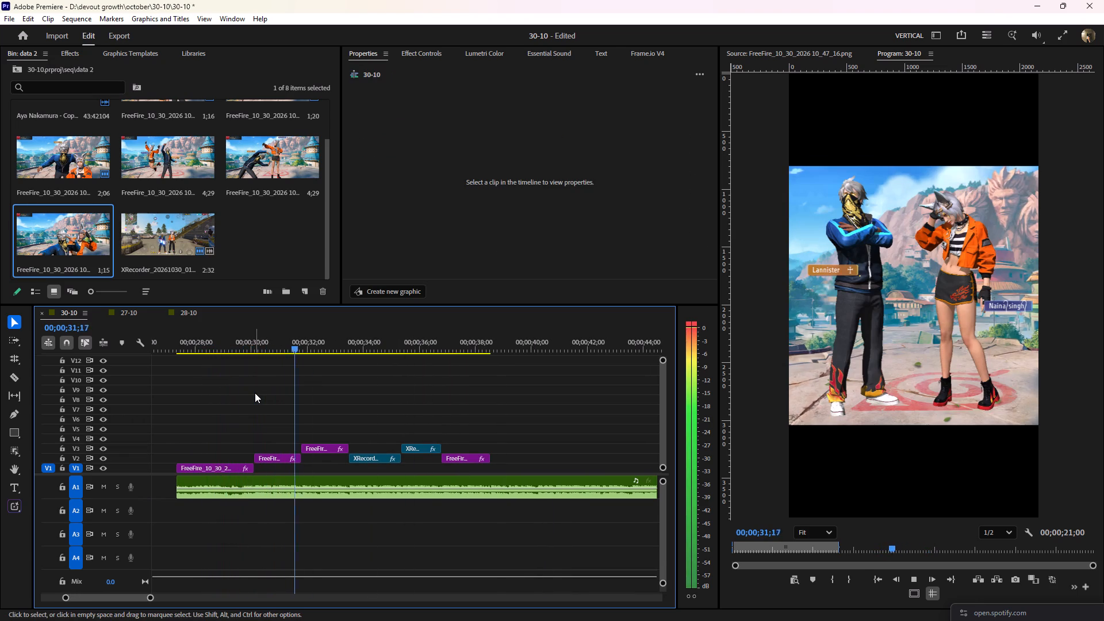
scroll(255, 393, down, 4)
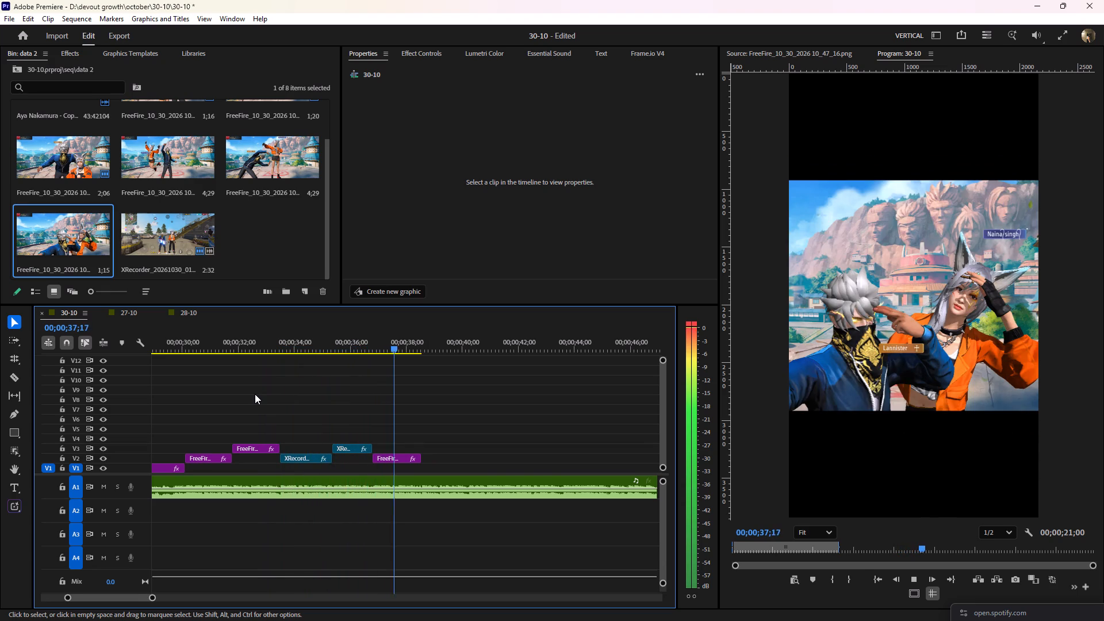
scroll(264, 401, down, 3)
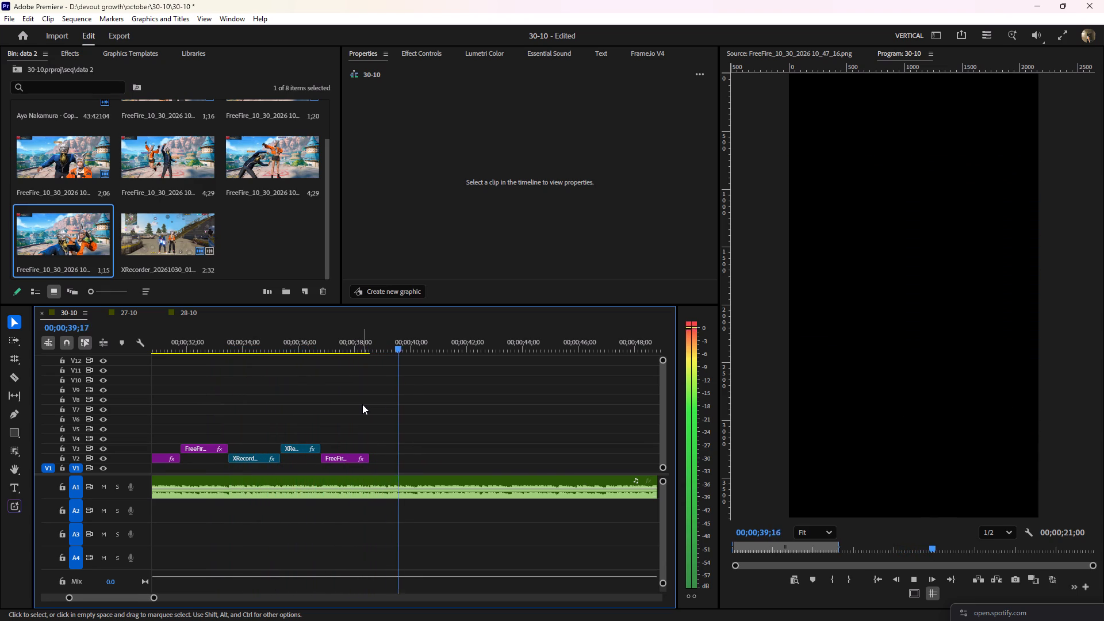
key(space)
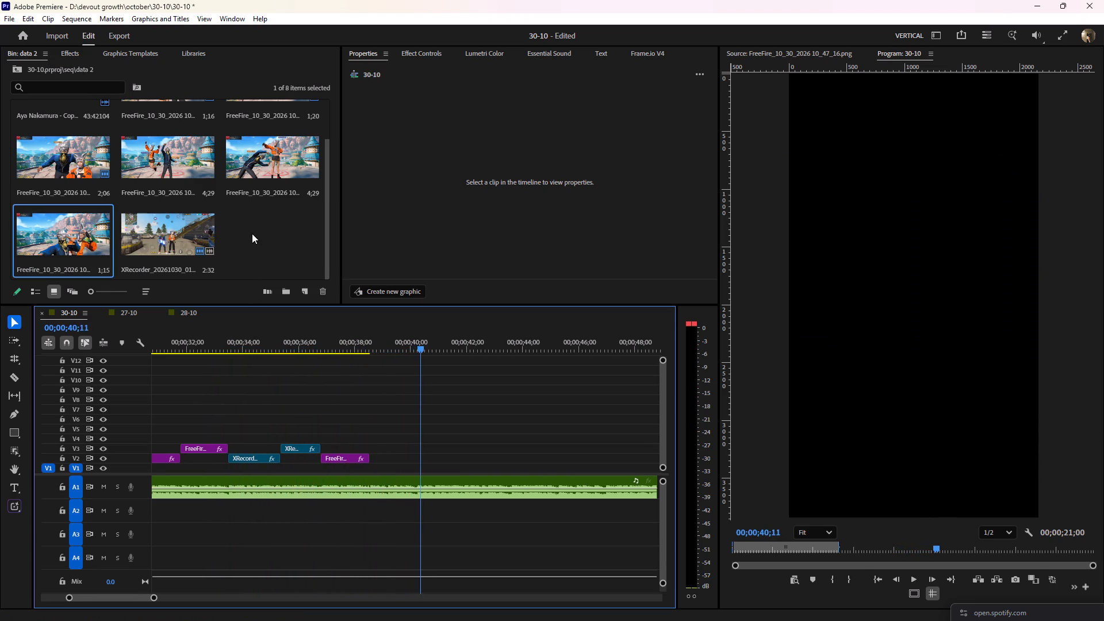
Open the still FreeFire_10_30_2026 10_47_07.png as source and mark its out point at 00;00;01;09.
scroll(251, 223, up, 1)
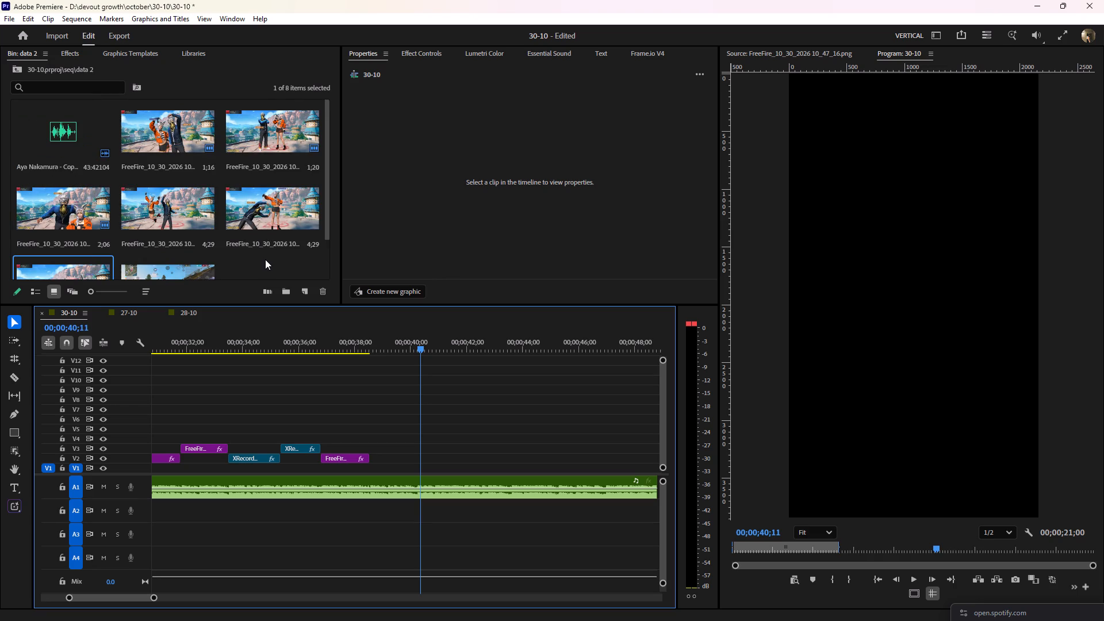
scroll(259, 252, down, 2)
double_click(263, 151)
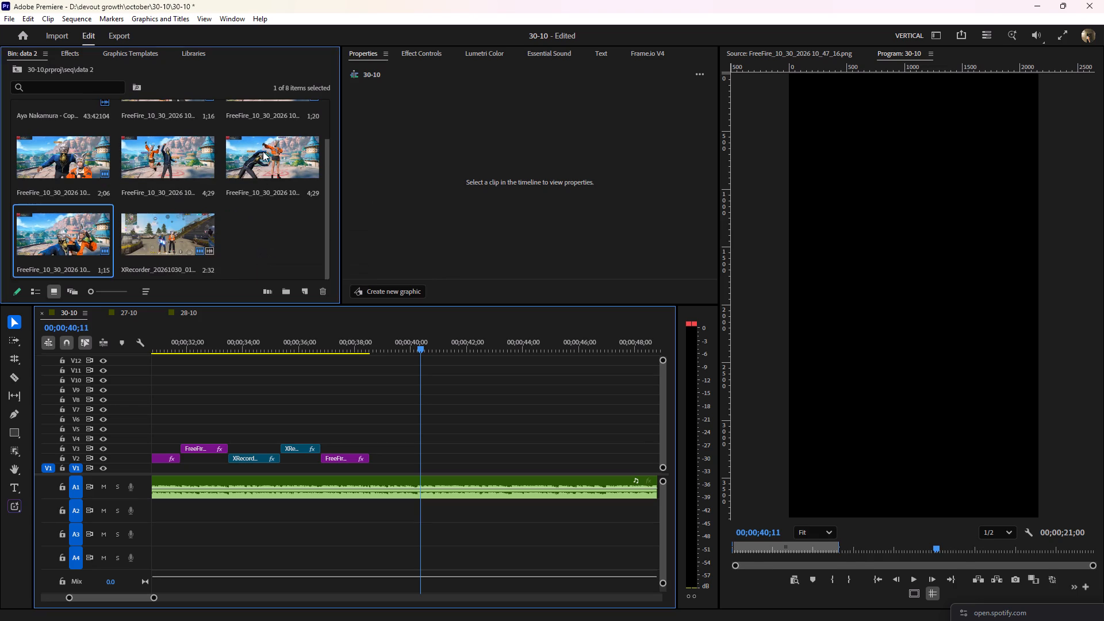
click(818, 562)
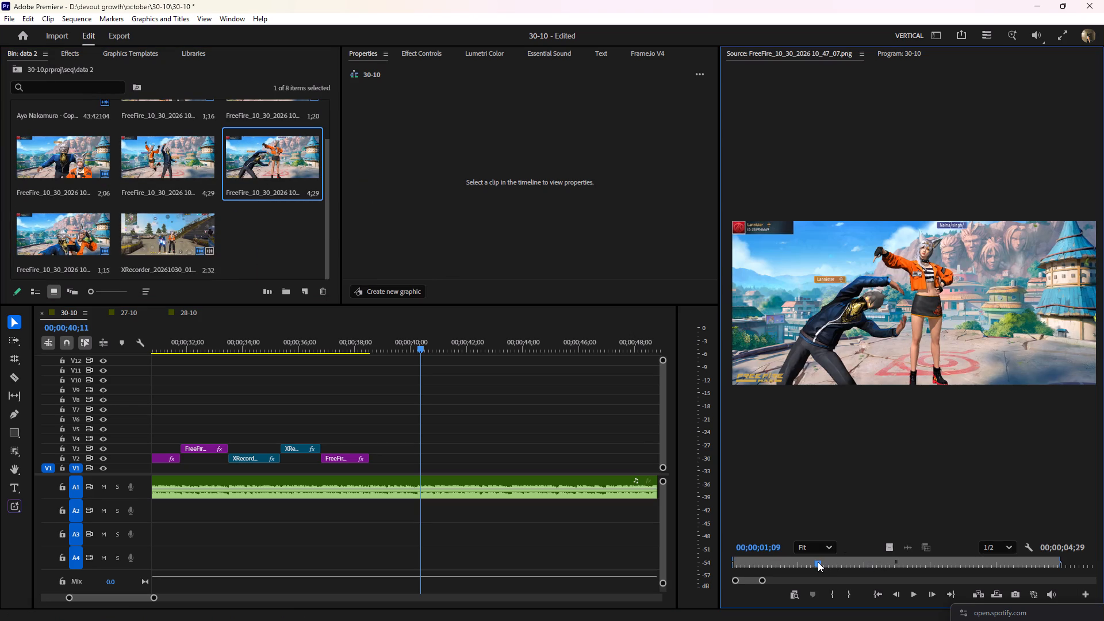
click(849, 591)
Place the marked 10_47_07 still, video only, on V3 directly after the end of the last V2 still.
drag(890, 547, 379, 440)
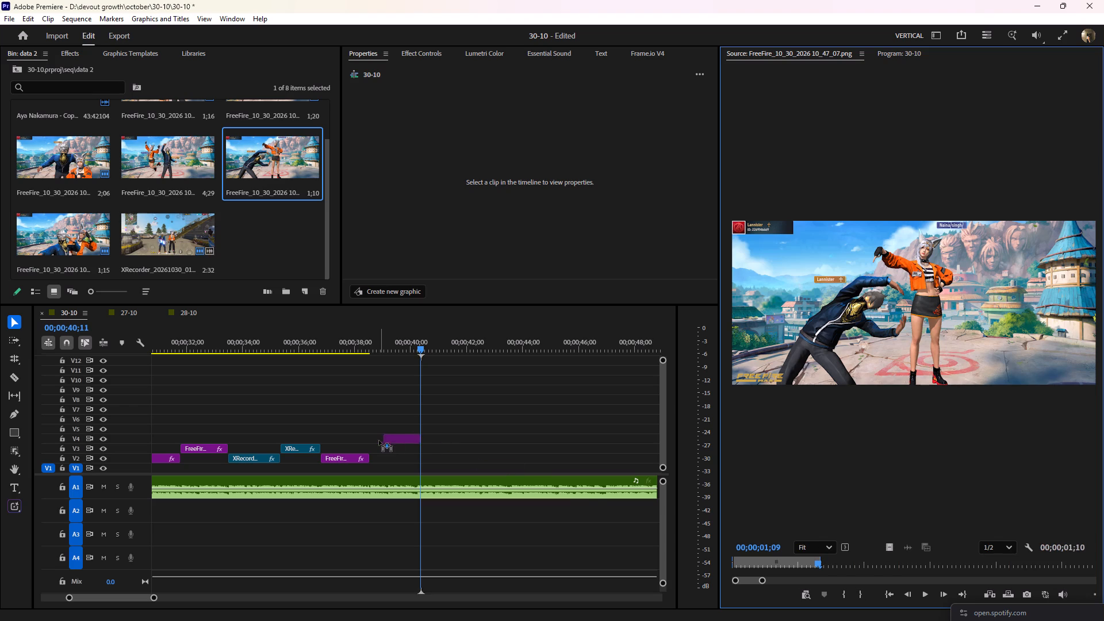
drag(379, 440, 370, 447)
click(382, 451)
drag(394, 340, 385, 340)
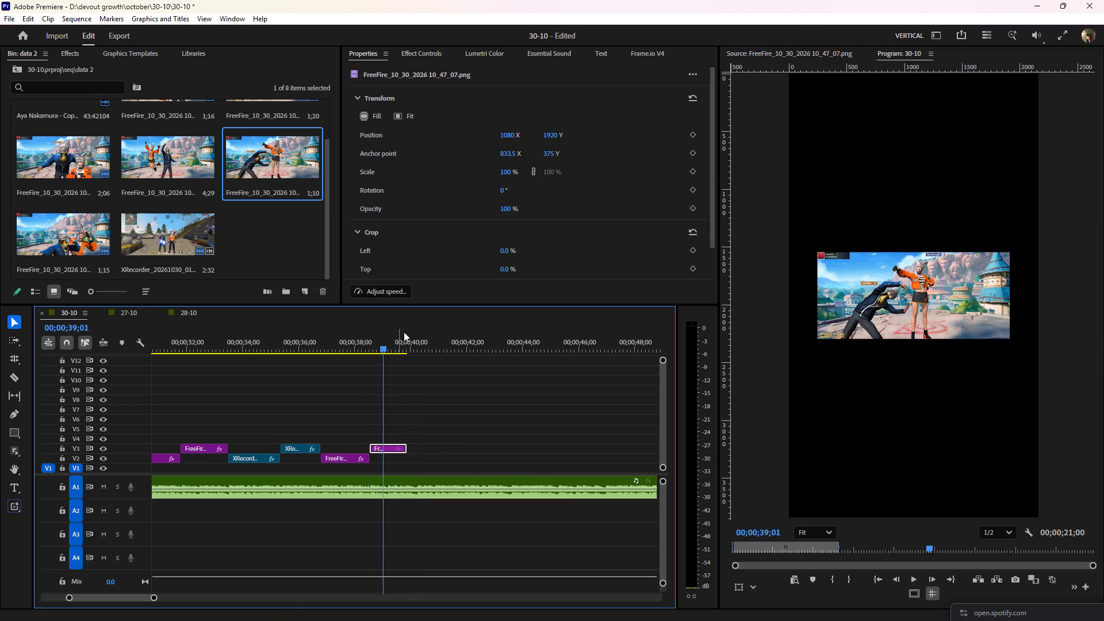
Scale the new V3 still to 291% and set its horizontal position to 1443 to frame both characters.
drag(512, 173, 619, 171)
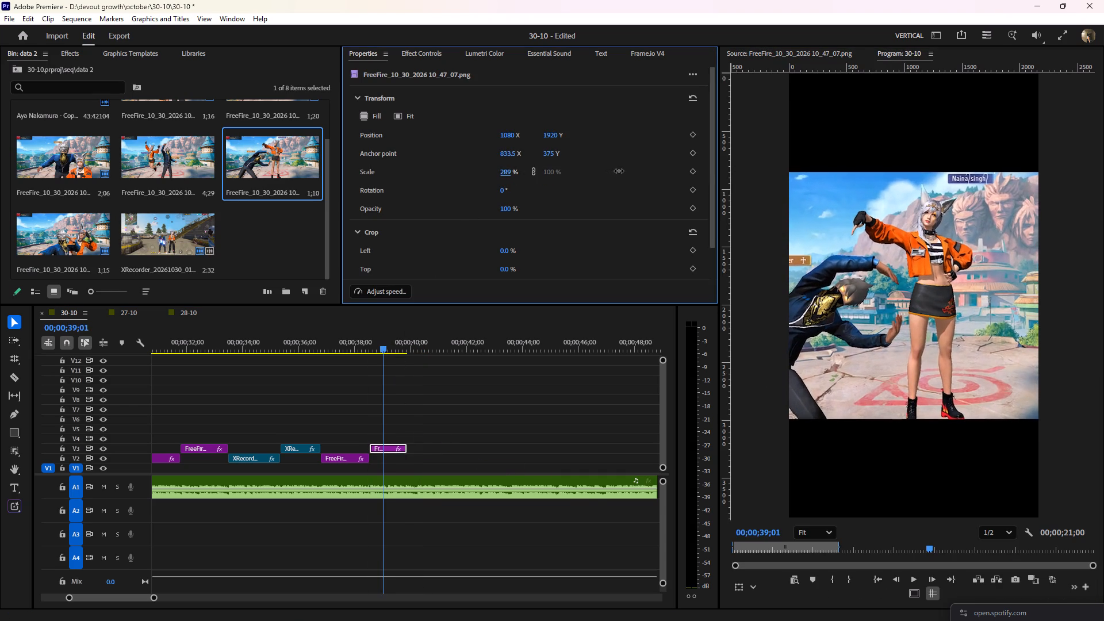
drag(619, 171, 619, 170)
drag(511, 136, 688, 147)
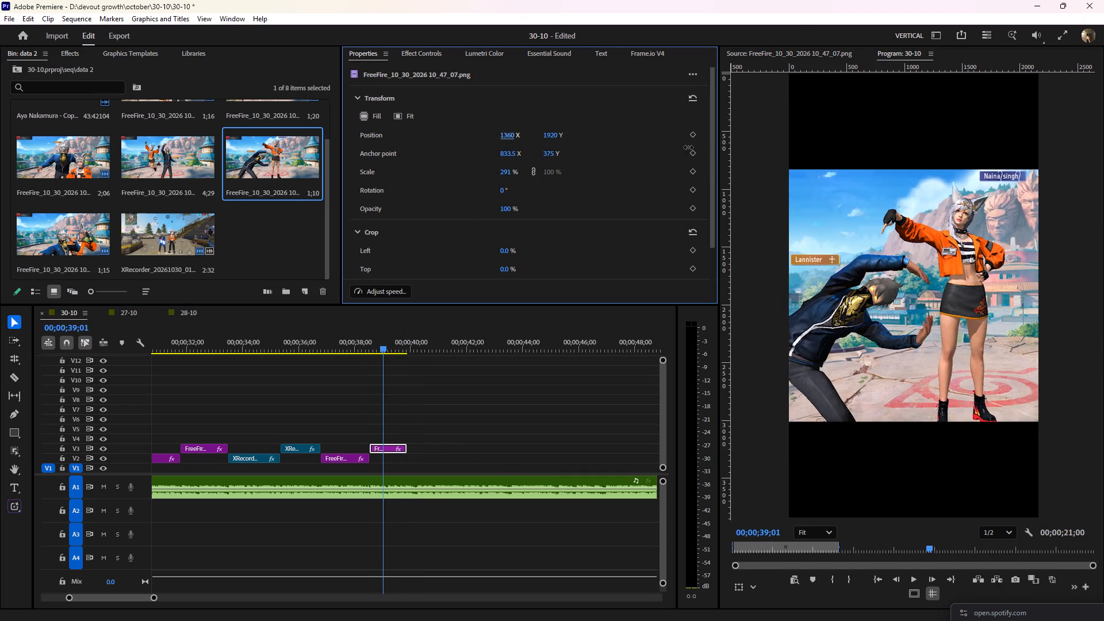
drag(688, 147, 734, 148)
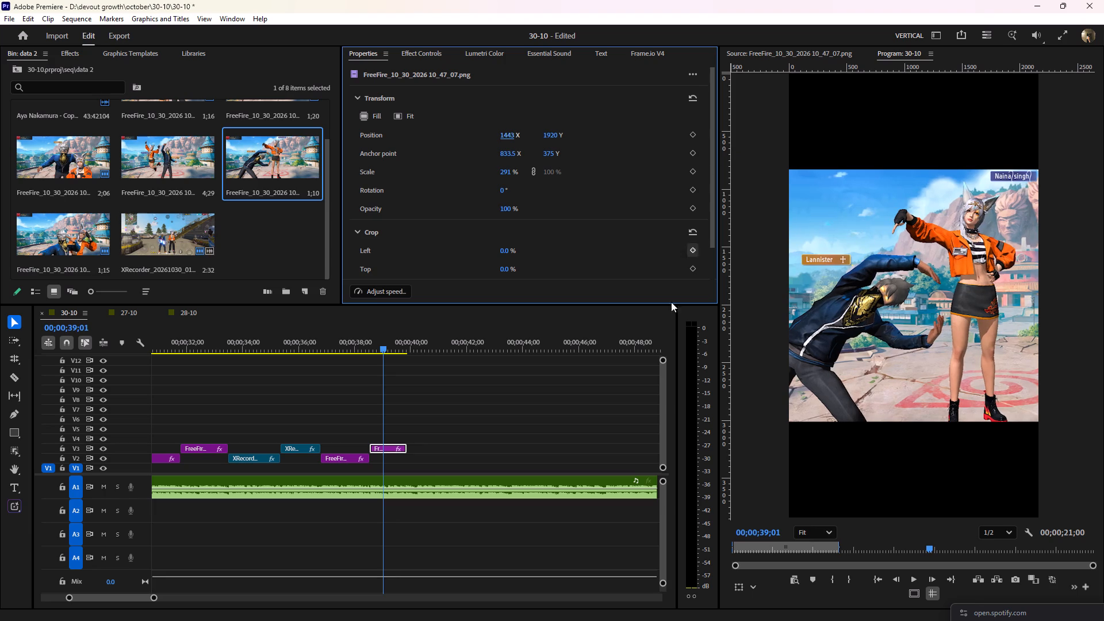
Find the next beat by playing the music and extend the end of the last V3 still to 00;00;40;07.
drag(367, 337, 327, 344)
key(space)
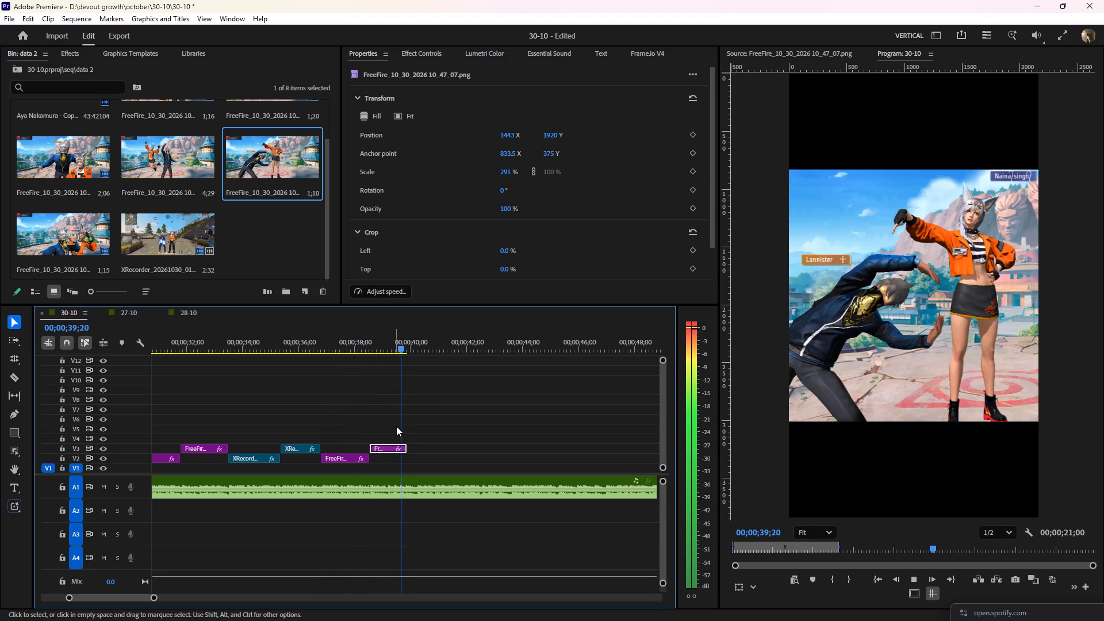
scroll(399, 428, down, 2)
key(space)
text(==)
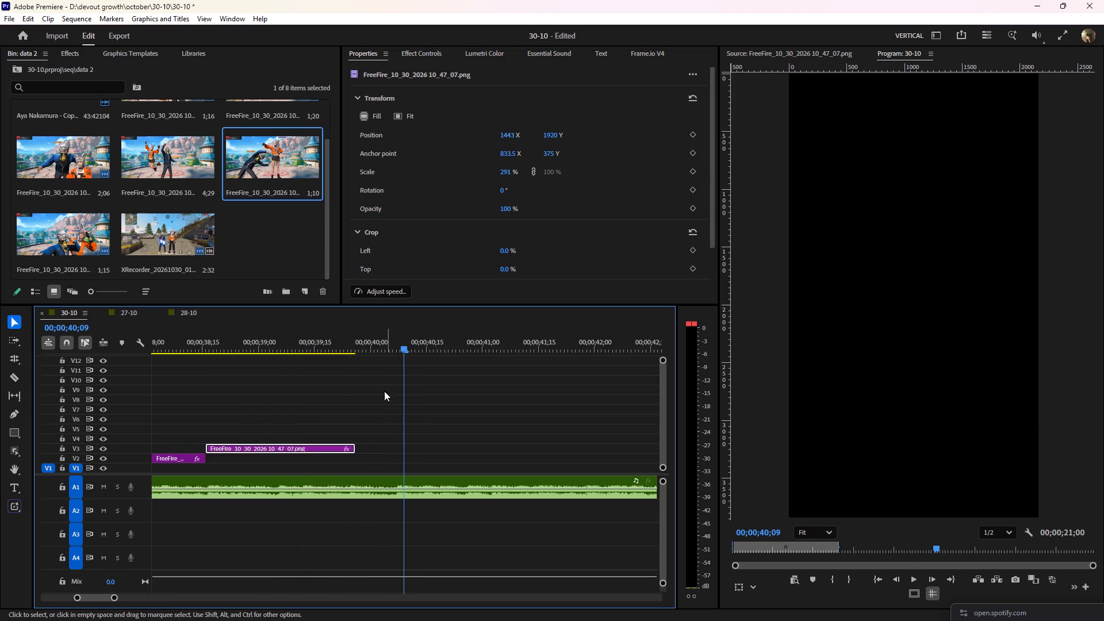
drag(381, 342, 364, 344)
key(space)
key(space)
drag(397, 340, 400, 343)
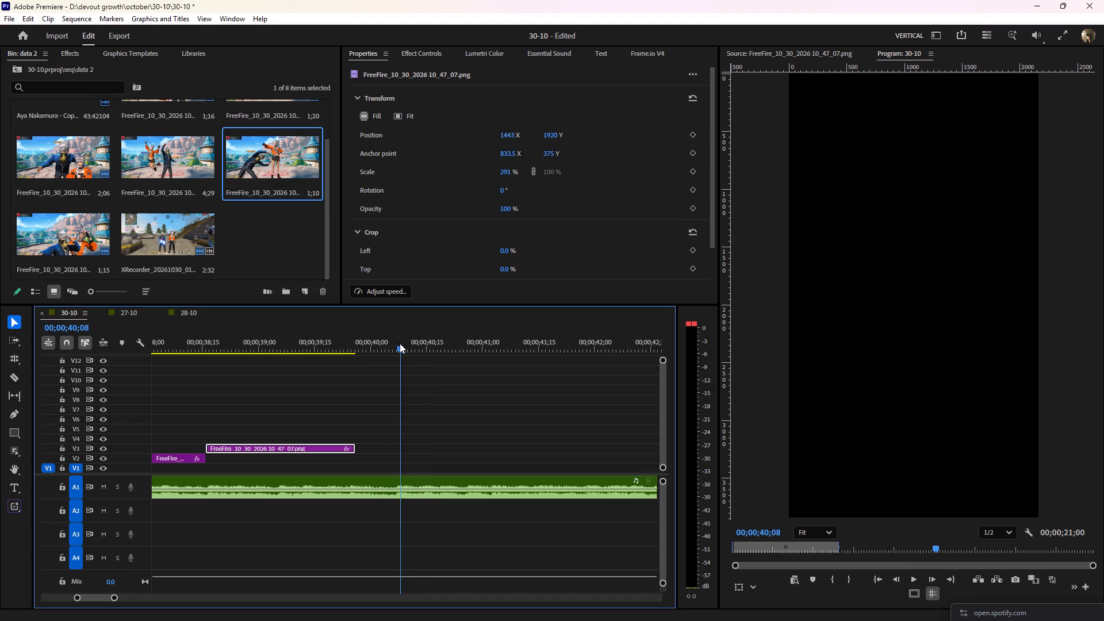
drag(400, 343, 393, 350)
key(Right)
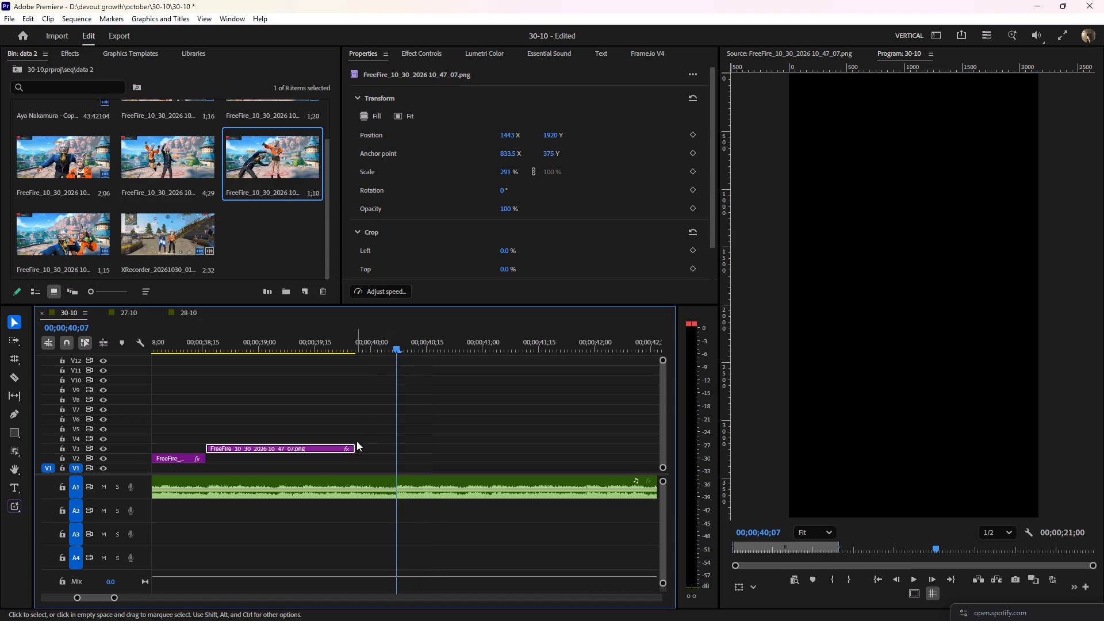
drag(356, 447, 401, 444)
click(428, 432)
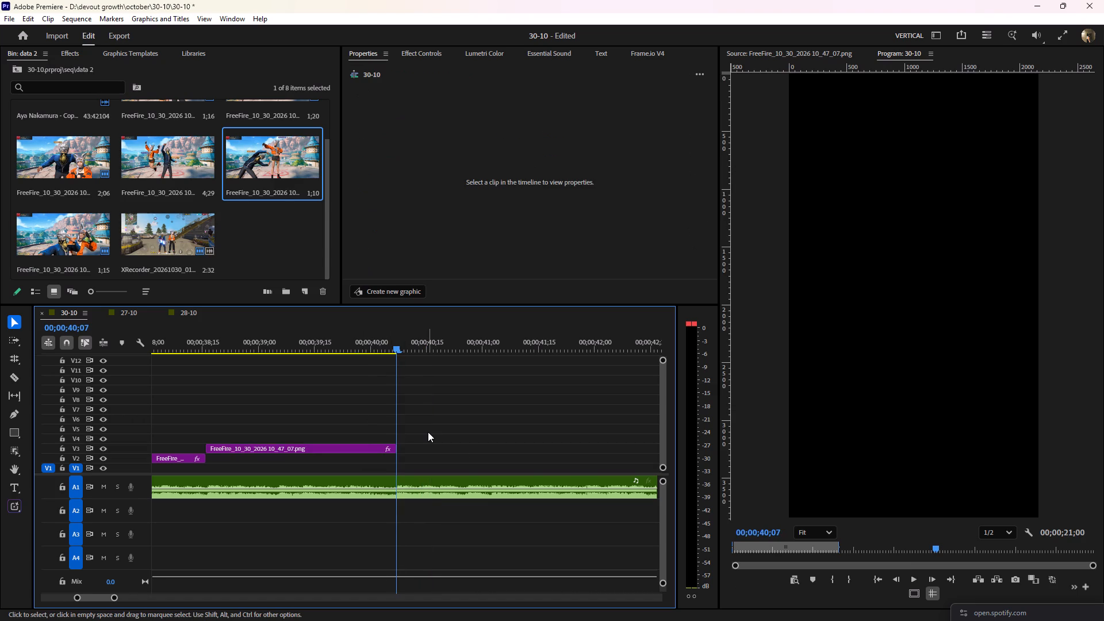
Play back the cut through the extended V3 still to check its timing against the music.
key(minus)
key(minus)
key(minus)
drag(370, 348, 360, 349)
key(space)
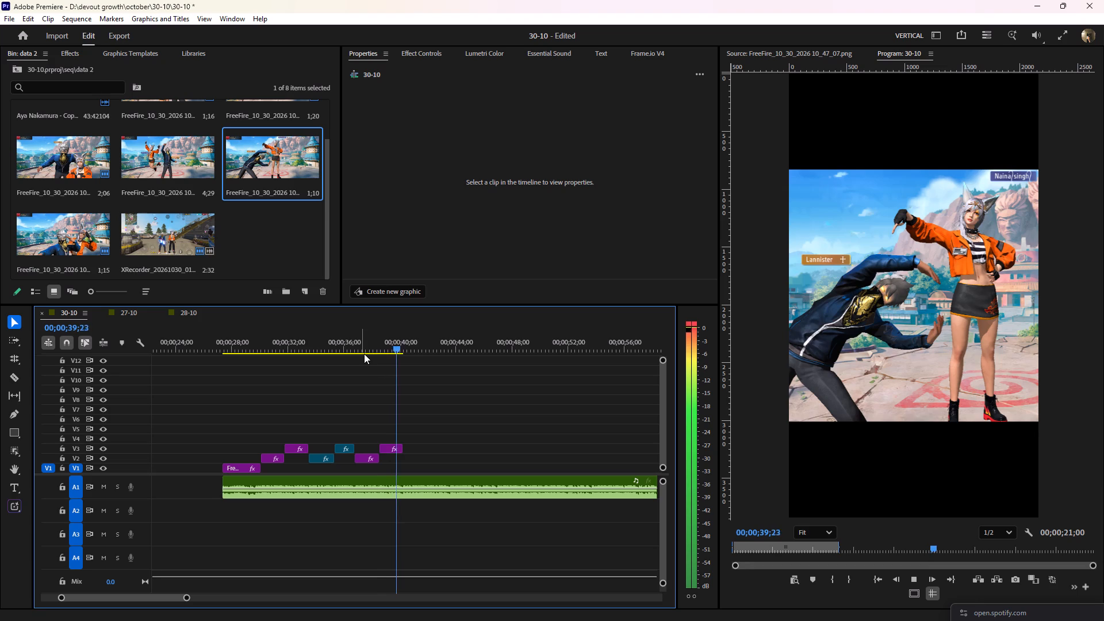
key(space)
Open XRecorder_20261030_01.mp4 as source and mark the vehicle-riding excerpt from 00;05;44;09 to 00;05;45;15.
double_click(174, 228)
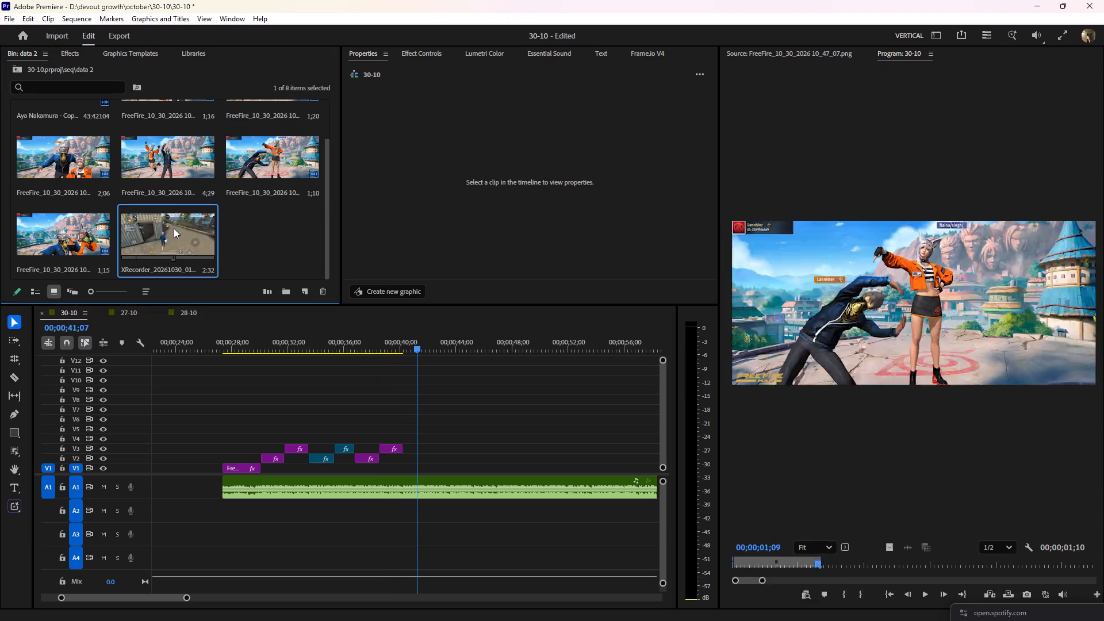
text(---)
key(minus)
key(minus)
drag(936, 565, 891, 564)
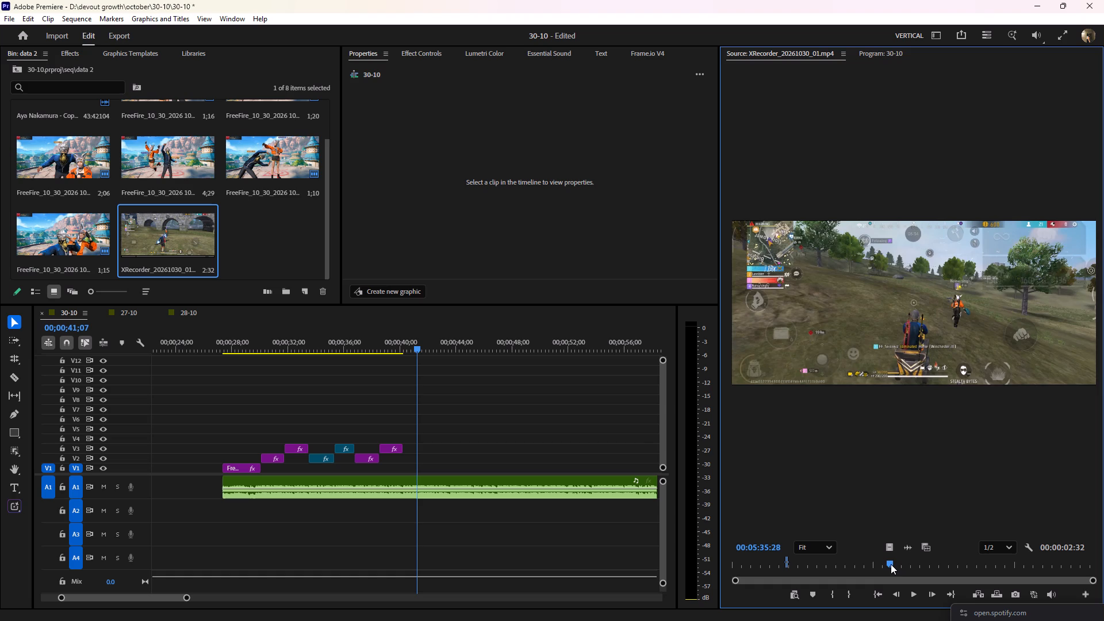
drag(891, 564, 896, 563)
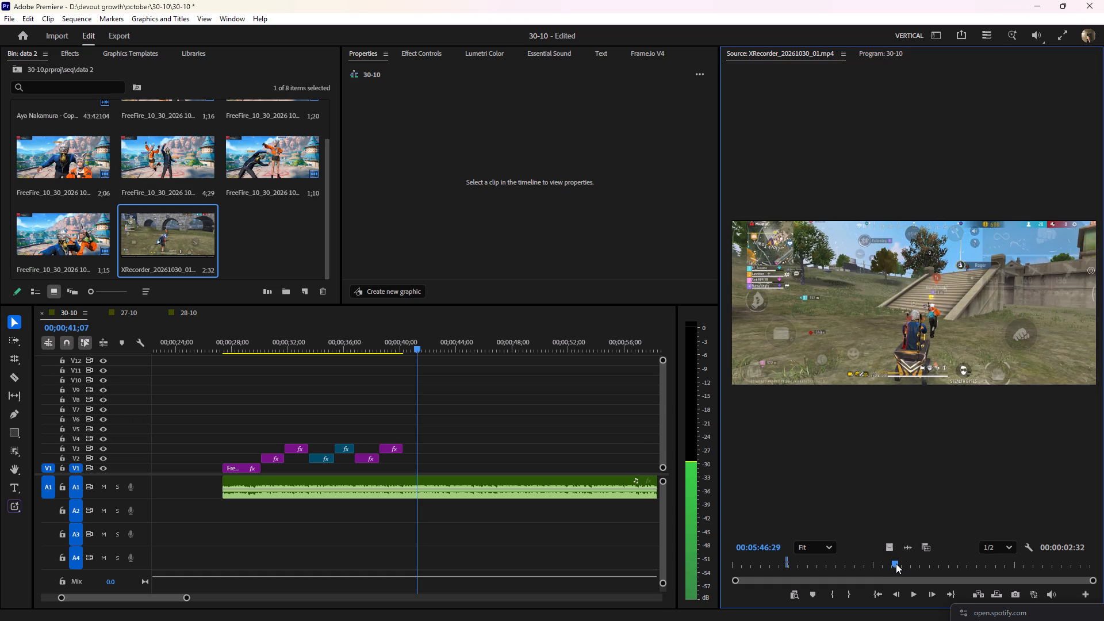
drag(896, 563, 895, 563)
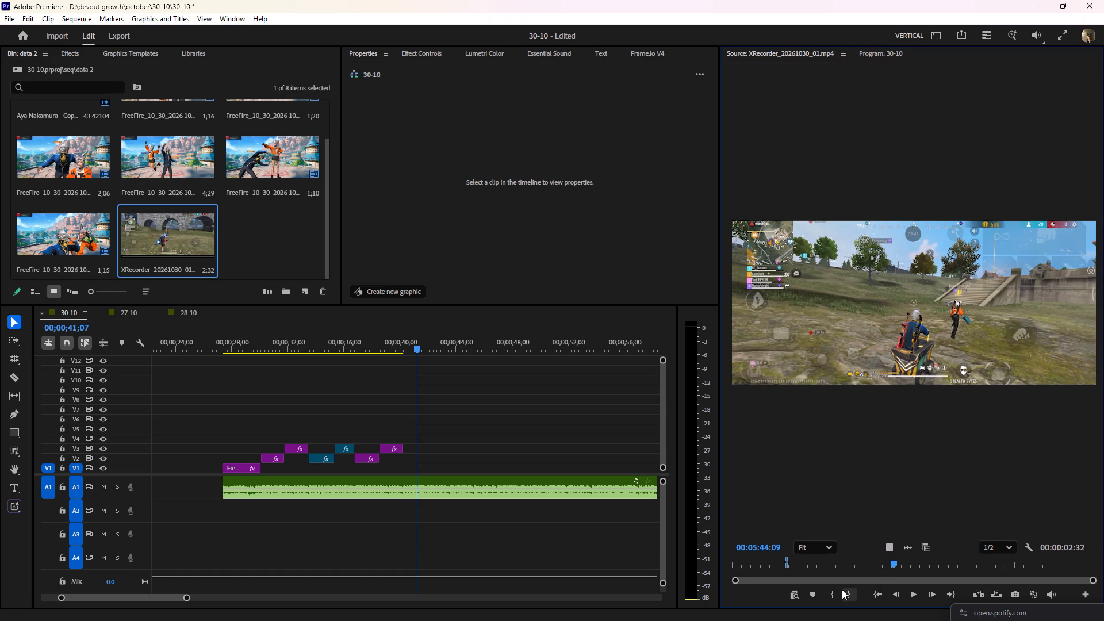
click(835, 595)
key(space)
key(space)
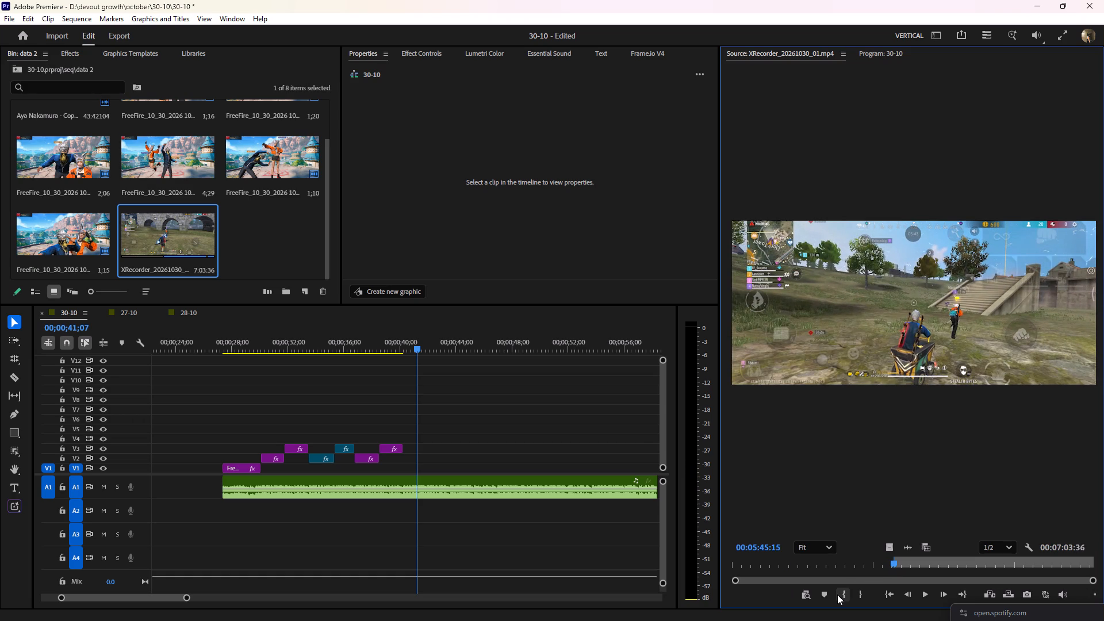
click(861, 594)
Place the marked gameplay excerpt, video only, on V1 directly after the end of the last V3 still.
drag(891, 549, 676, 499)
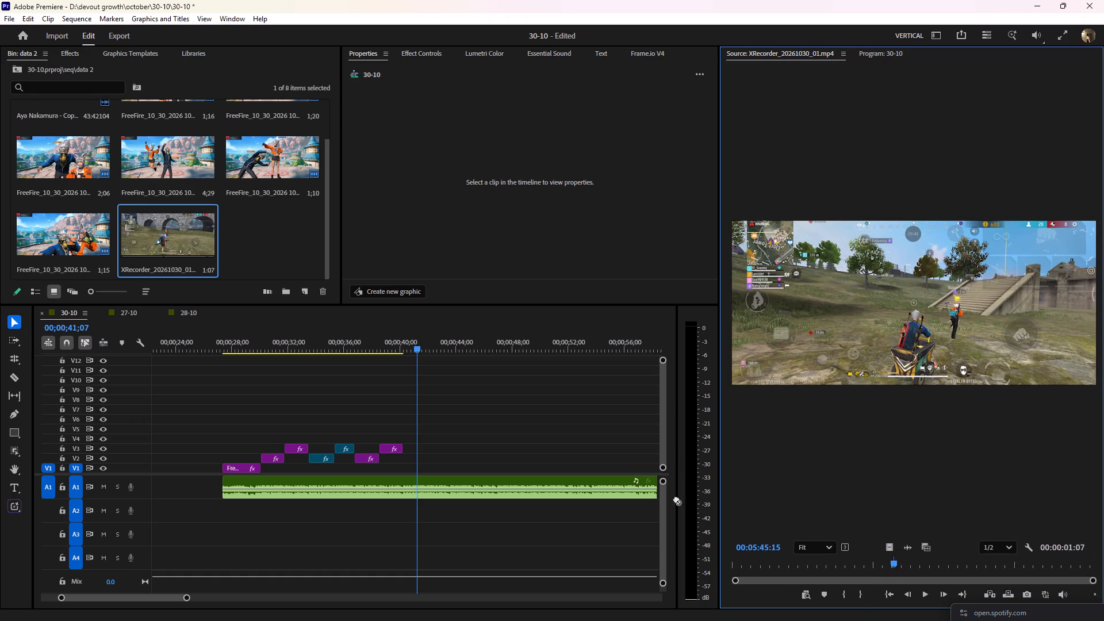
drag(676, 499, 406, 463)
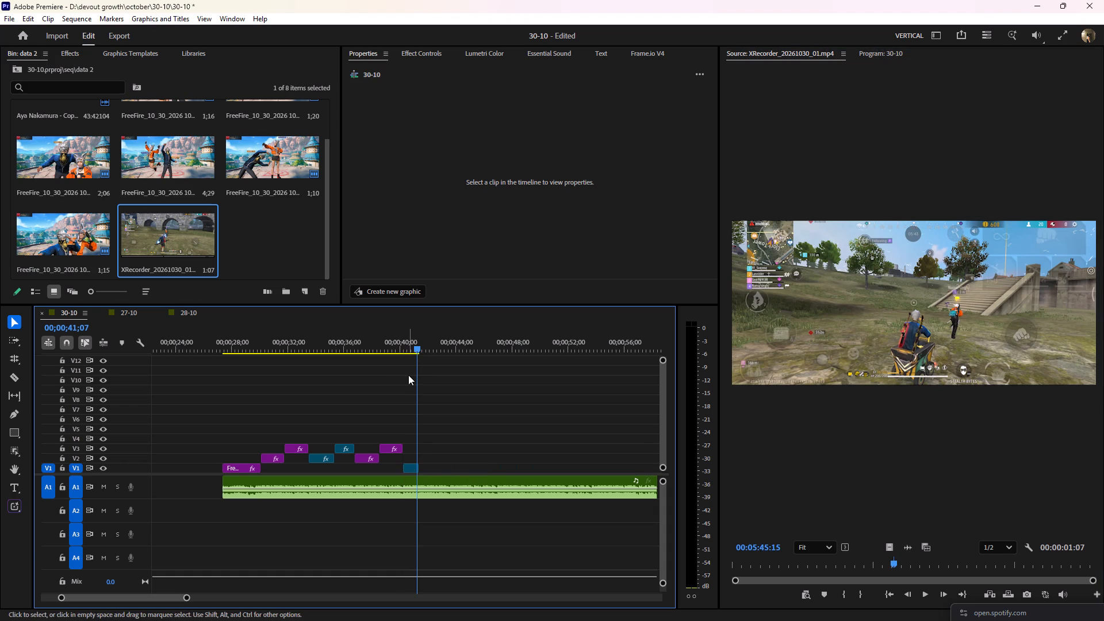
Find the next beat by playing the music and extend the end of the new V1 gameplay clip to 00;00;41;27.
click(408, 347)
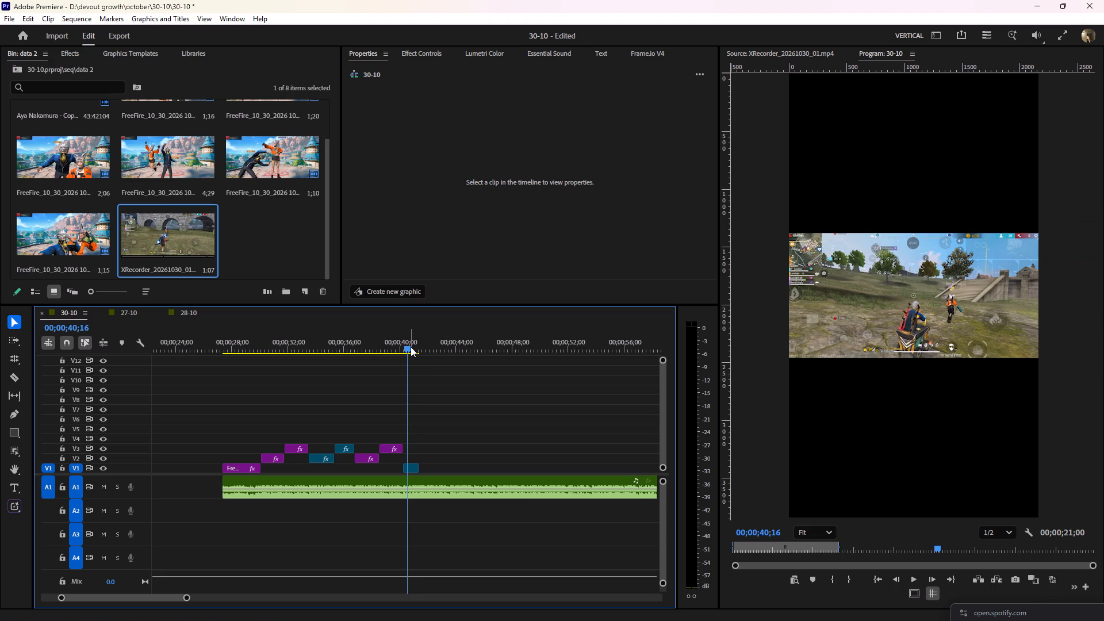
text(==)
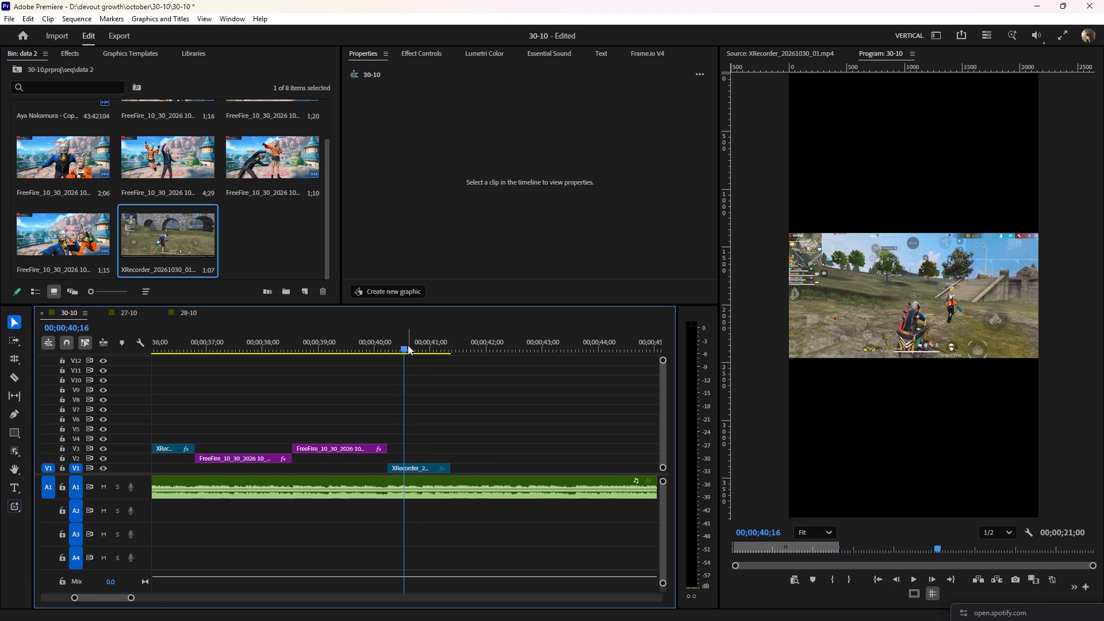
drag(397, 339, 374, 346)
key(space)
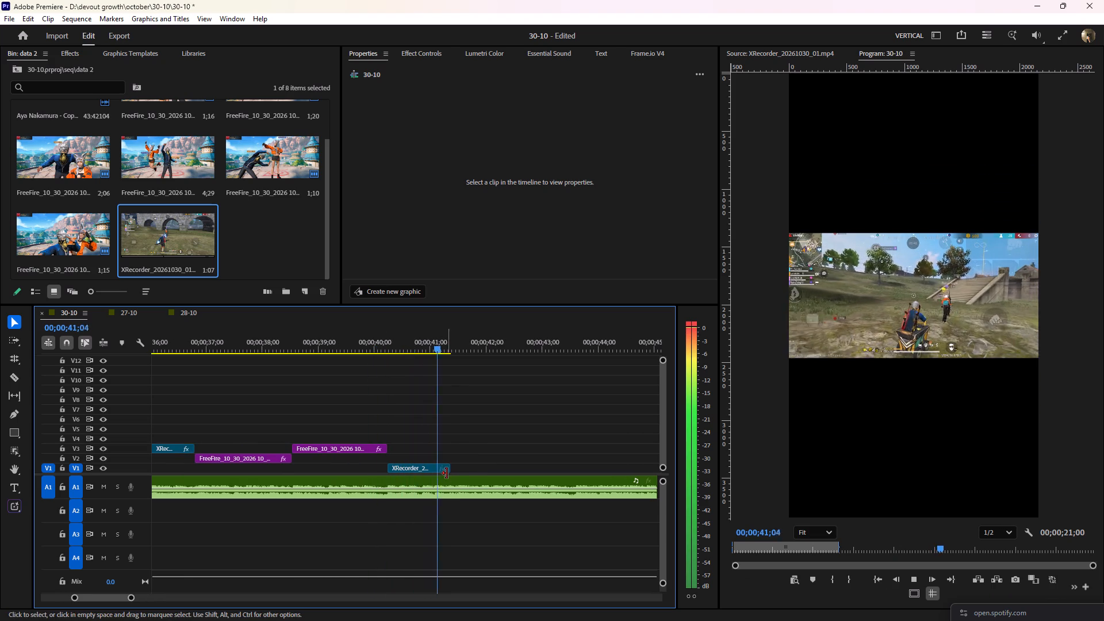
key(space)
key(space)
key(space)
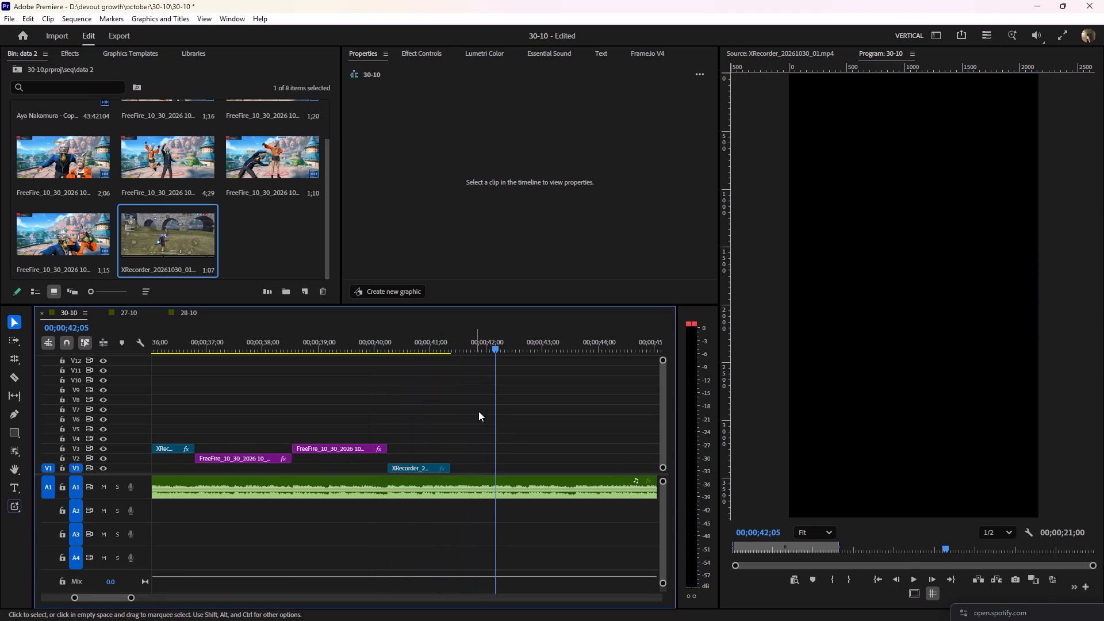
drag(478, 350, 471, 351)
key(space)
key(space)
key(Left)
key(Left)
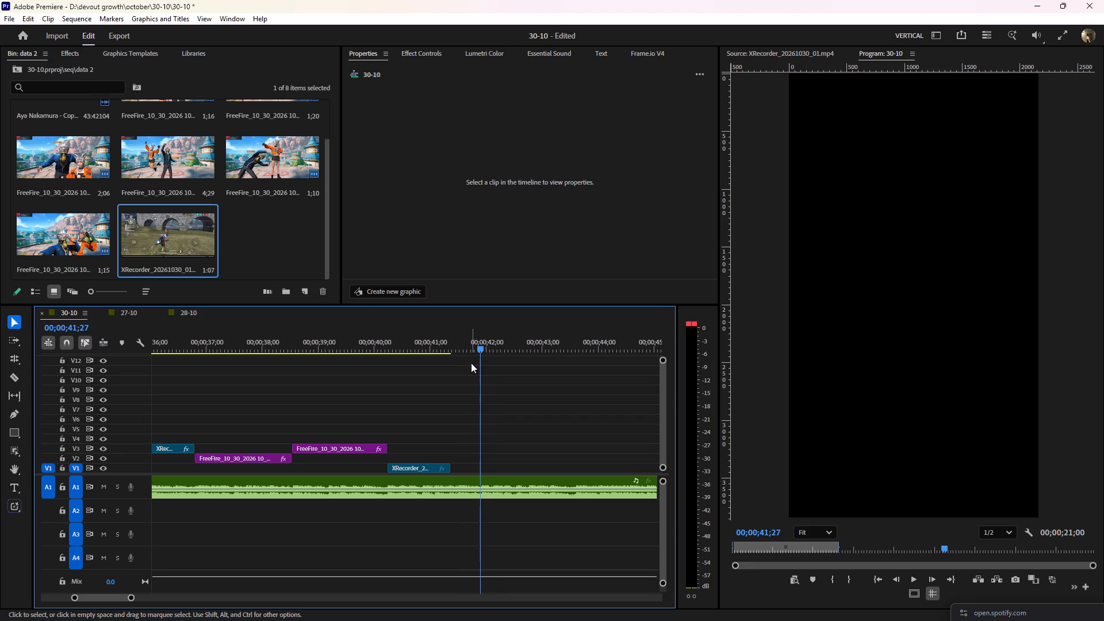
click(430, 467)
drag(457, 467, 486, 465)
Scale the new V1 gameplay clip to 231% and set its horizontal position to 845.
drag(454, 346, 447, 347)
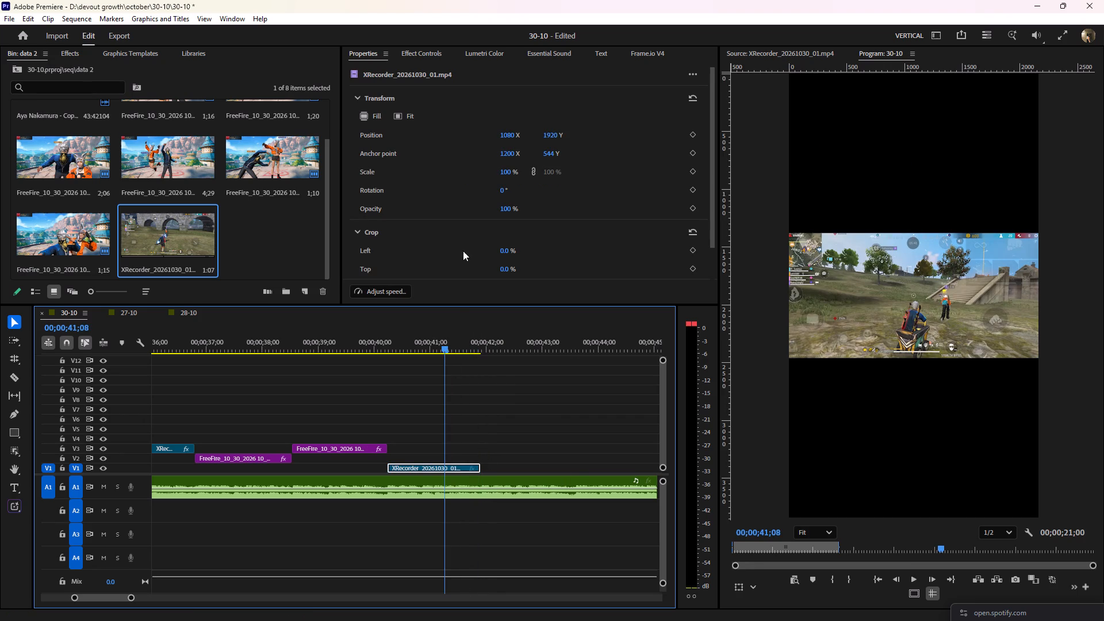
drag(507, 171, 581, 167)
drag(504, 136, 392, 159)
Play back the transition from the V3 still through the V1 gameplay clip to check its timing against the music.
drag(375, 342, 351, 346)
key(space)
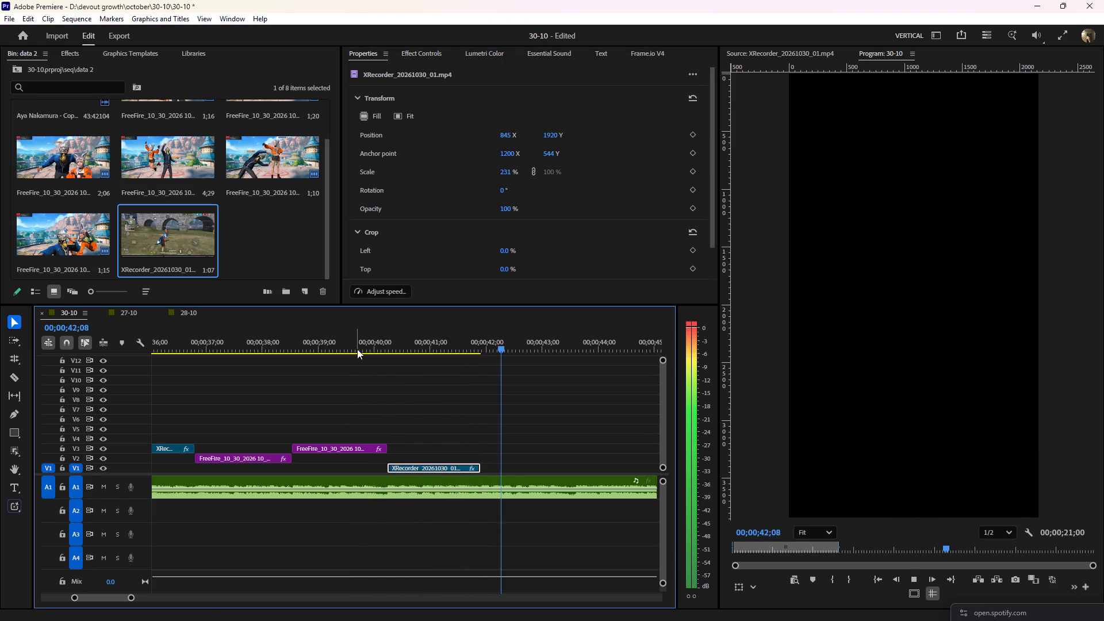
scroll(467, 397, down, 4)
key(space)
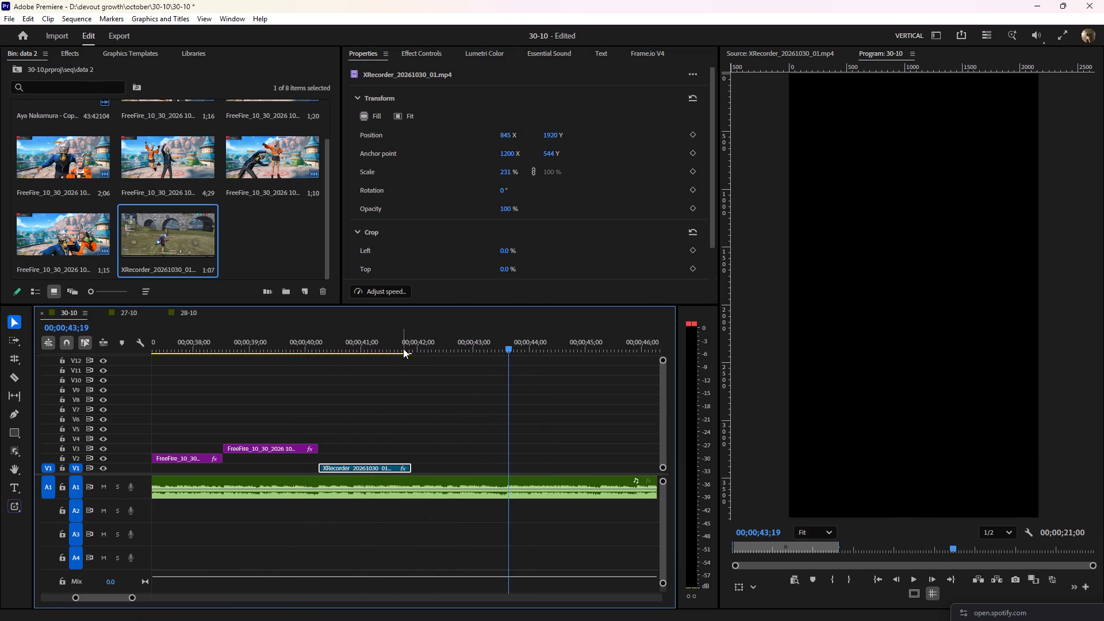
drag(403, 348, 394, 349)
key(space)
key(space)
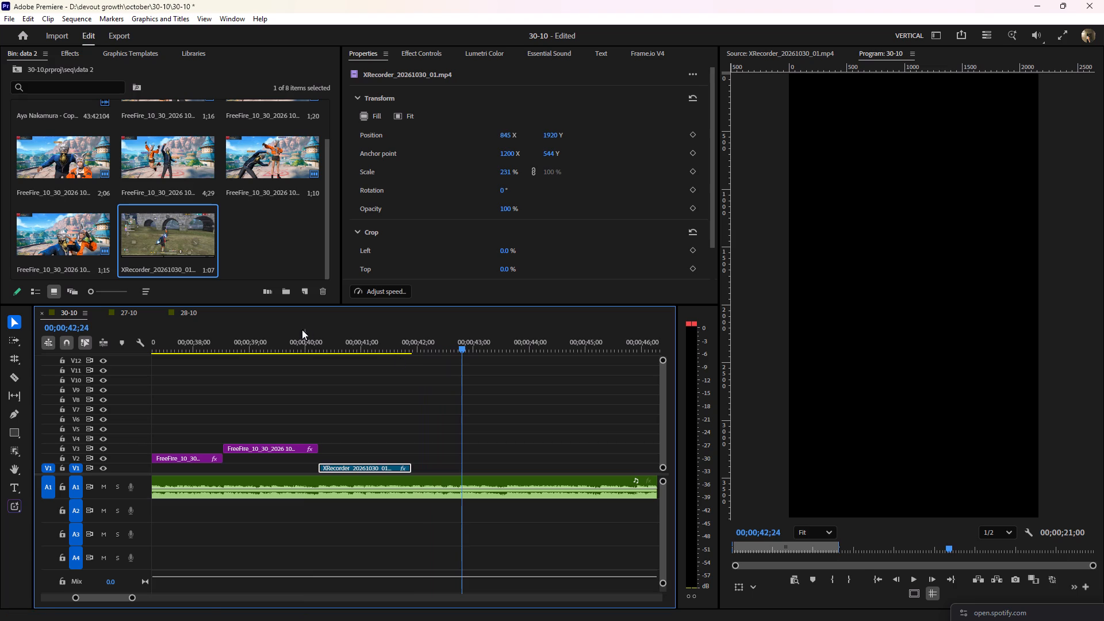
click(443, 392)
drag(430, 341, 285, 373)
key(space)
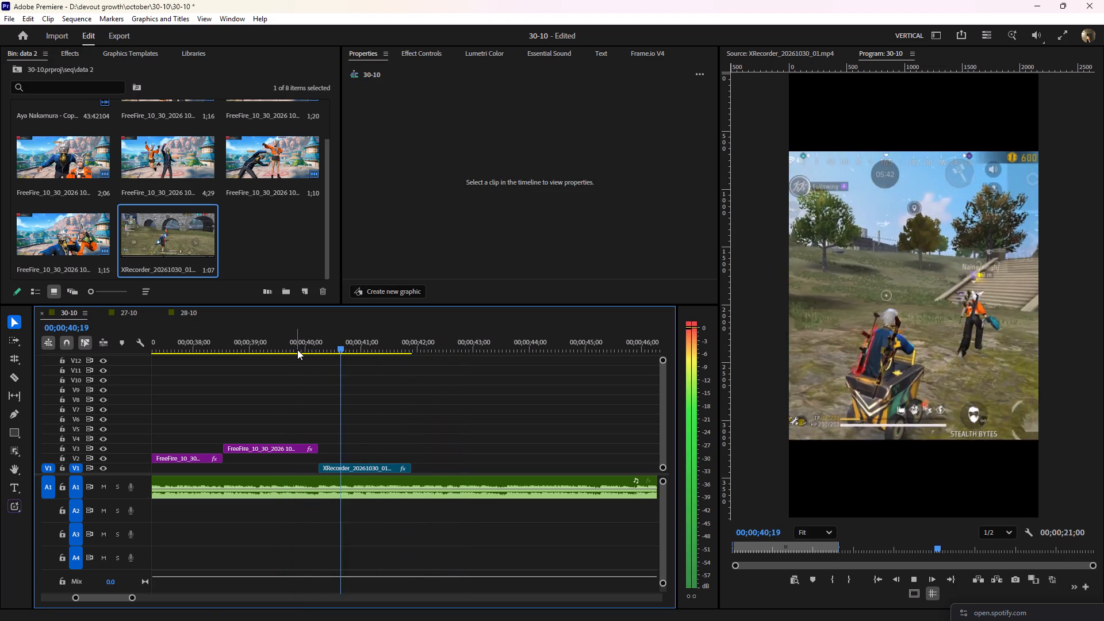
key(space)
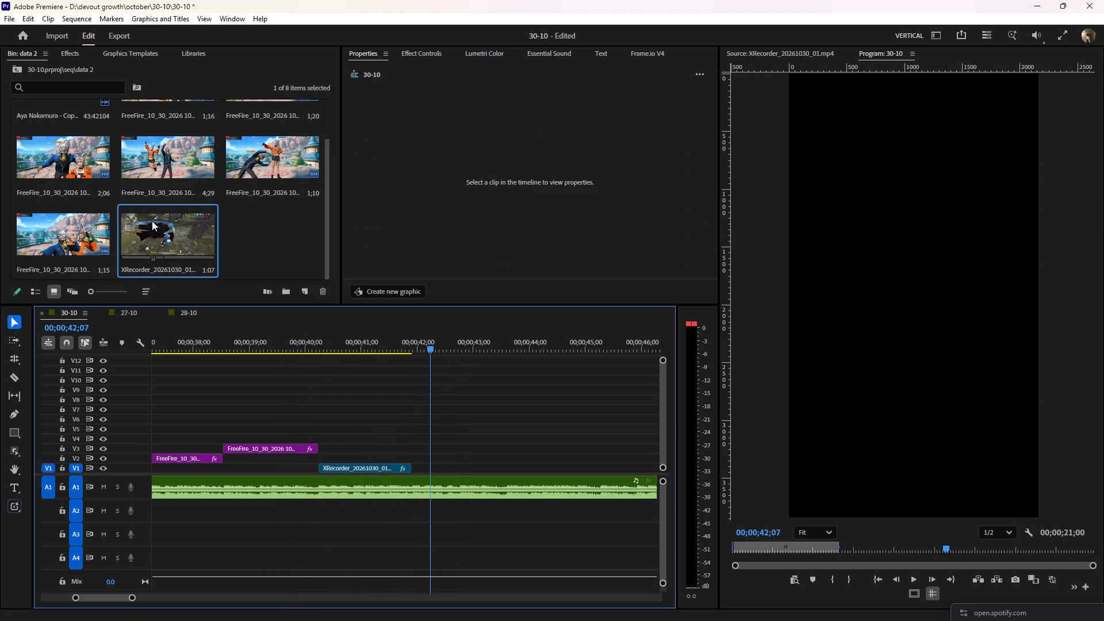
Scan the XRecorder gameplay recording onward from about 00:05:46 for the next excerpt.
double_click(152, 221)
key(space)
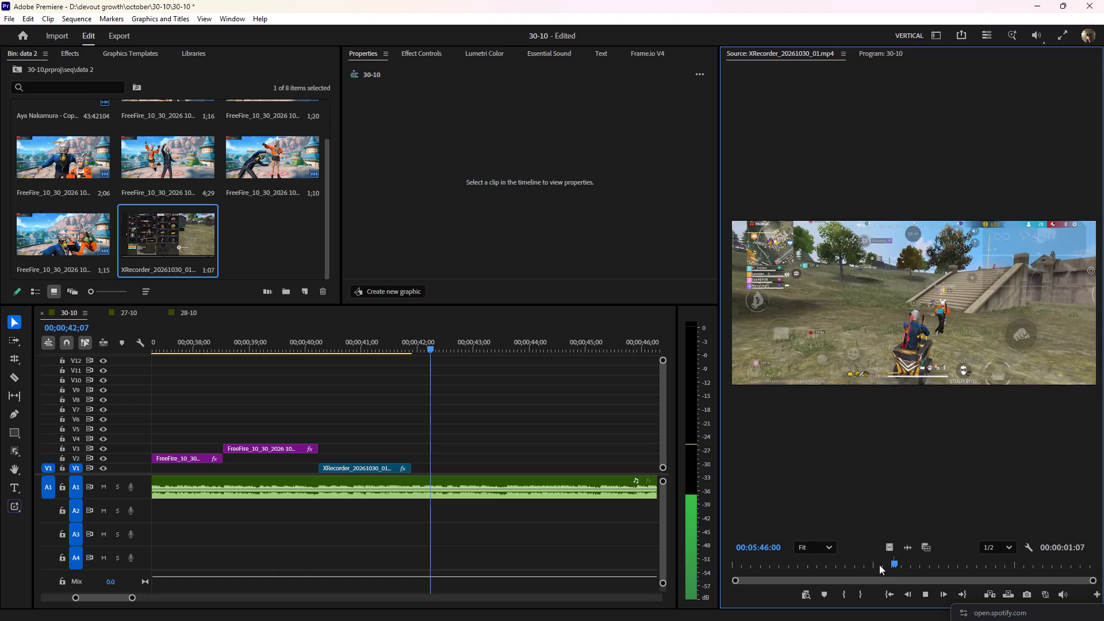
click(896, 564)
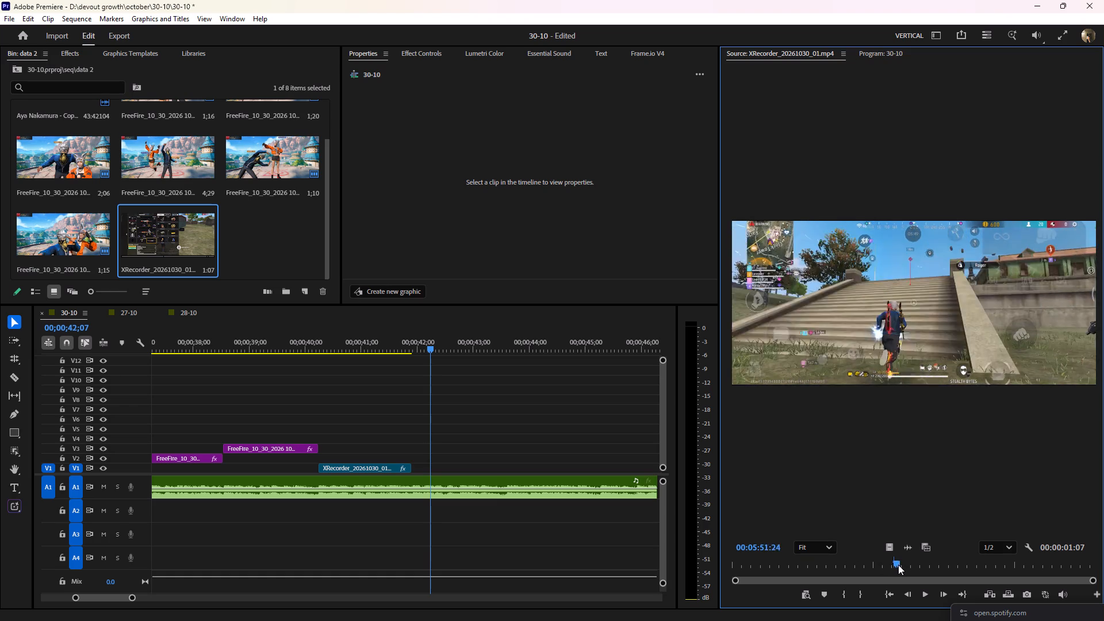
key(space)
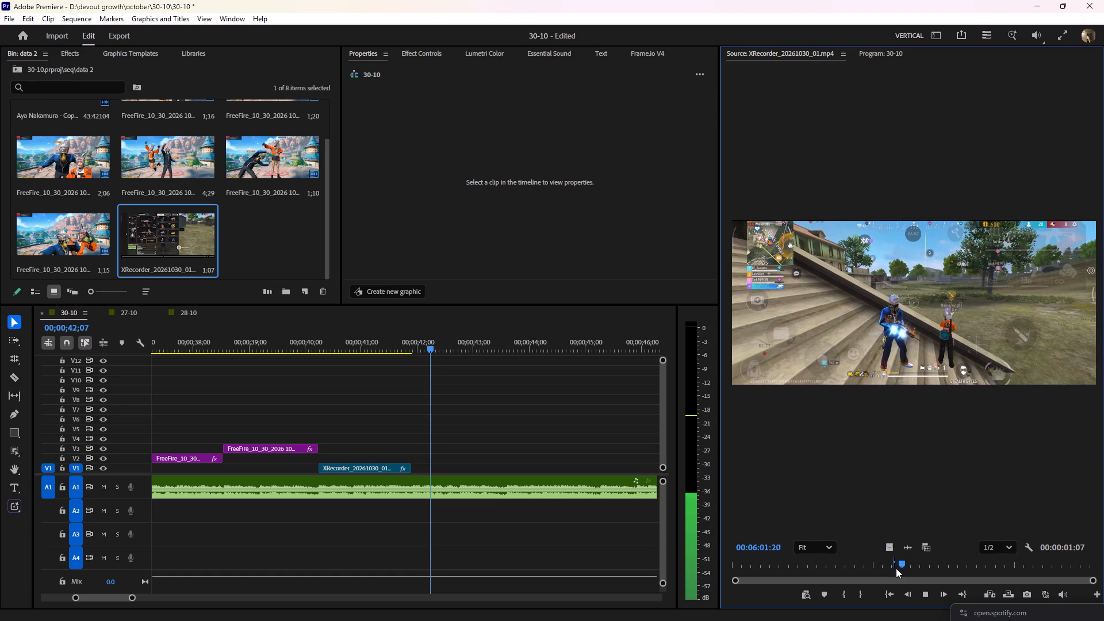
key(space)
text(==)
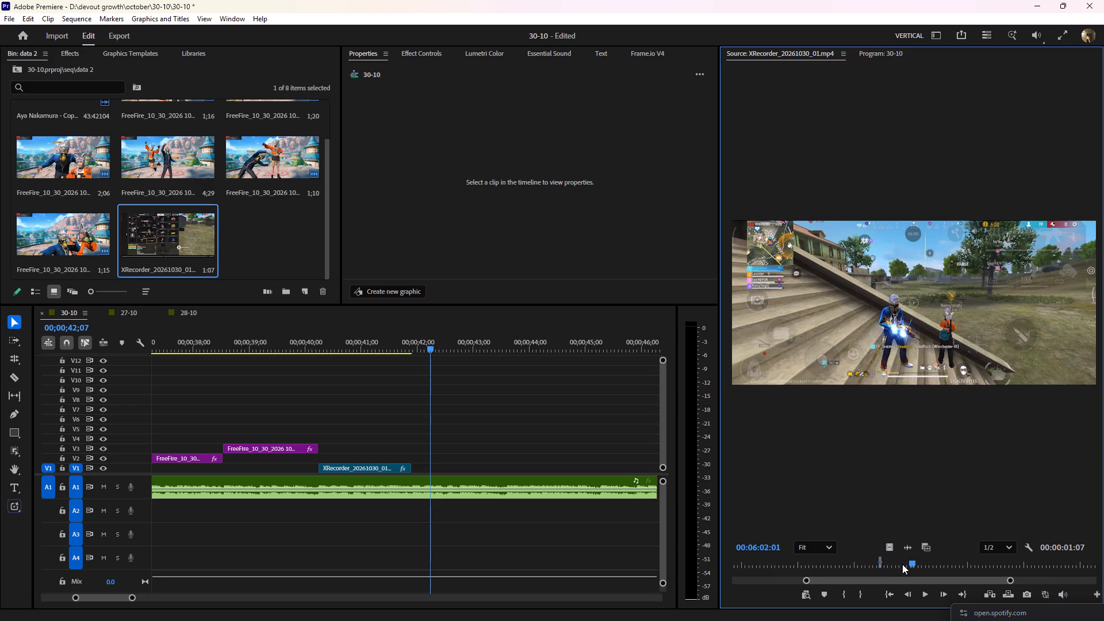
key(equal)
drag(911, 561, 914, 564)
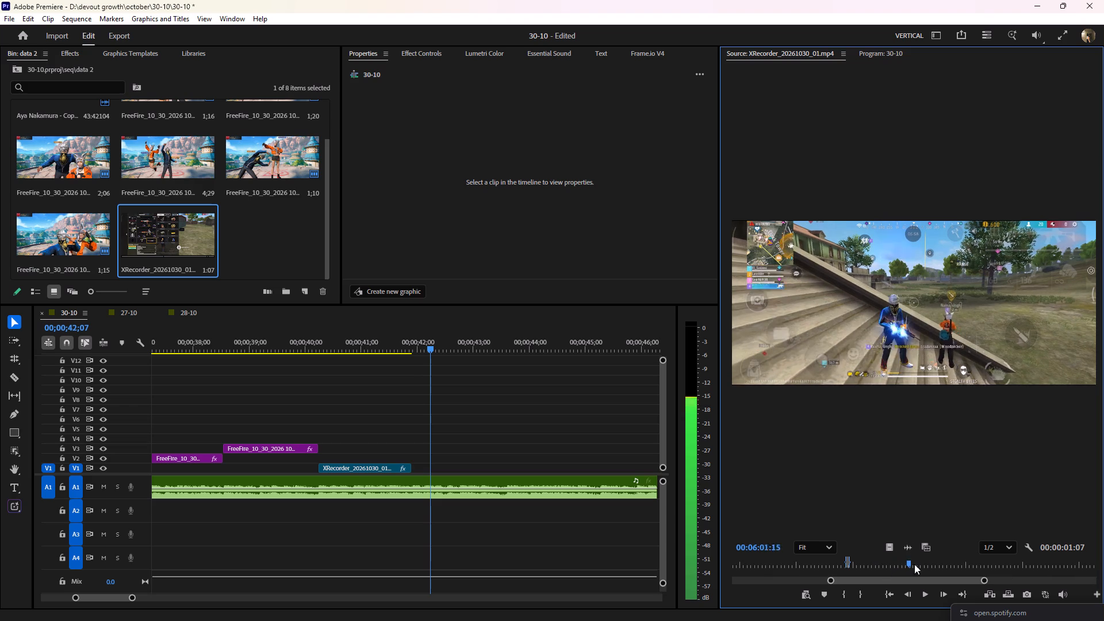
drag(914, 564, 1021, 560)
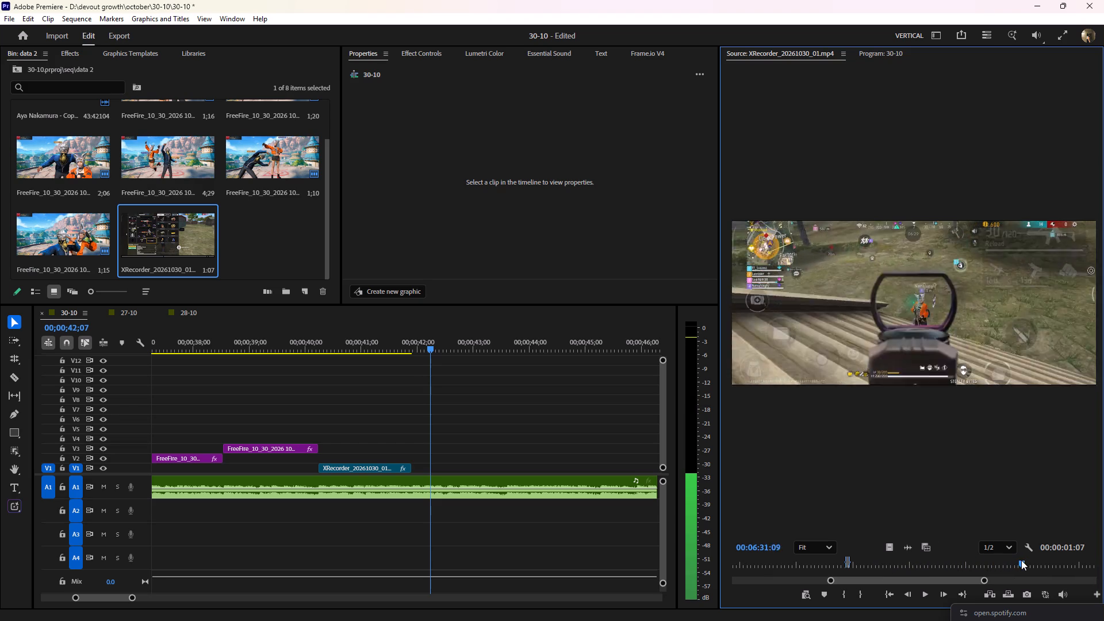
drag(1021, 560, 1069, 553)
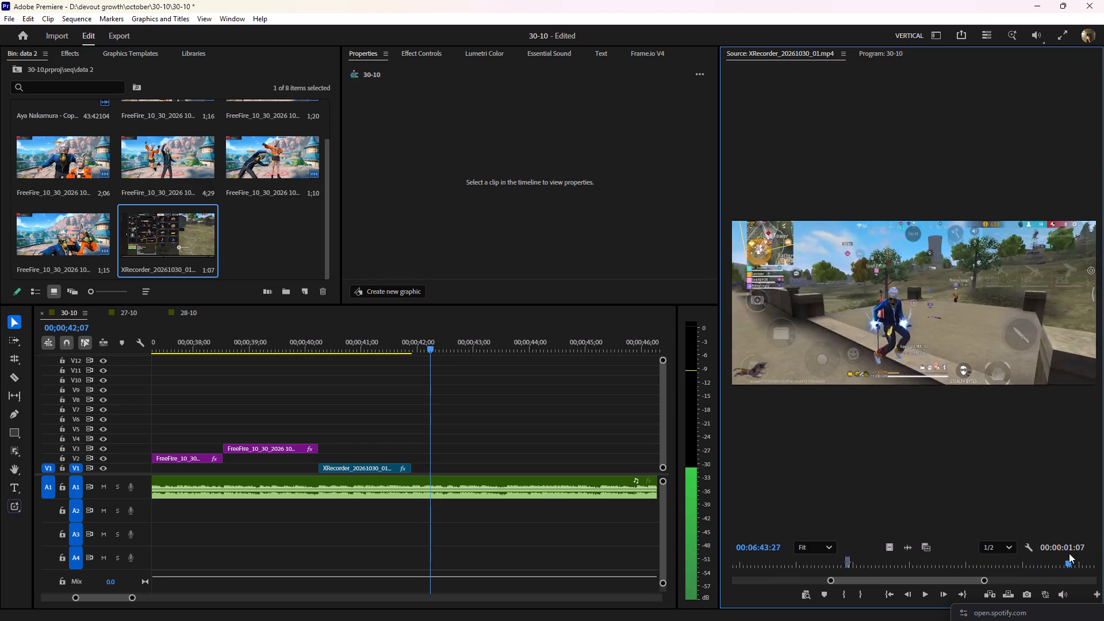
drag(1069, 553, 1080, 552)
key(minus)
key(minus)
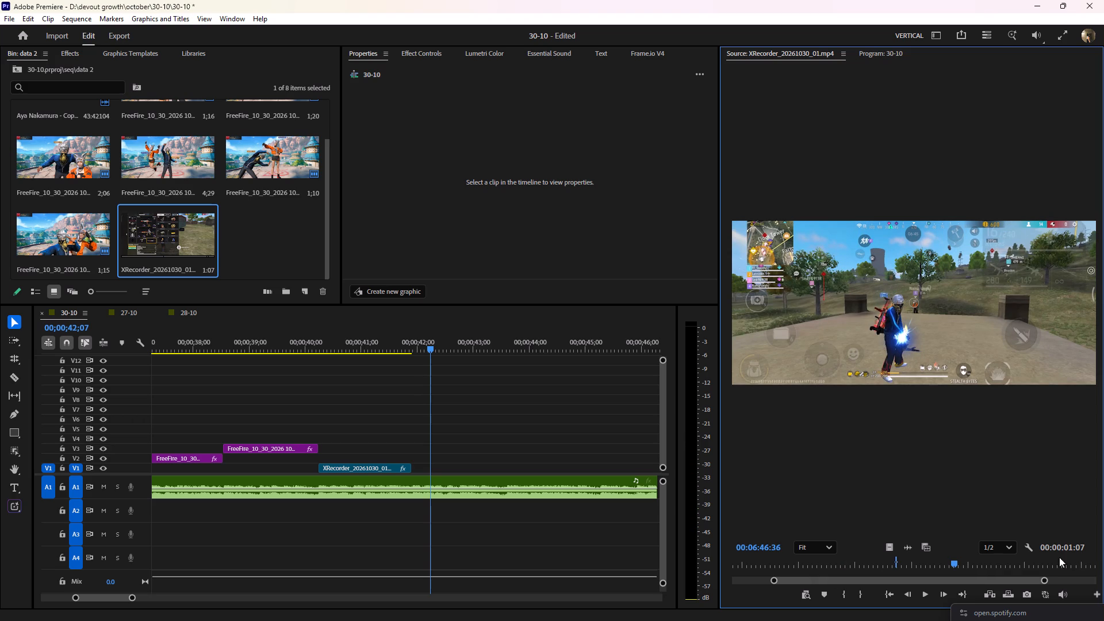
Mark the scoped-aim gameplay excerpt in the recording from 00:07:22:40 to 00:07:24:31.
drag(954, 564, 972, 565)
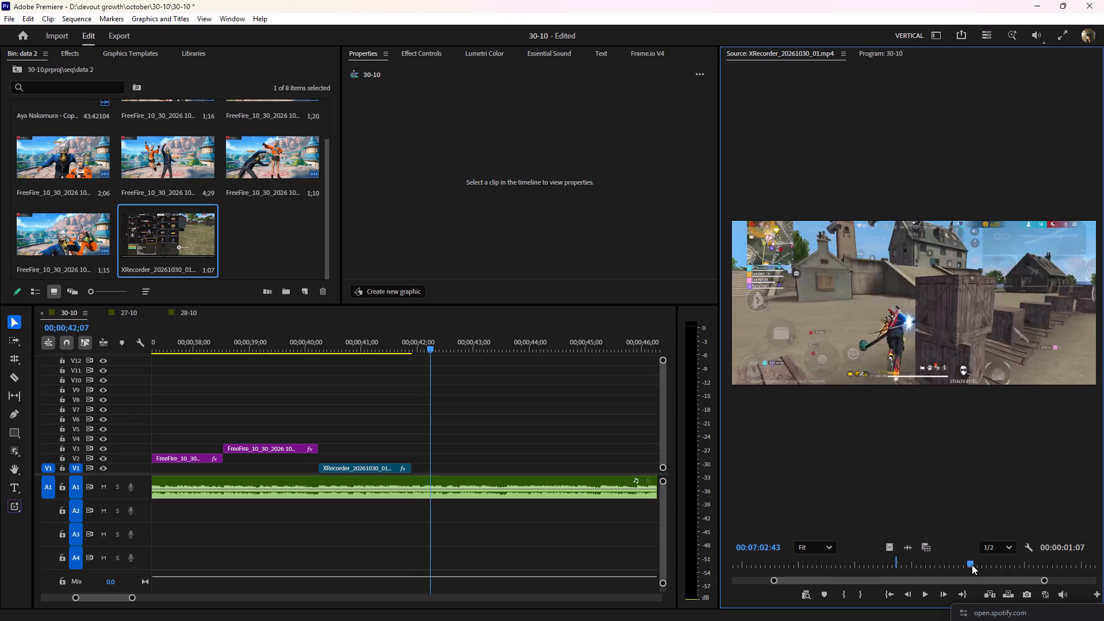
drag(972, 565, 988, 562)
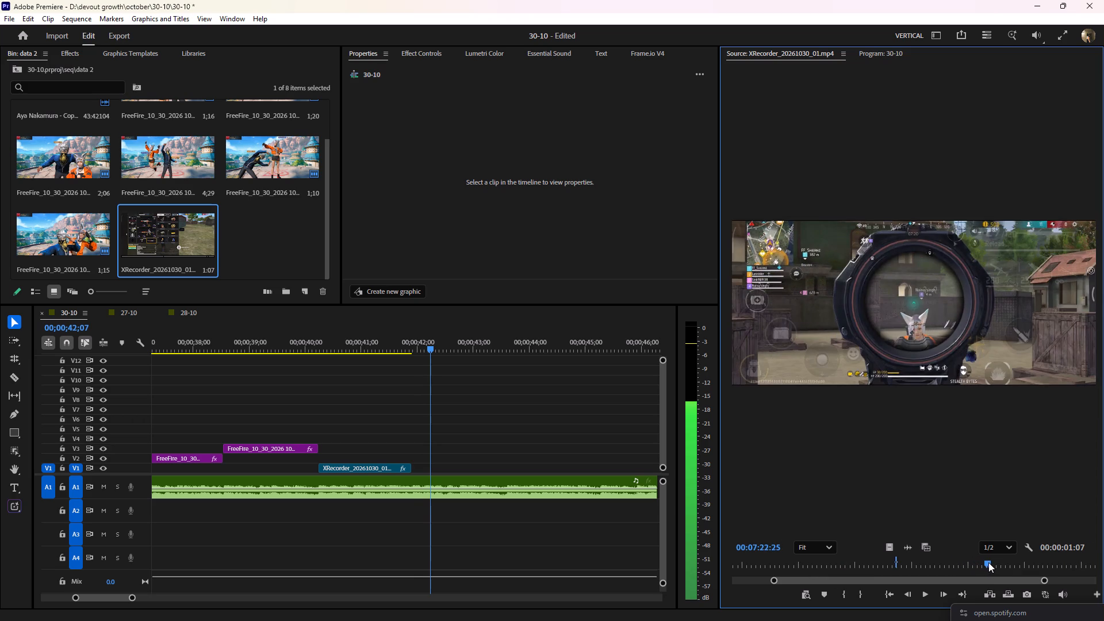
drag(988, 562, 985, 562)
key(space)
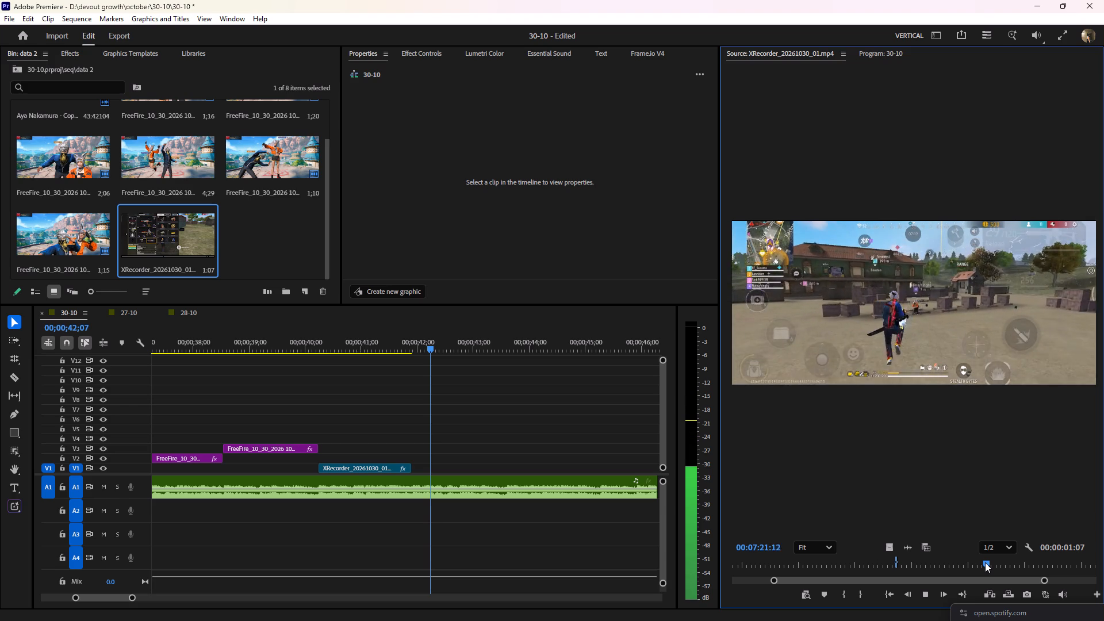
key(space)
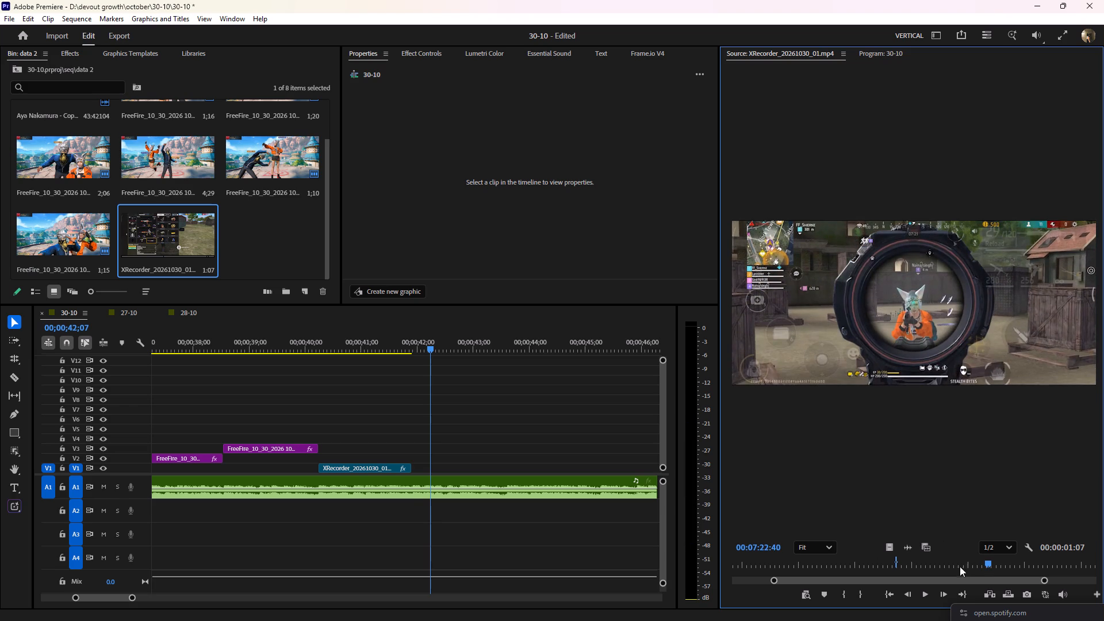
click(839, 593)
key(space)
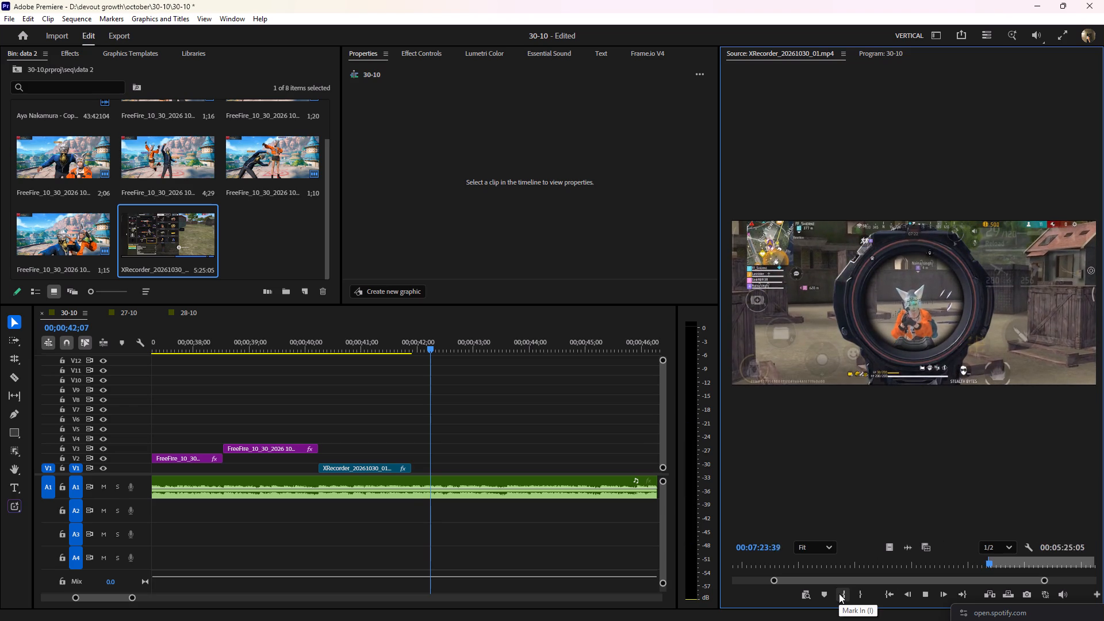
key(space)
drag(862, 591, 867, 591)
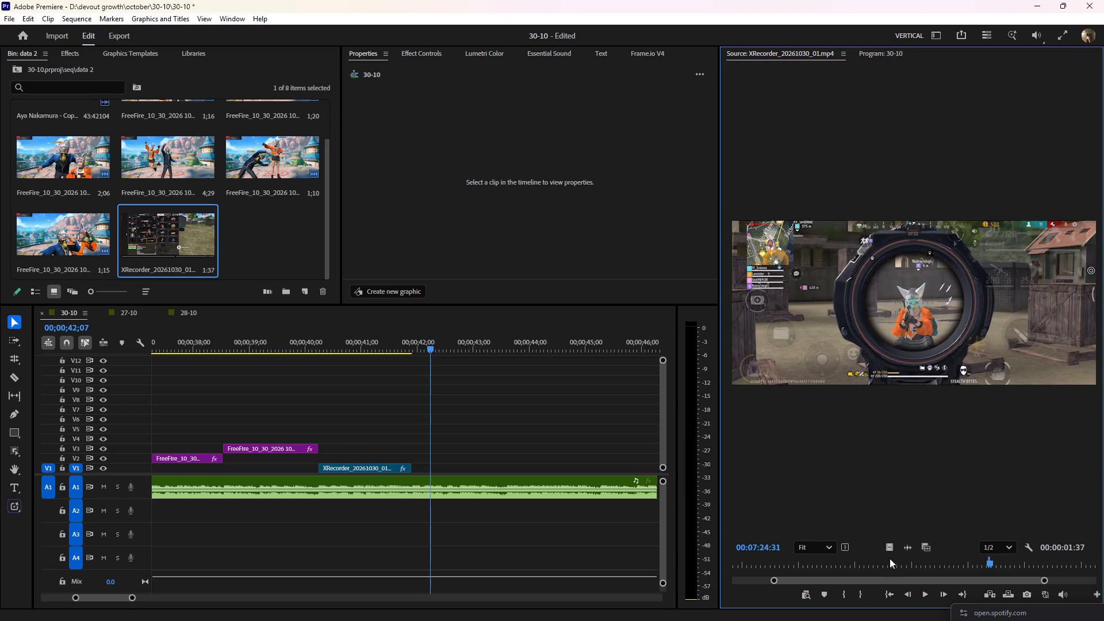
Place the marked scope excerpt, video only, on V2 directly after the end of the V1 gameplay clip.
drag(891, 551, 414, 460)
click(425, 459)
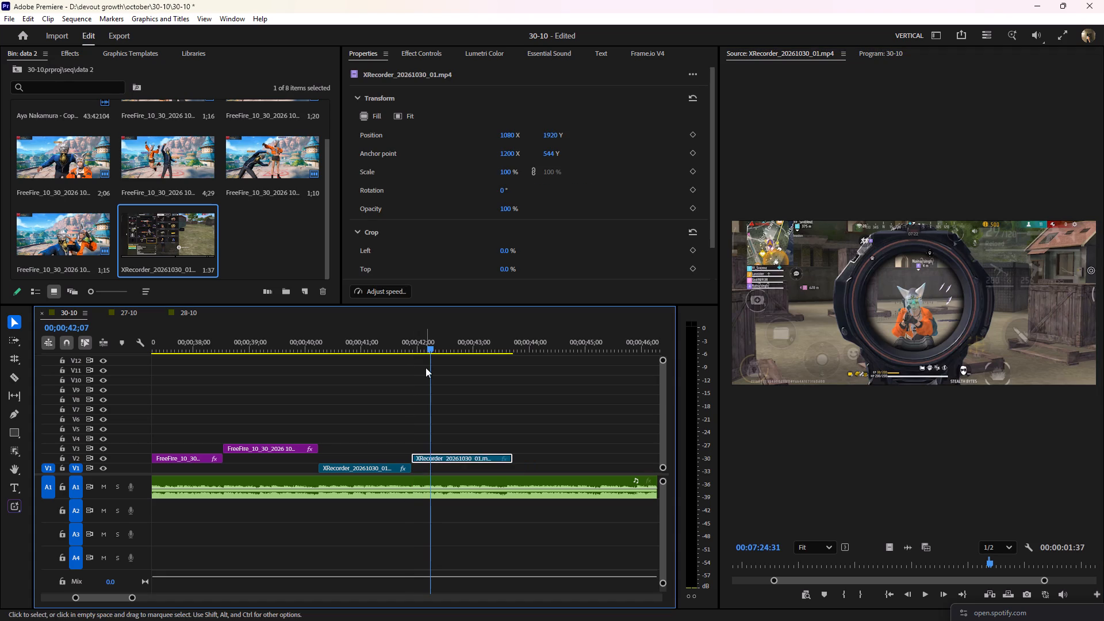
Find the next beat by playing the music and trim the end of the new V2 clip to 00;00;43;18.
drag(426, 347, 401, 347)
key(space)
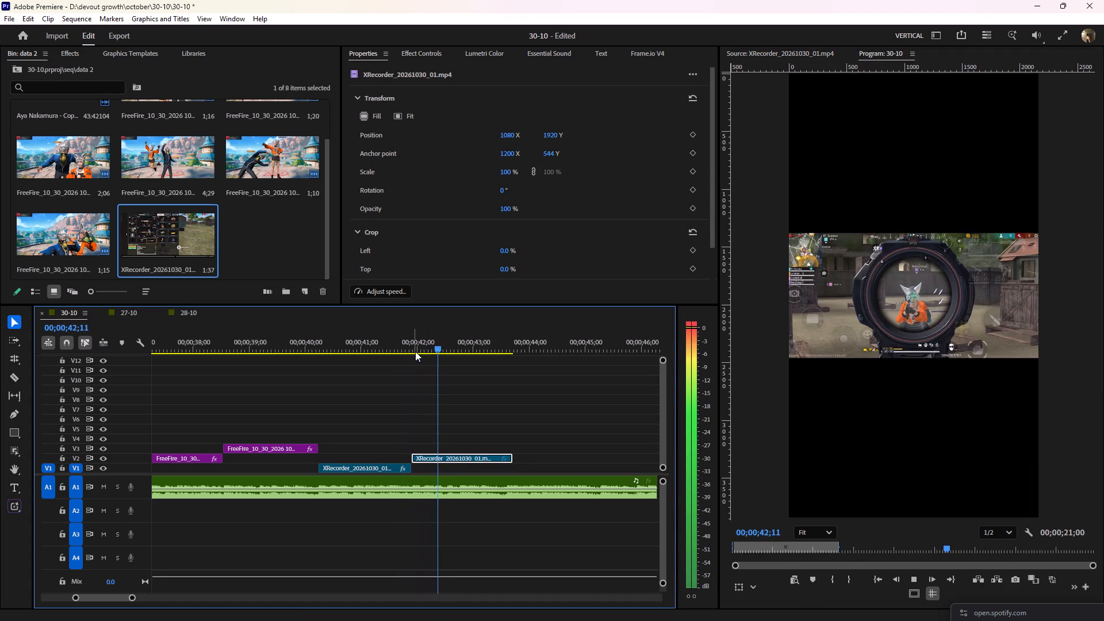
key(space)
drag(398, 342, 389, 346)
key(space)
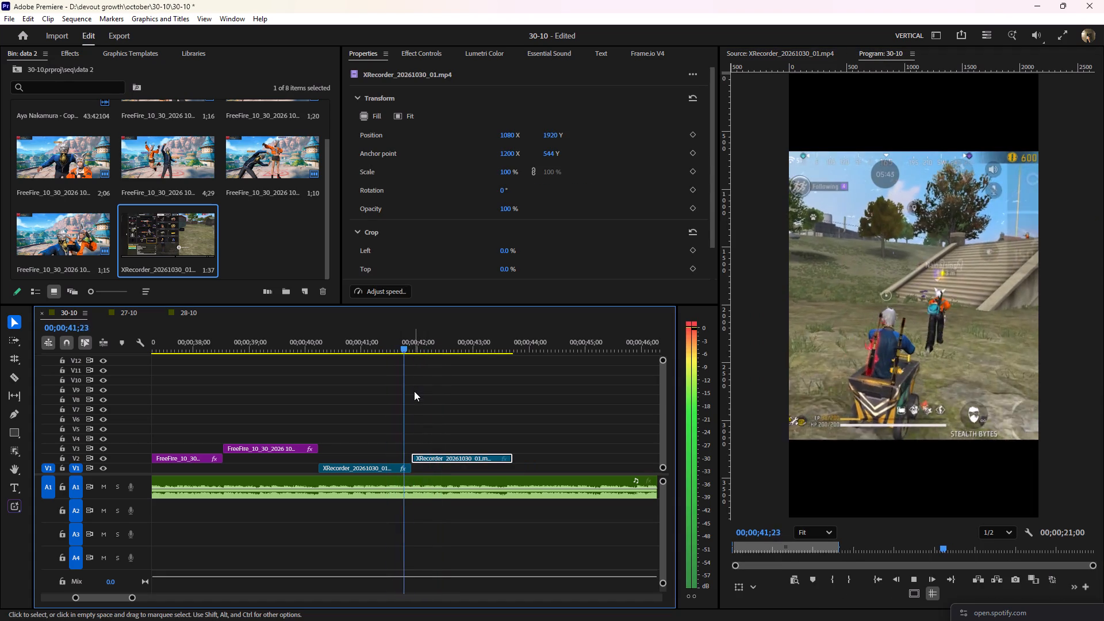
scroll(475, 435, down, 4)
key(space)
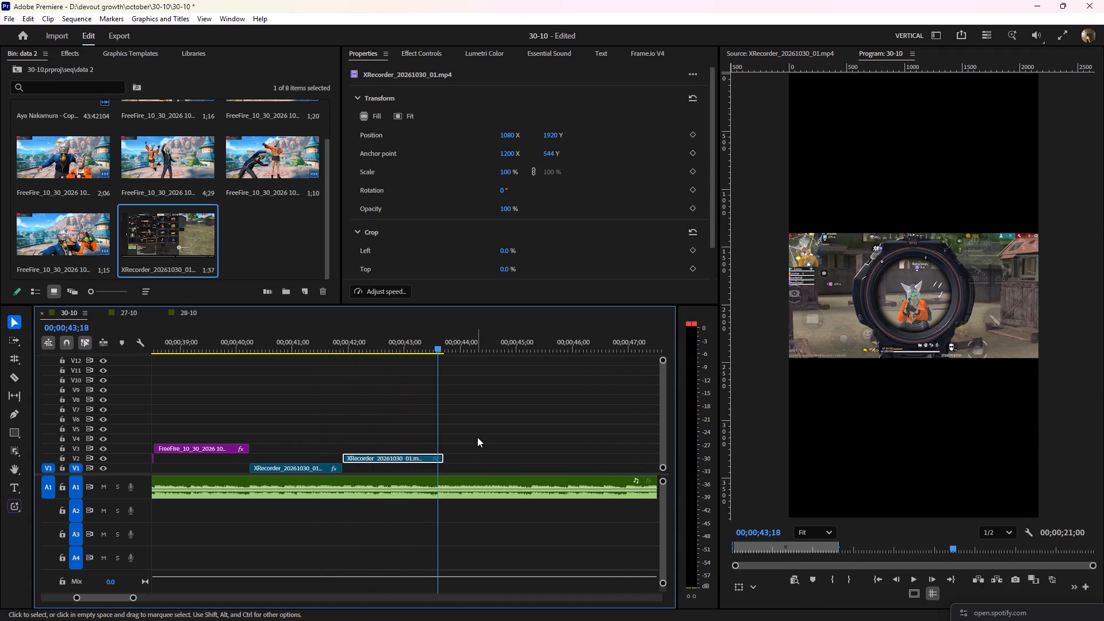
key(equal)
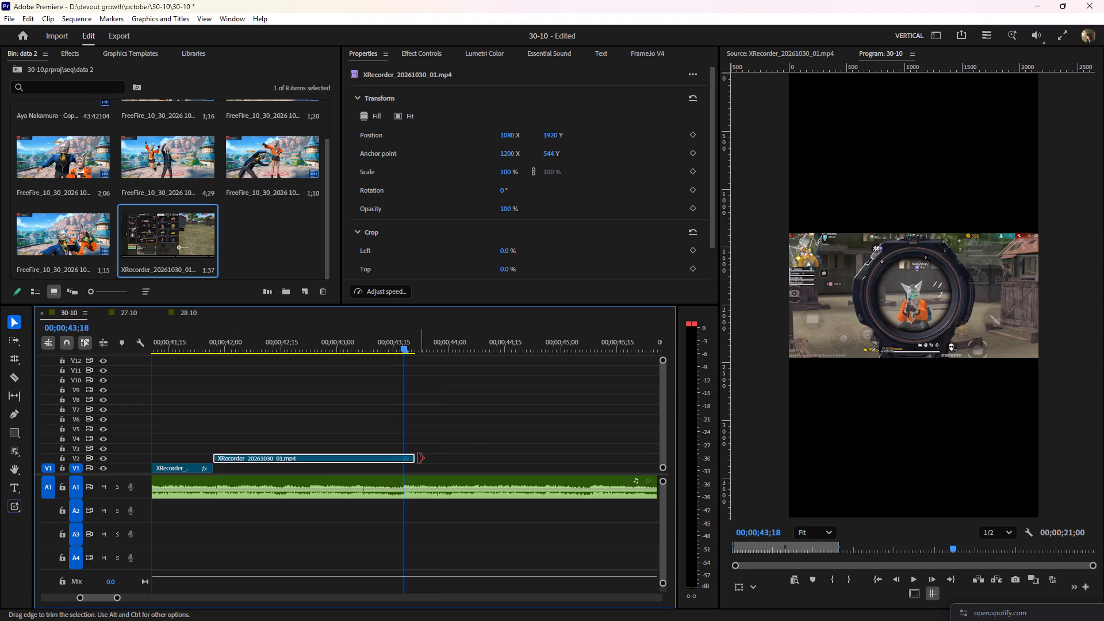
key(Left)
key(Right)
drag(419, 458, 416, 458)
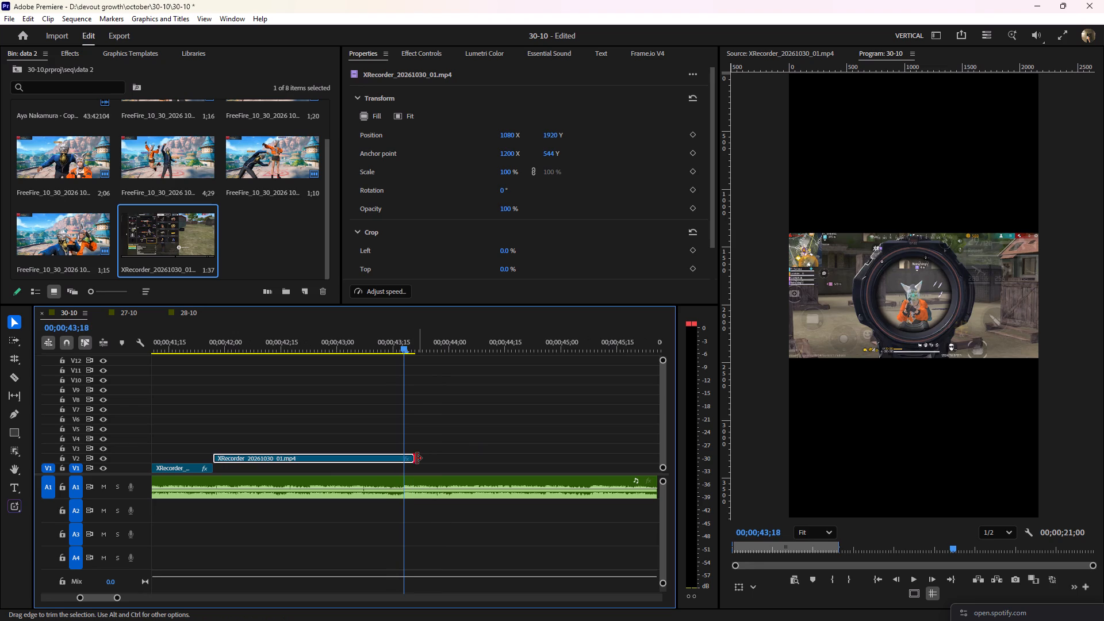
drag(416, 458, 409, 462)
Scale up the new V2 scope clip for a closer crop of the aiming view in the vertical frame.
scroll(436, 448, up, 4)
click(413, 342)
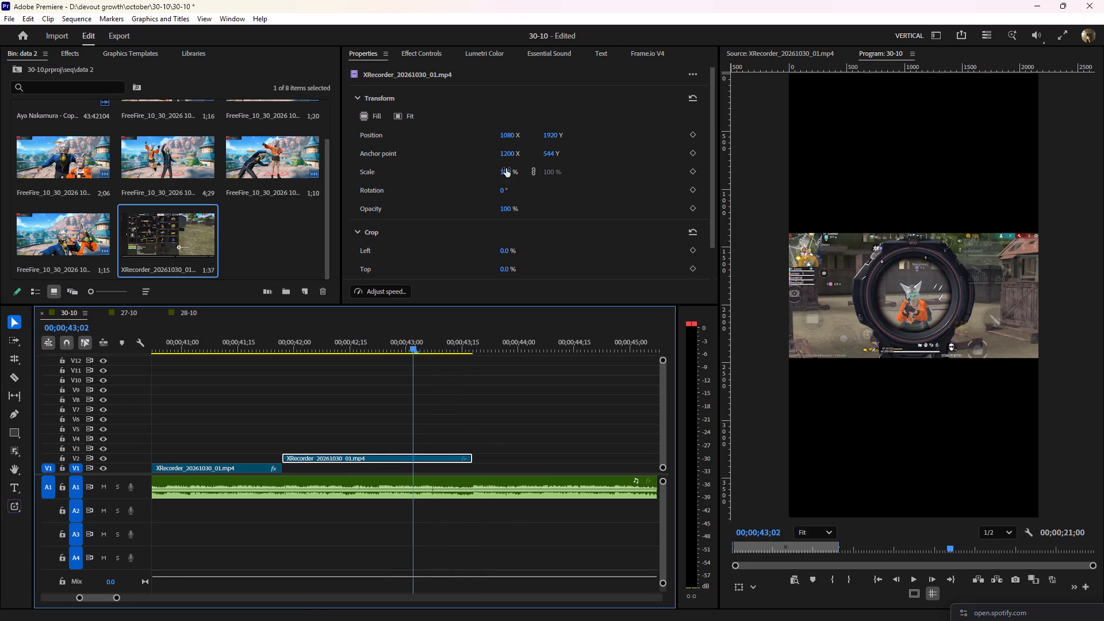
drag(505, 170, 566, 158)
Play back the cut from the V1 gameplay clip through the new V2 scope clip to check its timing.
drag(314, 346, 245, 359)
key(space)
click(300, 395)
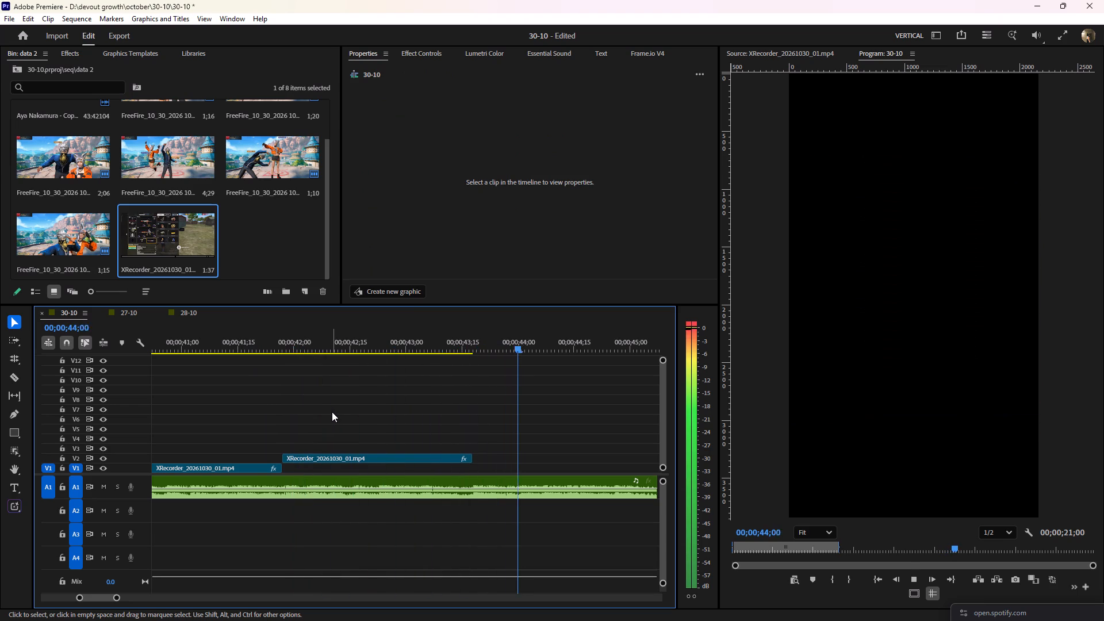
key(space)
Play back the edit from the first V2 still to the end of the last clip to check the rhythm.
text(--)
key(minus)
key(minus)
key(equal)
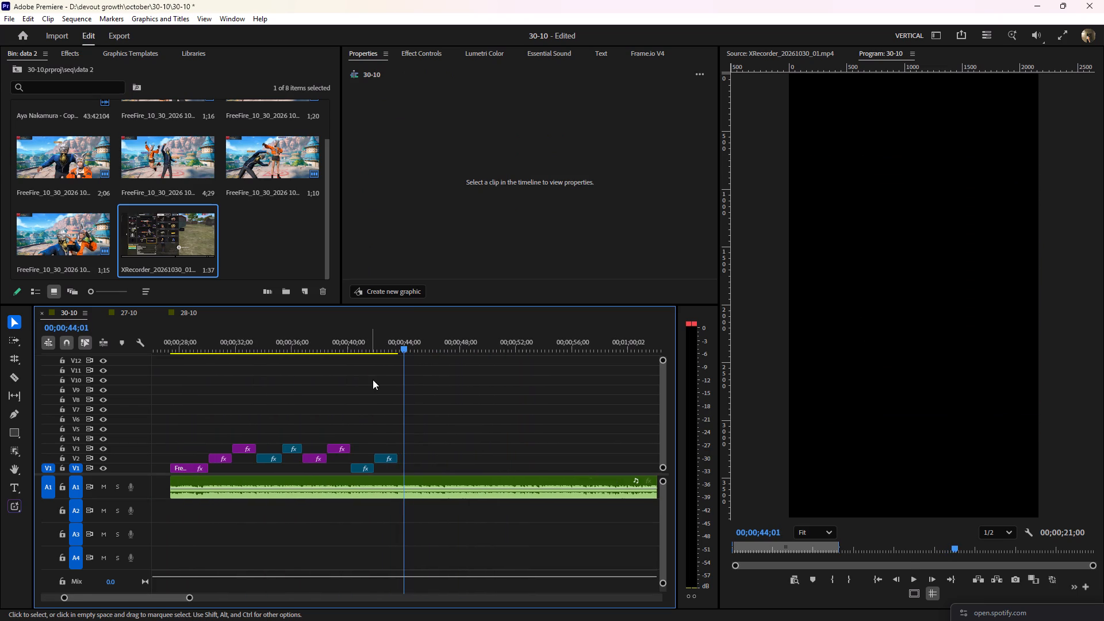
drag(365, 343, 226, 392)
key(space)
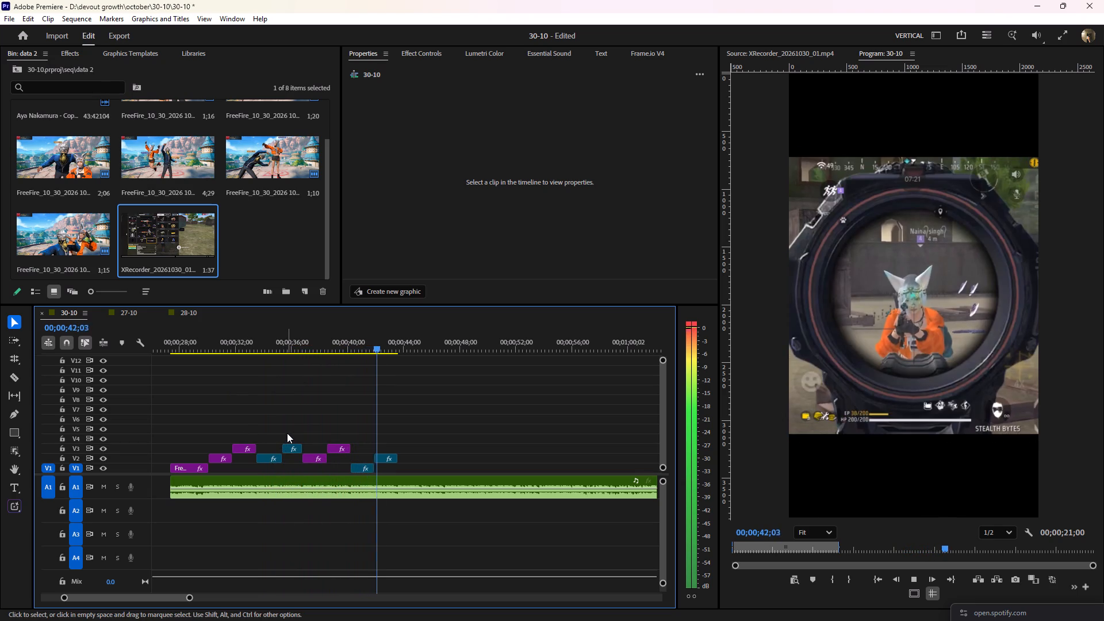
key(space)
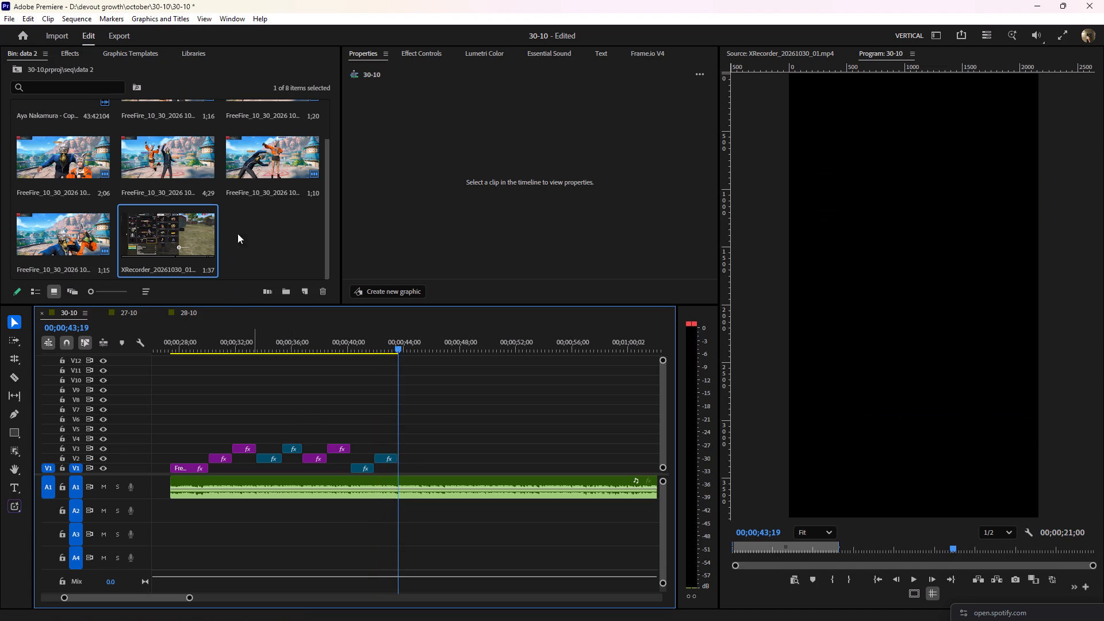
Find the two-character emote in the gameplay recording and mark the next excerpt's in point at 00:07:43:25.
double_click(138, 241)
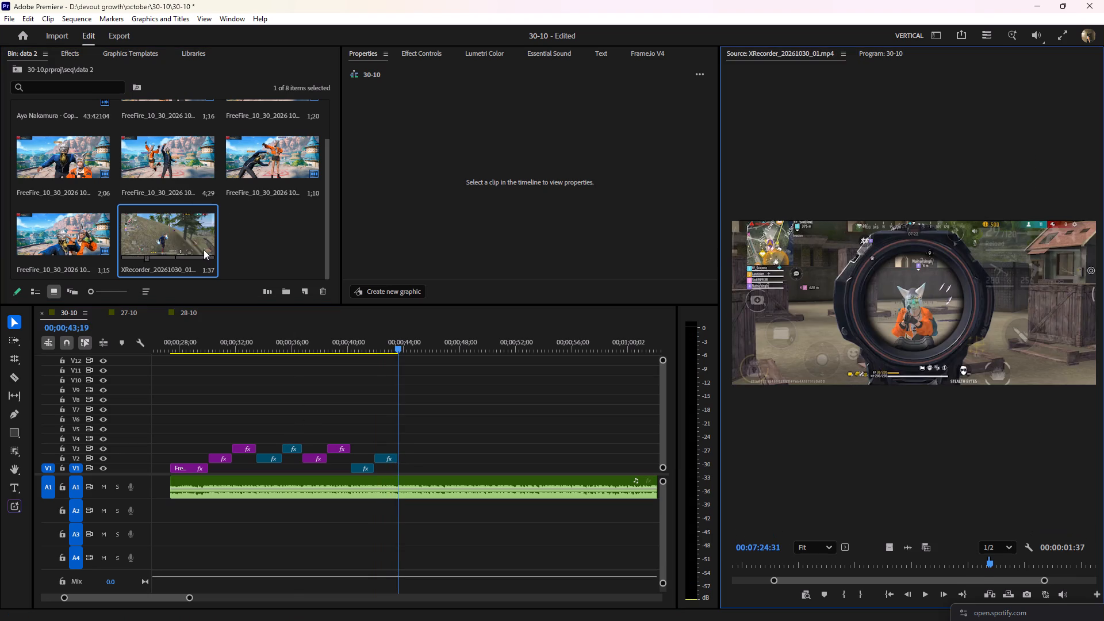
key(minus)
key(minus)
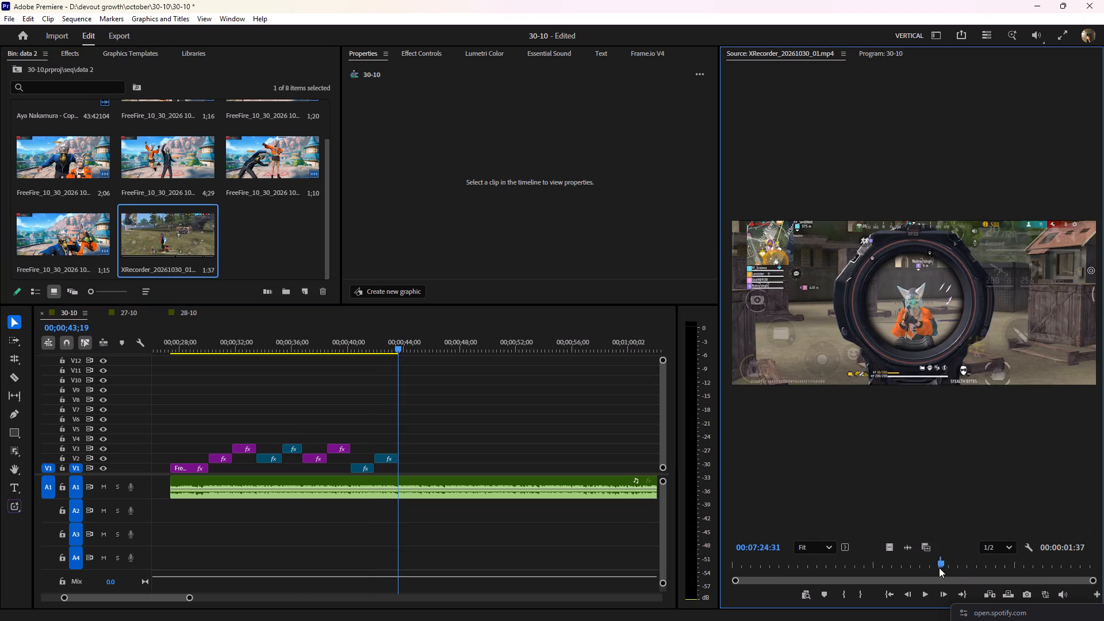
drag(940, 564, 950, 566)
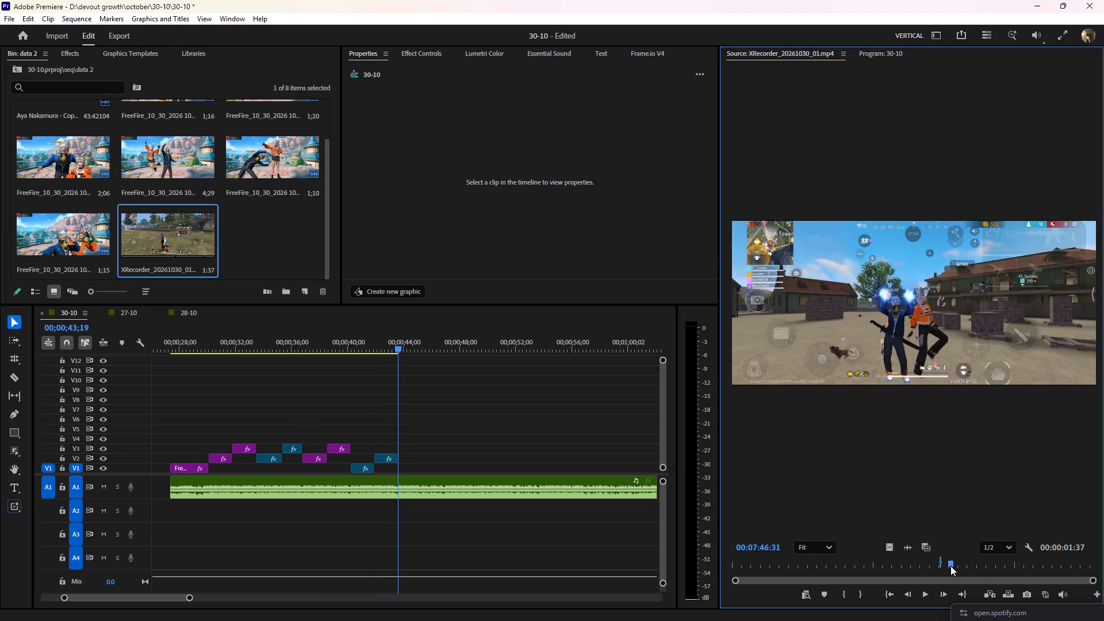
drag(950, 566, 947, 566)
key(space)
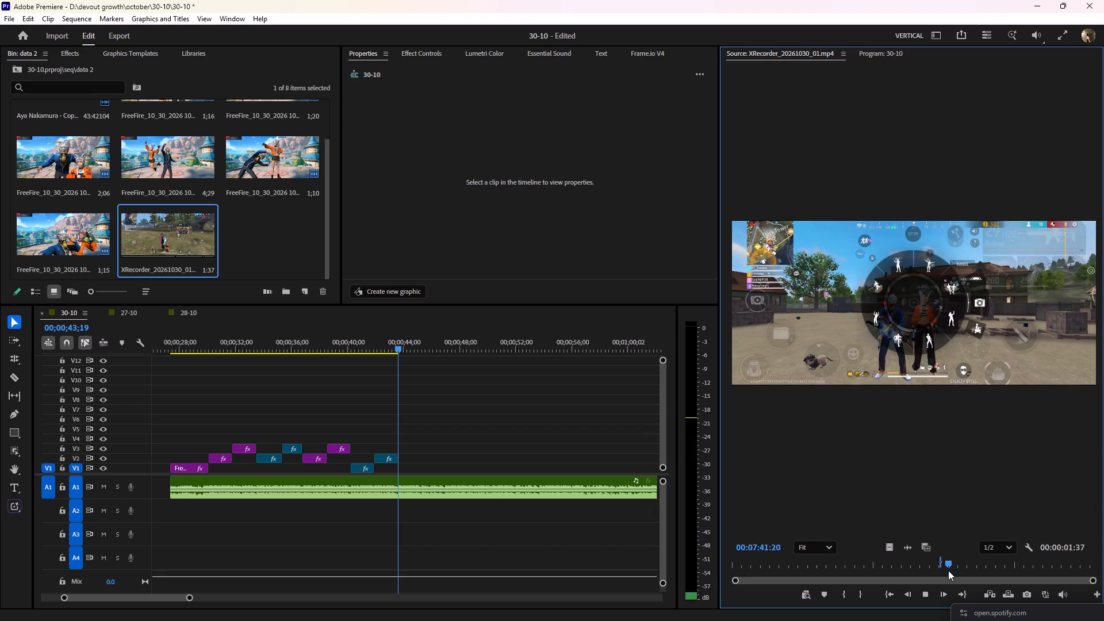
key(space)
key(space)
key(space)
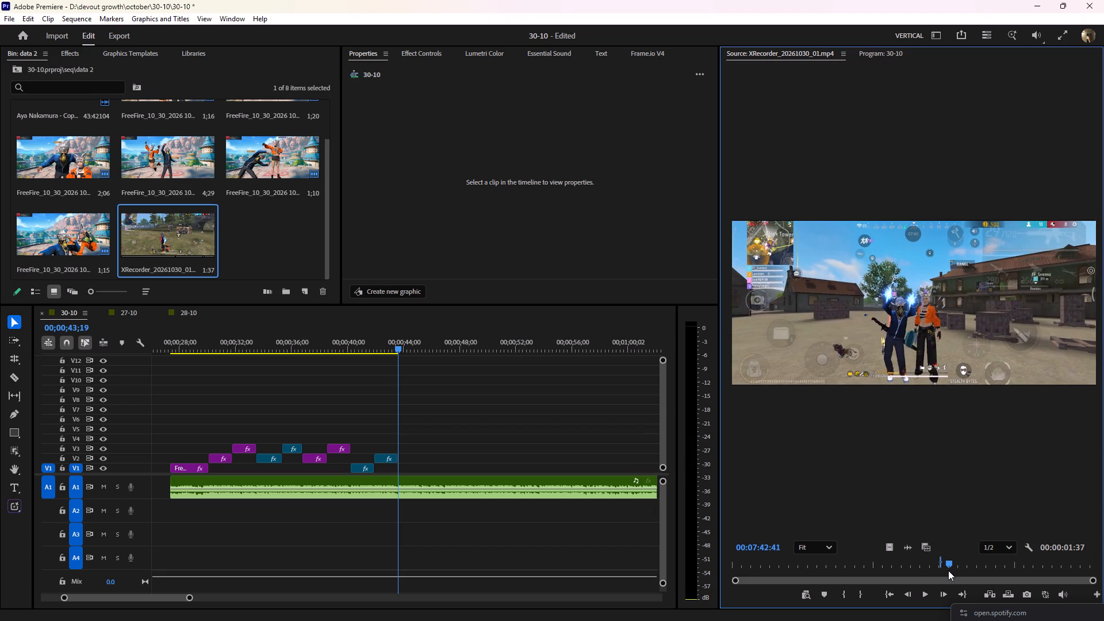
key(space)
key(space)
key(space)
key(space)
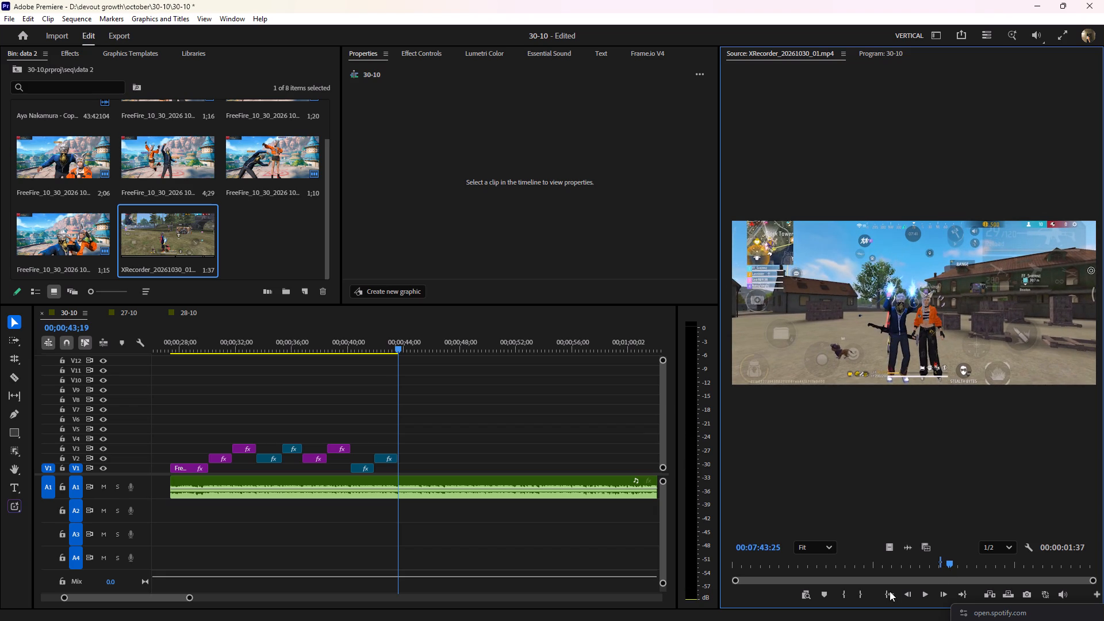
click(847, 595)
Mark the emote excerpt's out point at 00:07:47:33 and place it on V3, directly after the last V2 scope clip.
key(space)
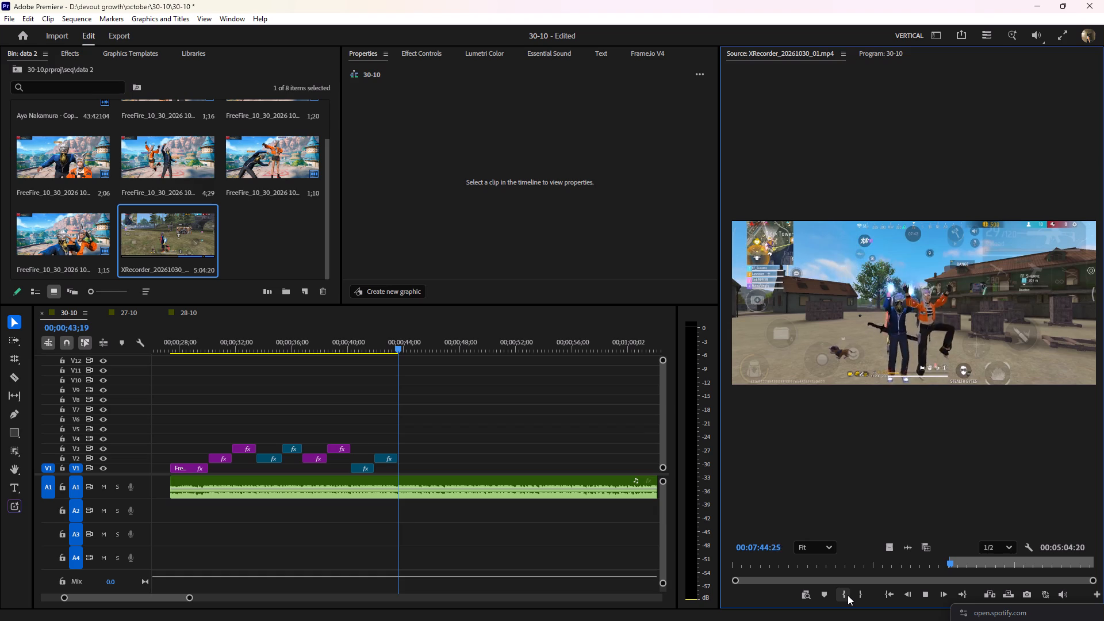
key(space)
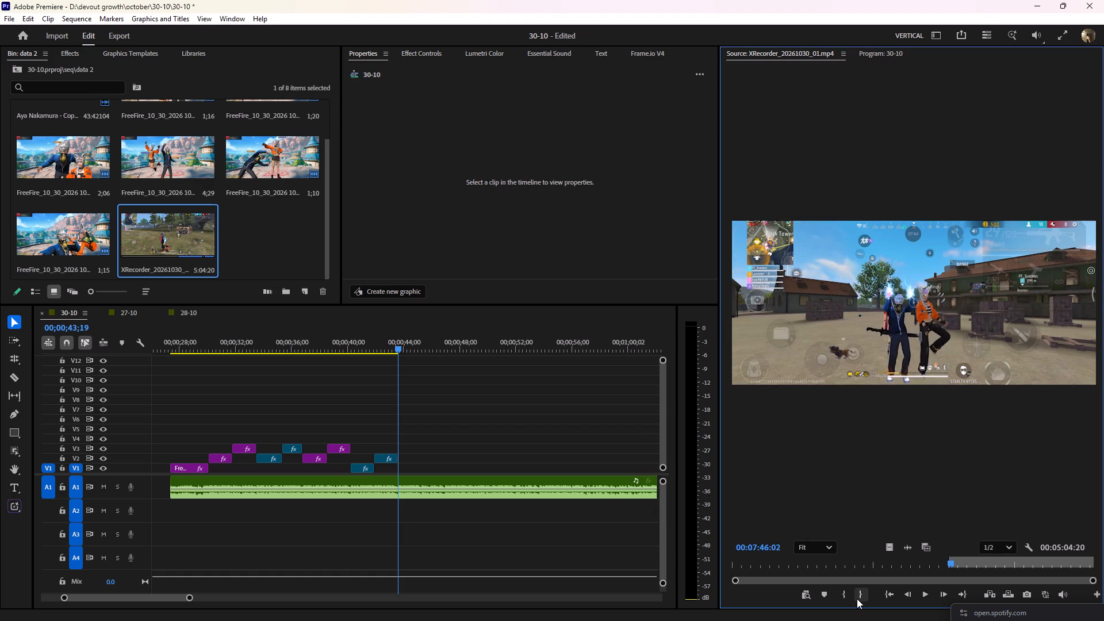
key(space)
key(space)
key(space)
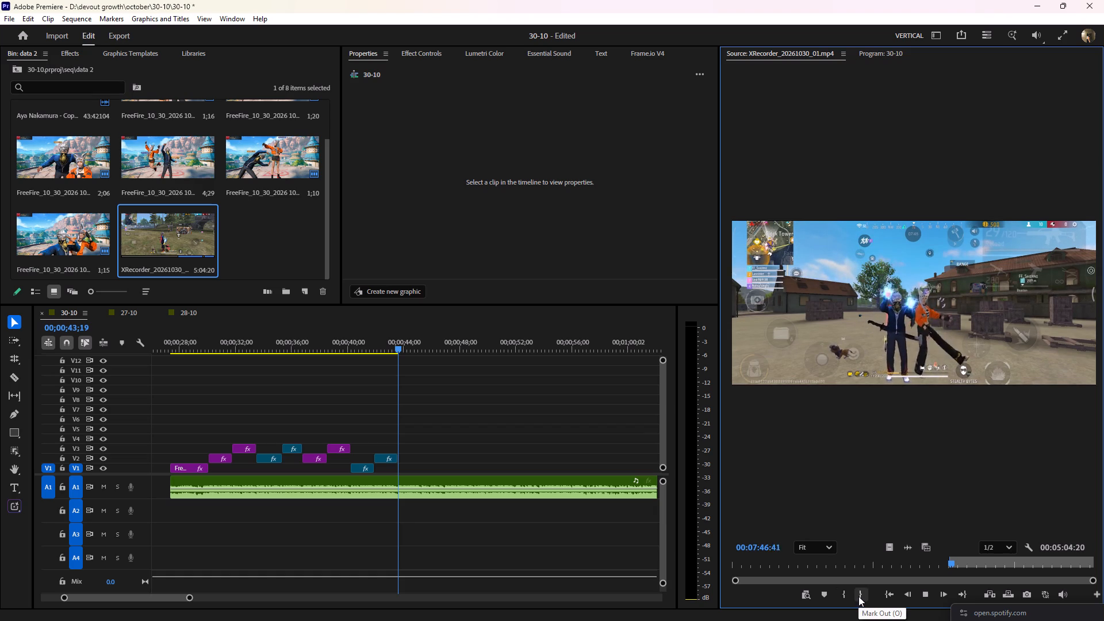
key(space)
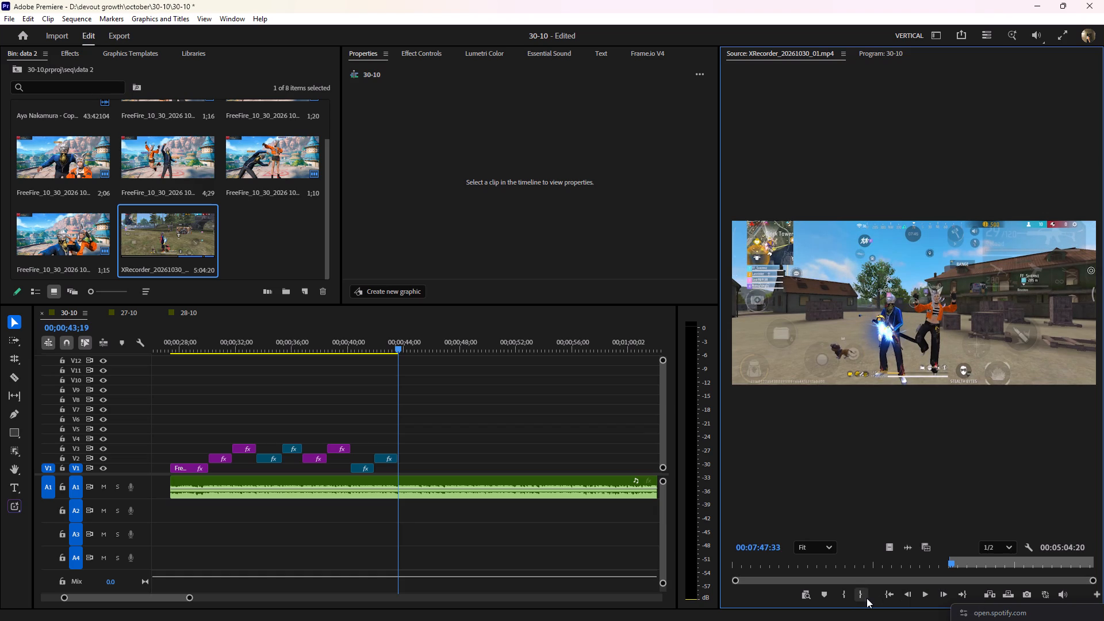
click(867, 598)
drag(891, 549, 398, 453)
Find the music beat within the new V3 emote clip and trim the clip's end to 00;00;45;07.
key(equal)
key(equal)
drag(401, 351, 381, 355)
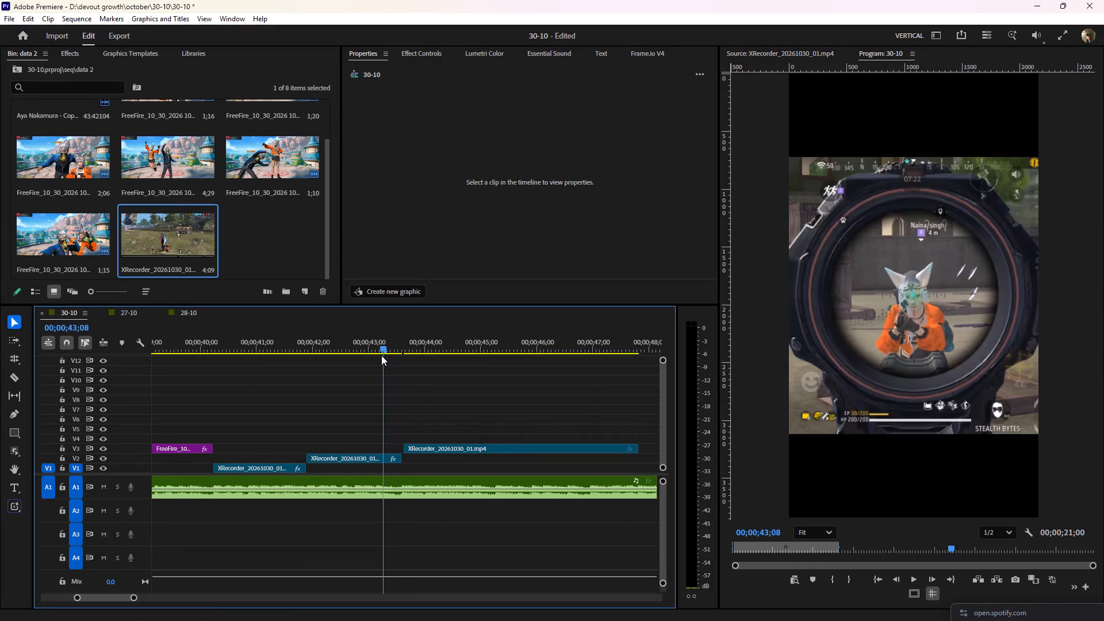
drag(381, 355, 381, 356)
click(442, 447)
key(space)
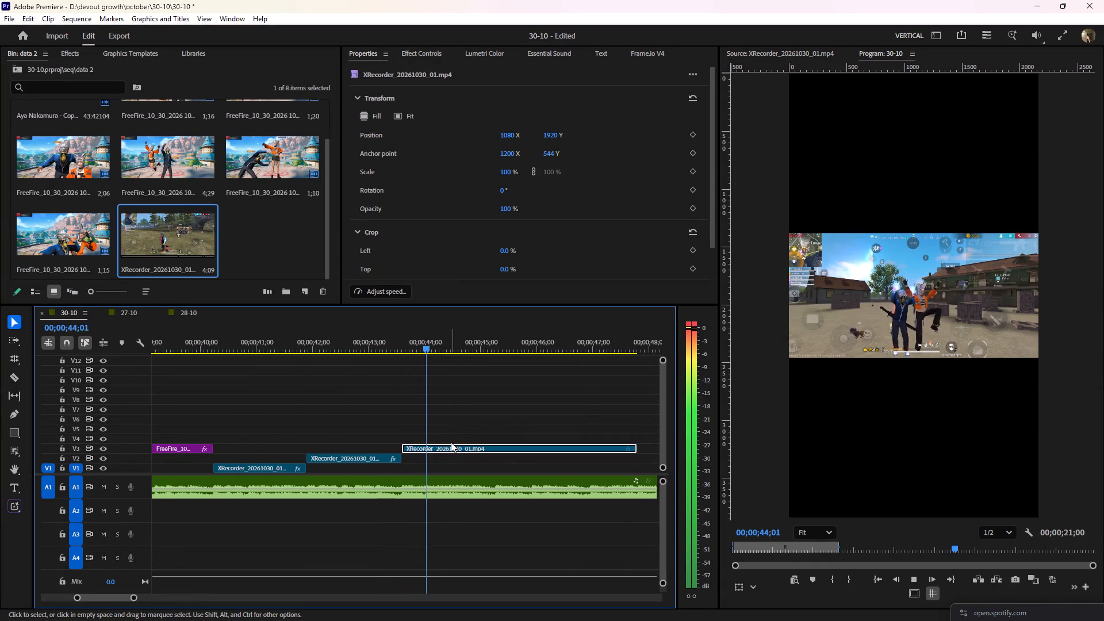
key(space)
key(space)
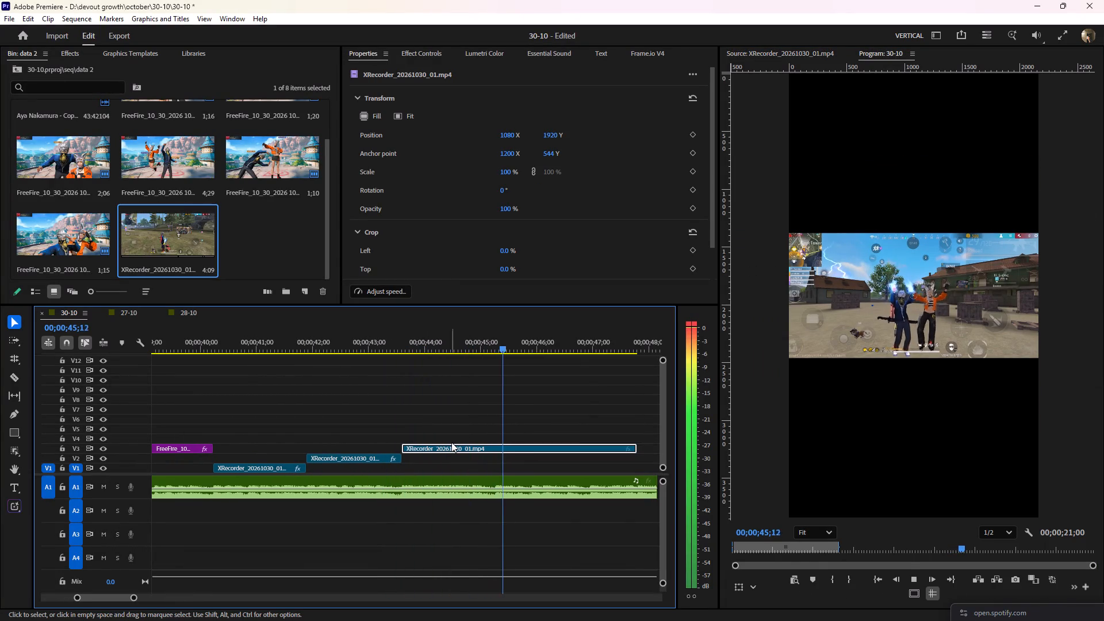
key(space)
drag(465, 344, 448, 348)
key(space)
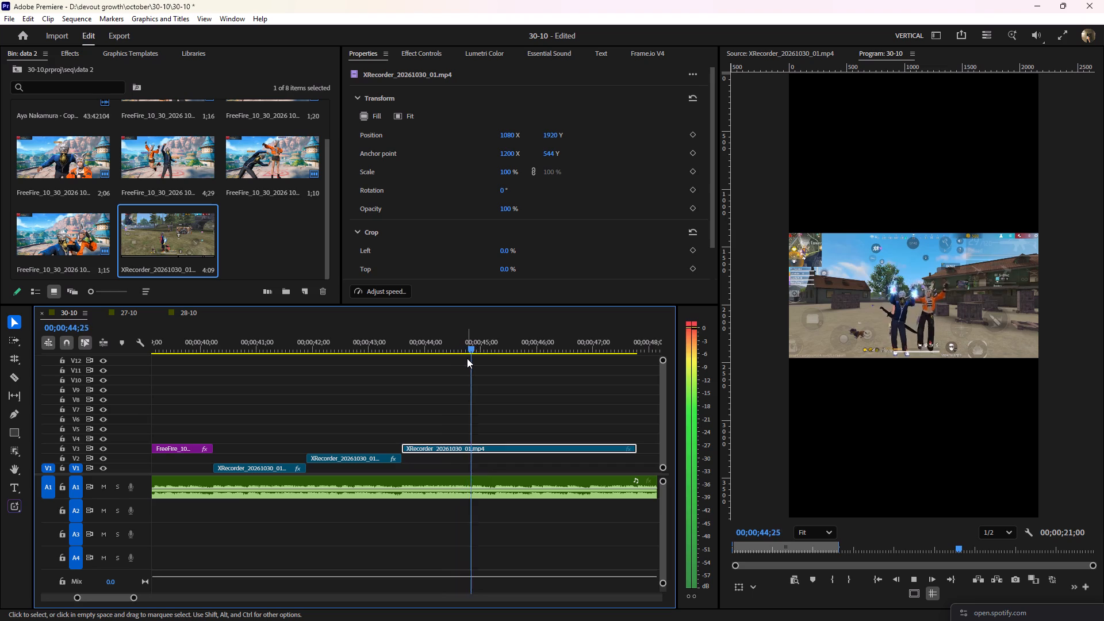
key(space)
key(Left)
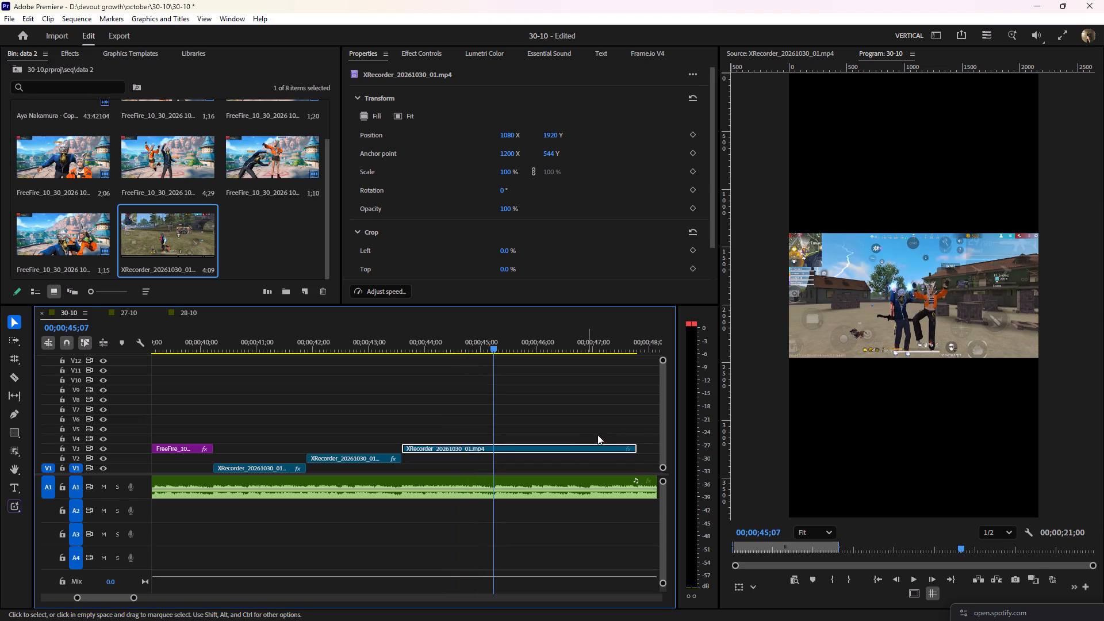
drag(639, 450, 498, 472)
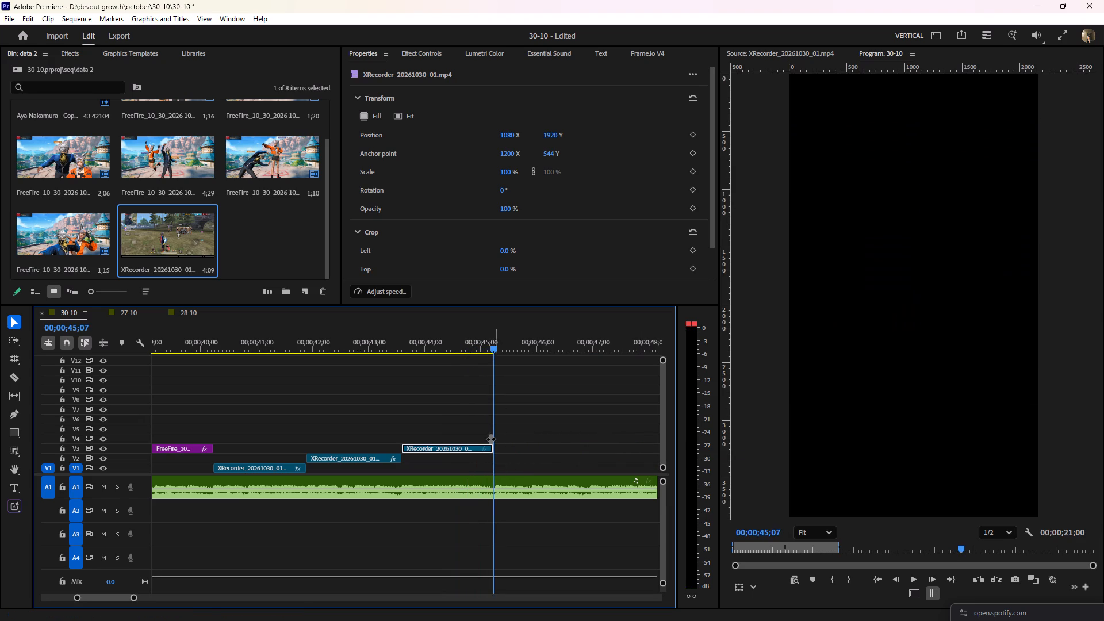
Scale the V3 emote clip to 224% so the two characters are larger in the vertical frame.
drag(462, 333, 456, 334)
drag(511, 174, 604, 171)
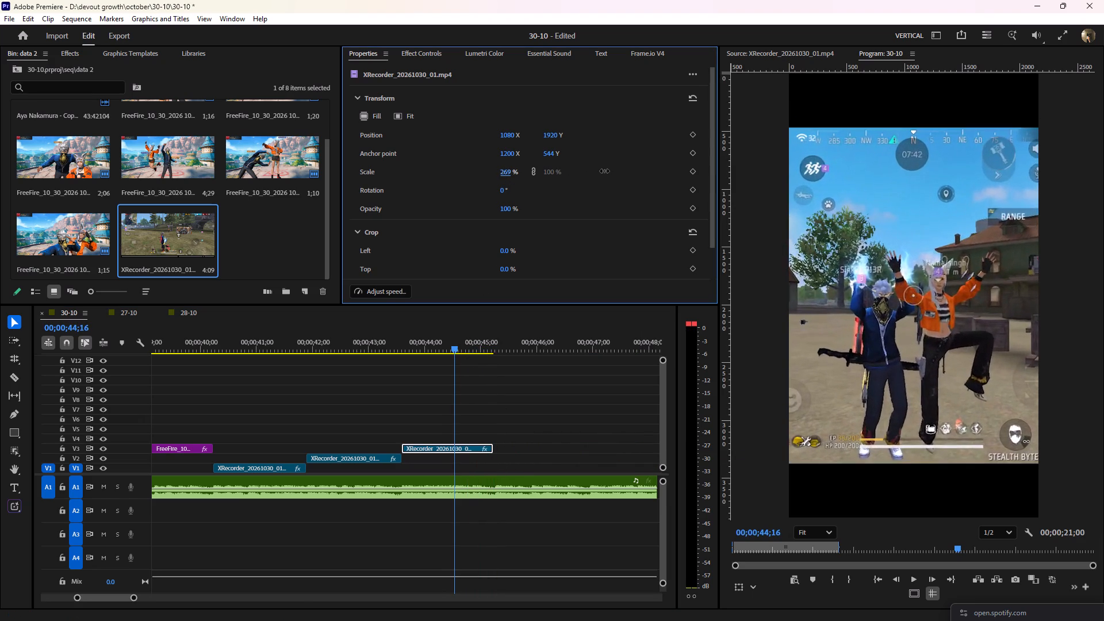
drag(604, 171, 585, 178)
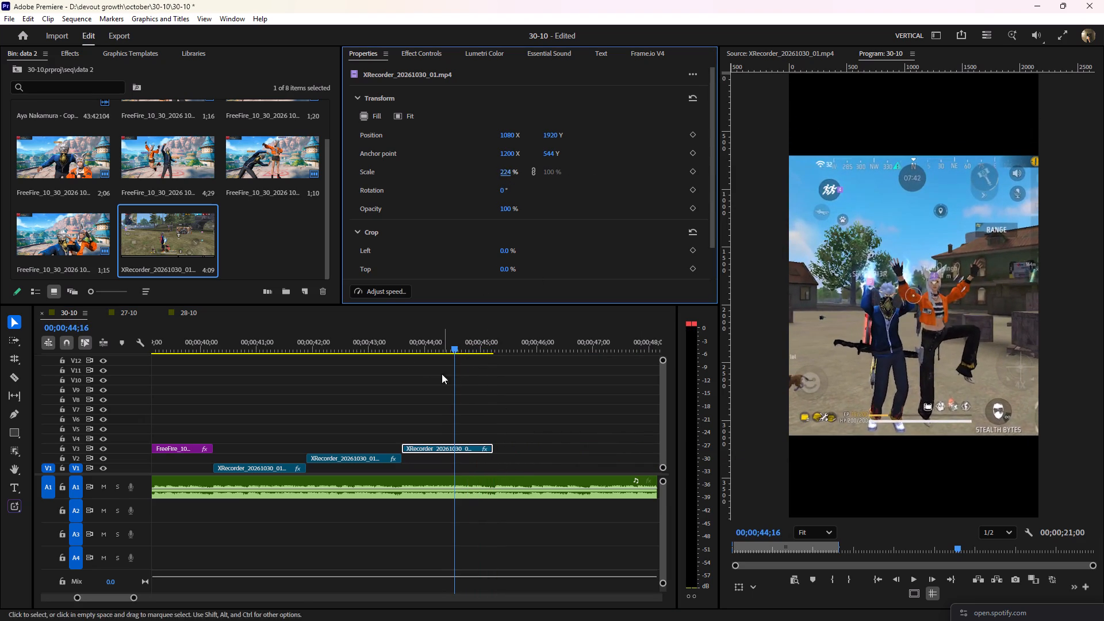
Play back from the end of the V2 scope clip through the V3 emote clip and the music beyond it.
drag(385, 340, 366, 342)
key(space)
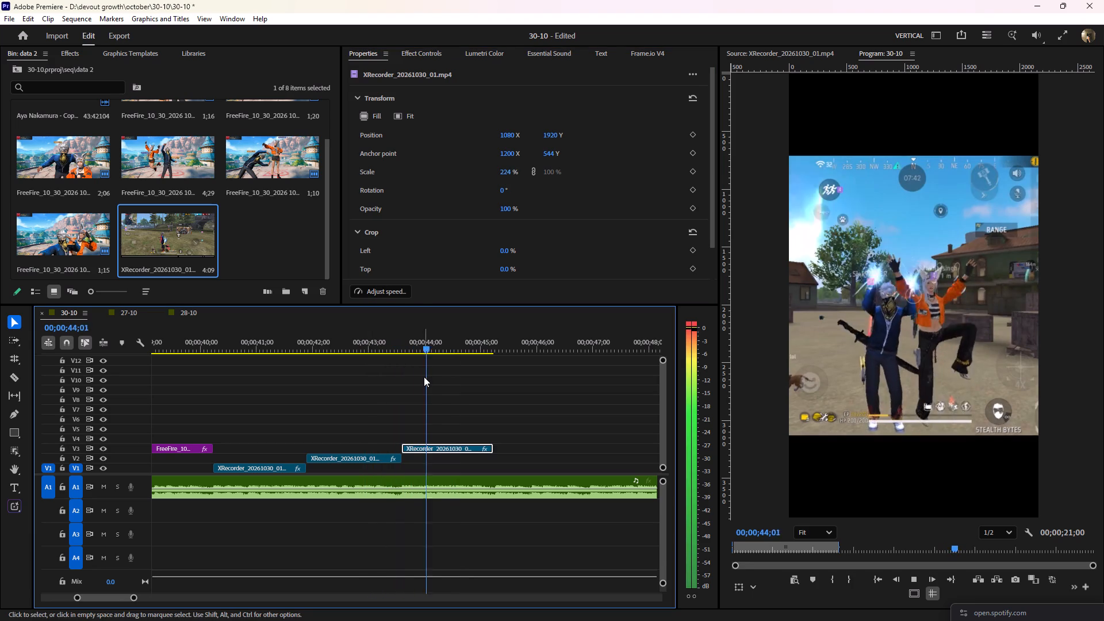
scroll(452, 412, down, 5)
key(space)
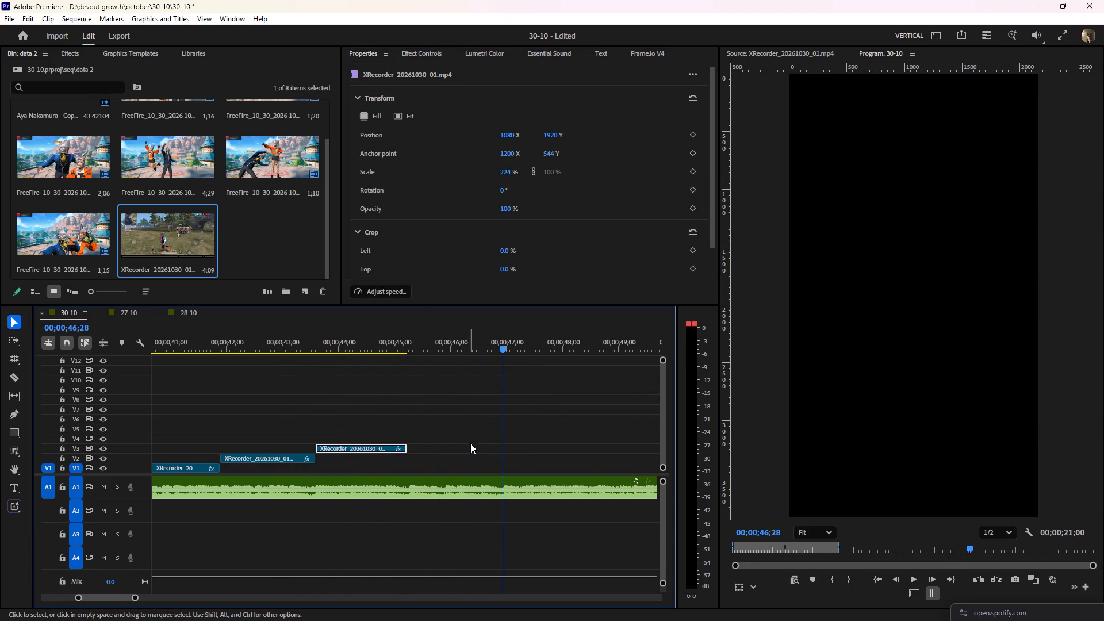
click(457, 435)
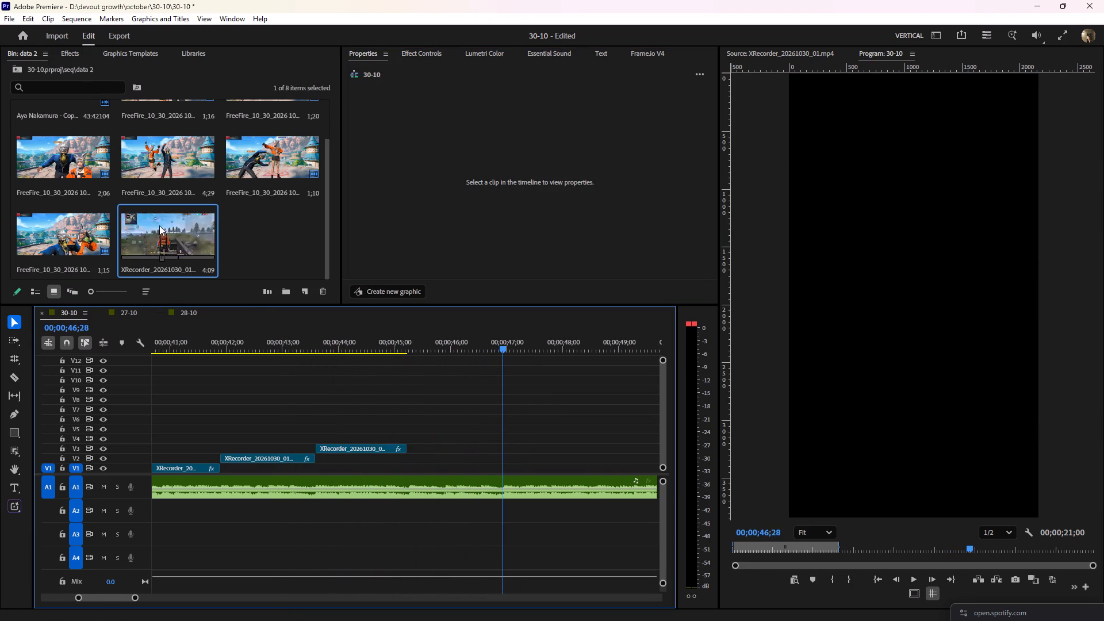
Mark a scope-view excerpt of the gameplay recording from 00:07:55:32 to 00:07:58:24 and place it on V1 after the emote clip.
double_click(155, 224)
click(953, 563)
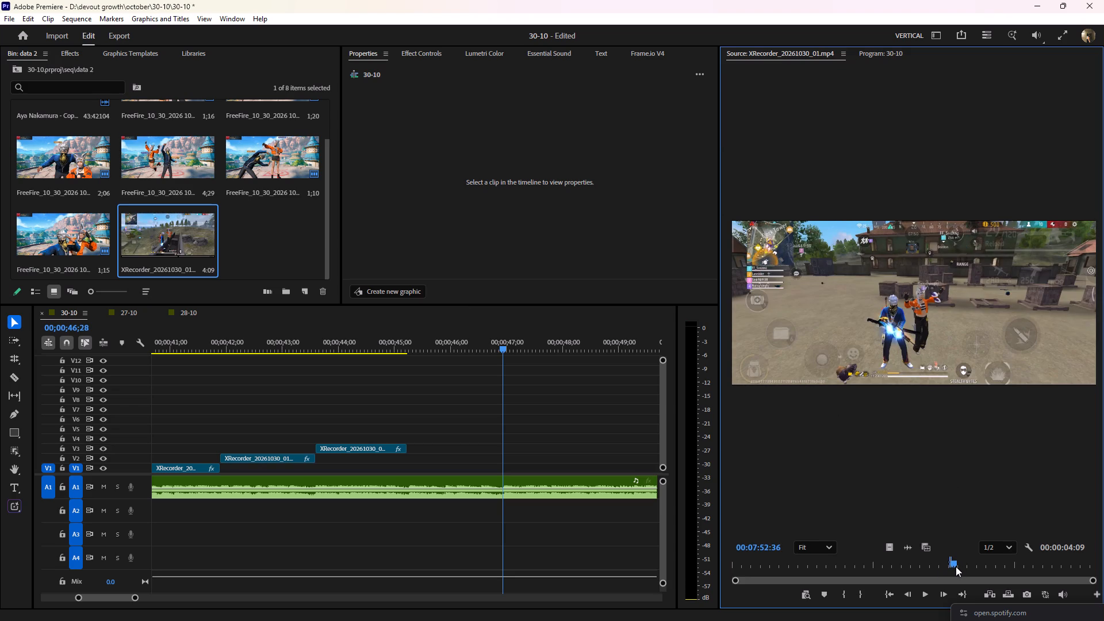
key(space)
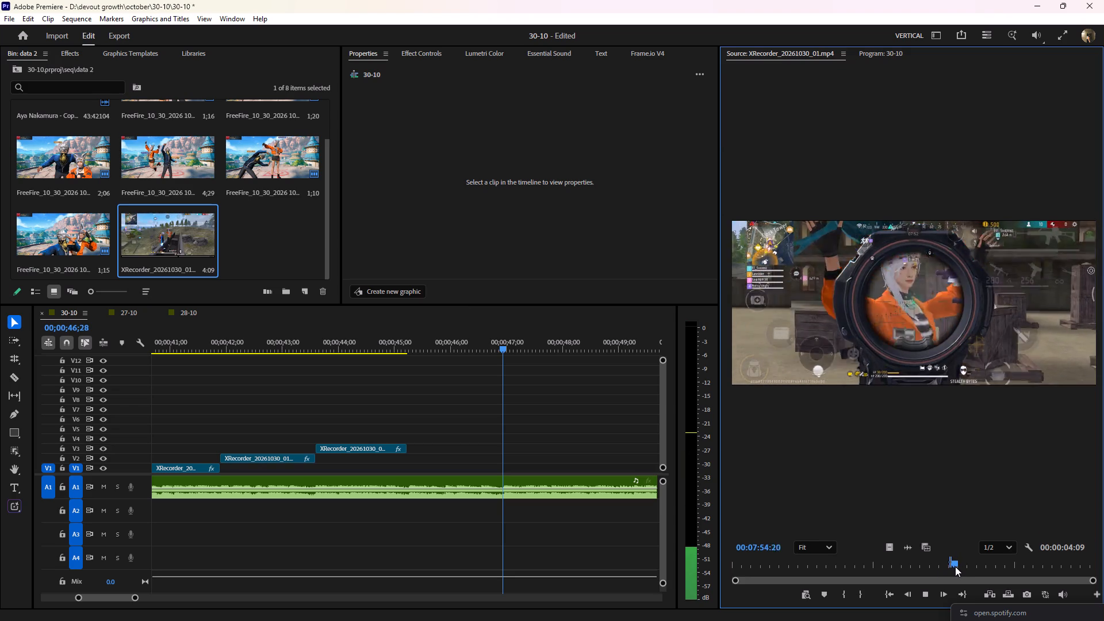
key(space)
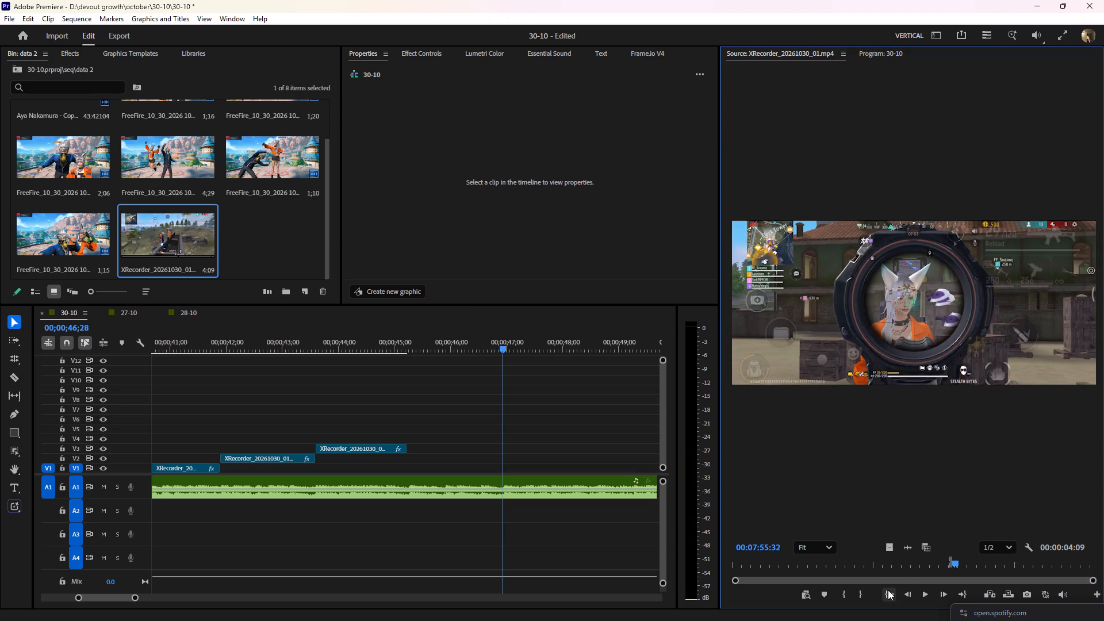
click(848, 593)
key(space)
key(space)
key(space)
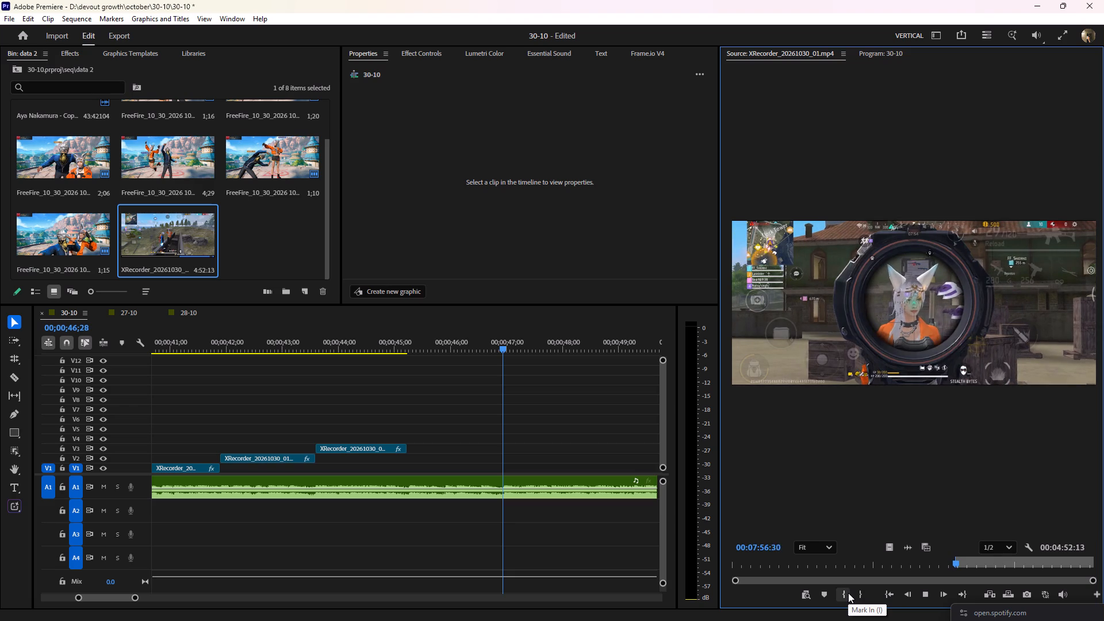
key(space)
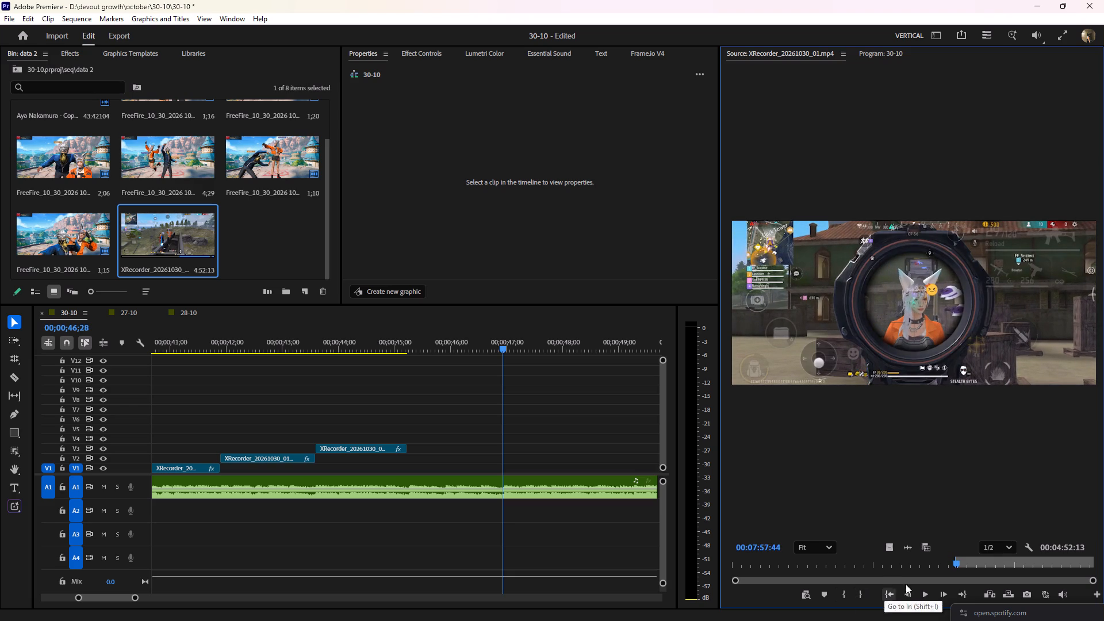
key(space)
key(space)
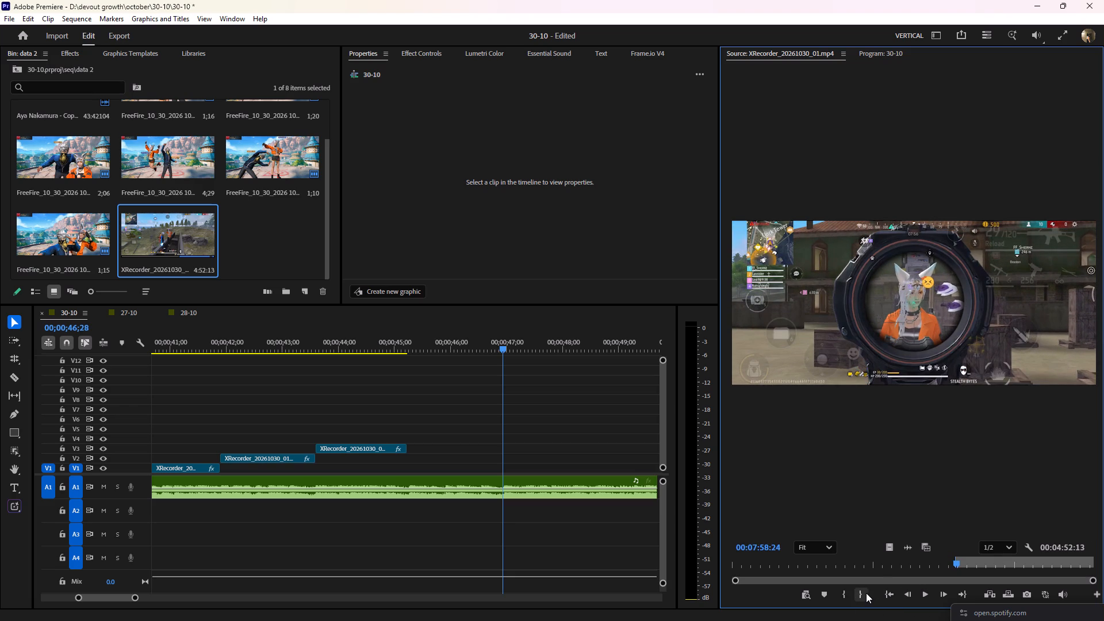
click(866, 593)
drag(888, 550, 407, 467)
Trim the new scope clip's start to 00;00;45;27 and move it to V2, directly after the V3 emote clip.
drag(419, 345, 411, 345)
key(equal)
key(equal)
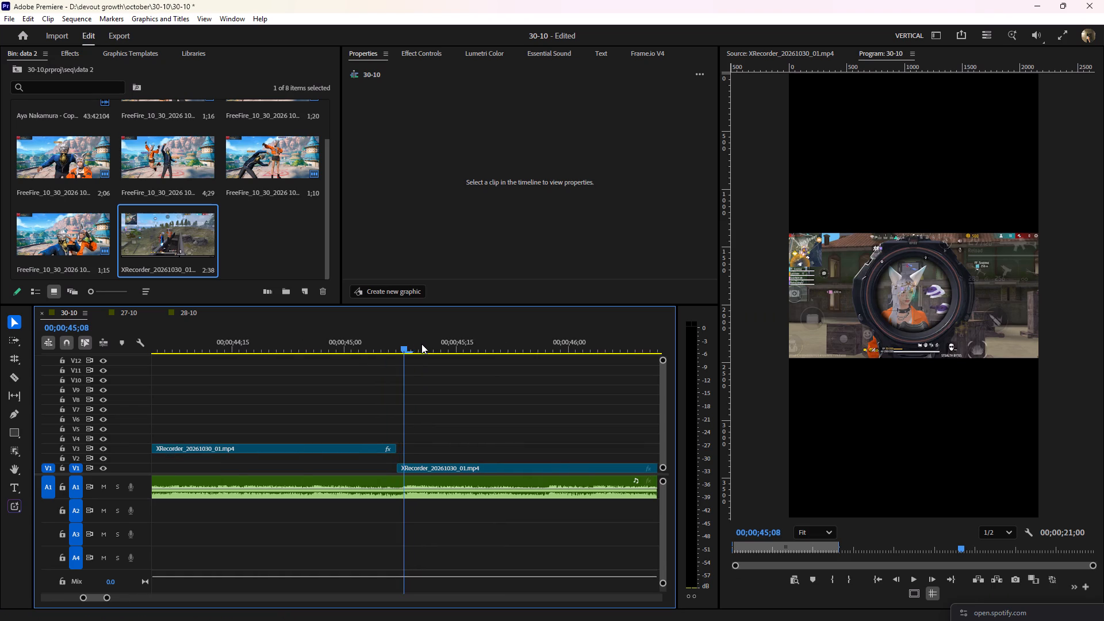
key(space)
key(space)
drag(396, 470, 436, 471)
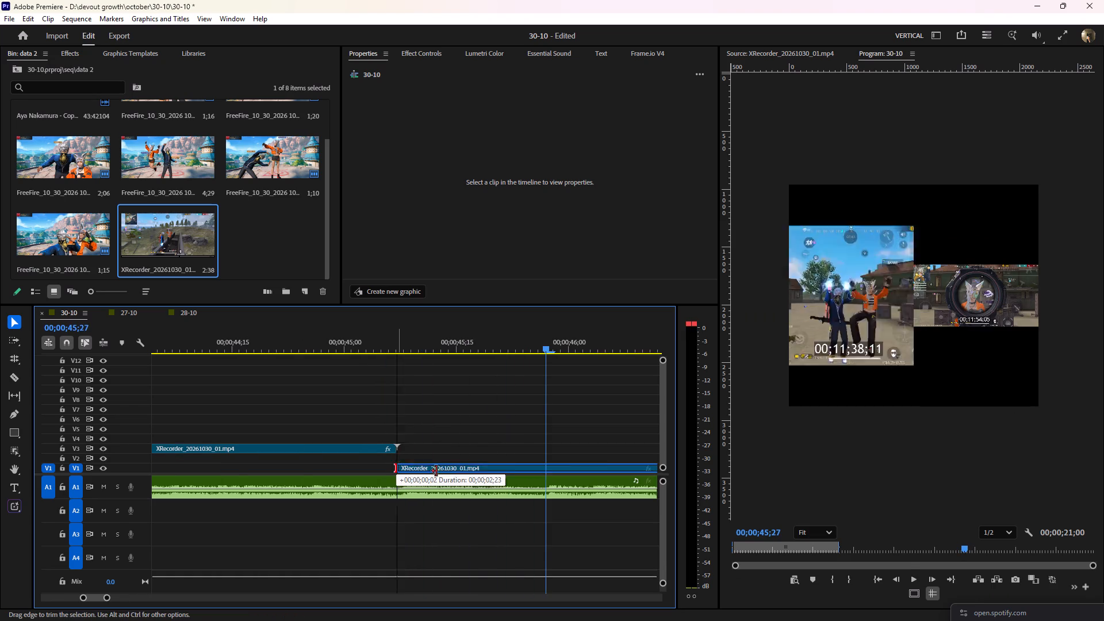
drag(436, 471, 549, 470)
drag(582, 467, 435, 463)
Find the next music beat within the new V2 scope clip and trim the clip's end to 00;00;46;29.
key(minus)
key(minus)
drag(405, 341, 385, 343)
key(space)
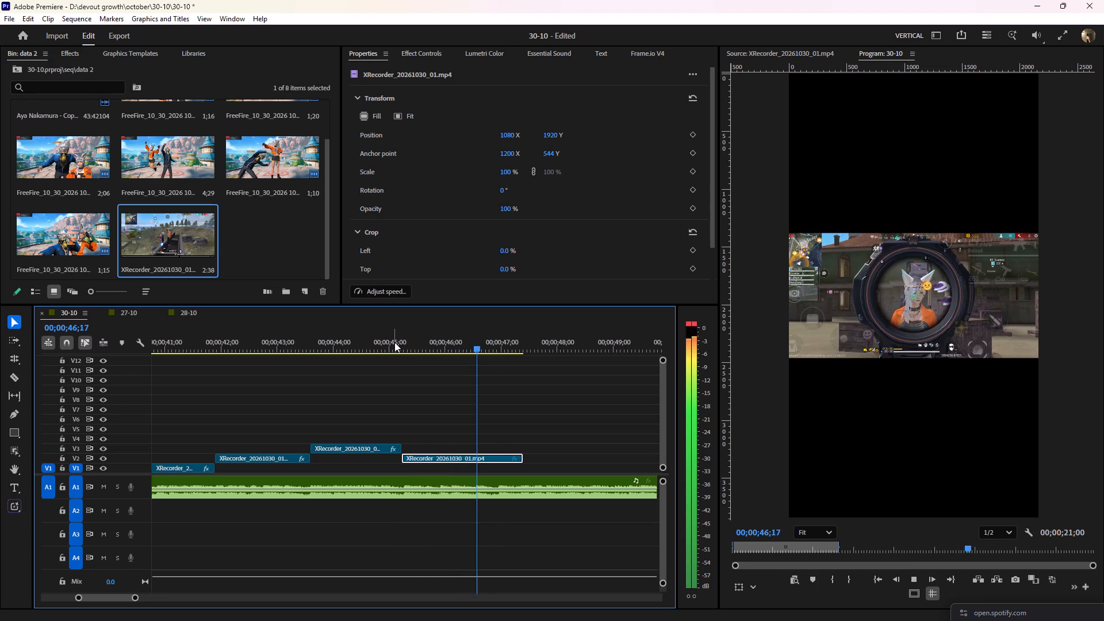
key(space)
key(space)
key(space)
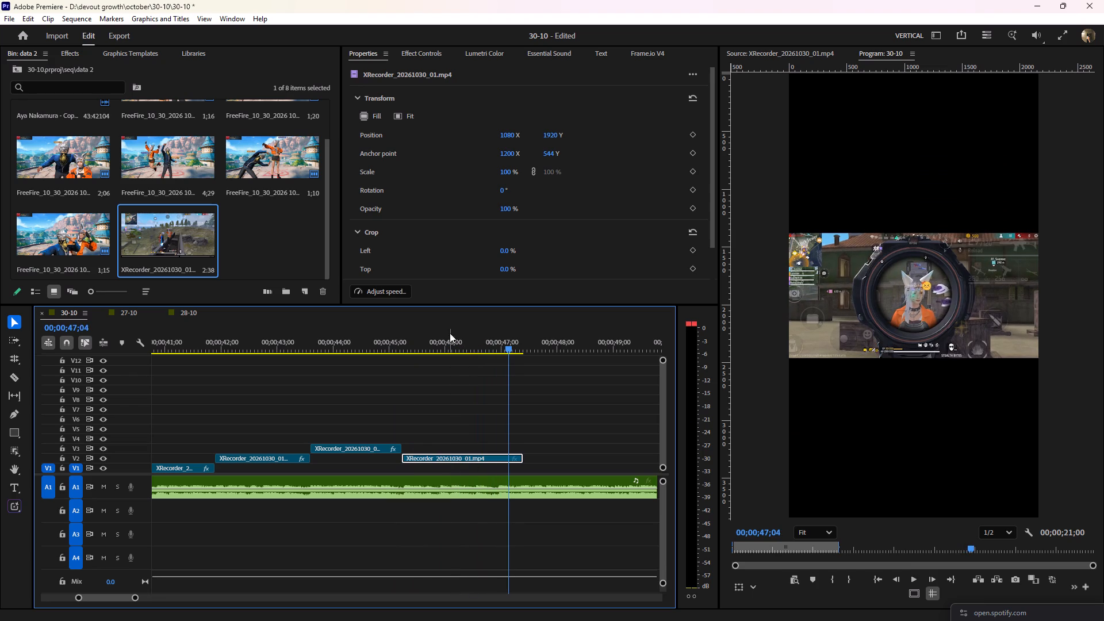
drag(458, 341, 448, 344)
key(space)
key(space)
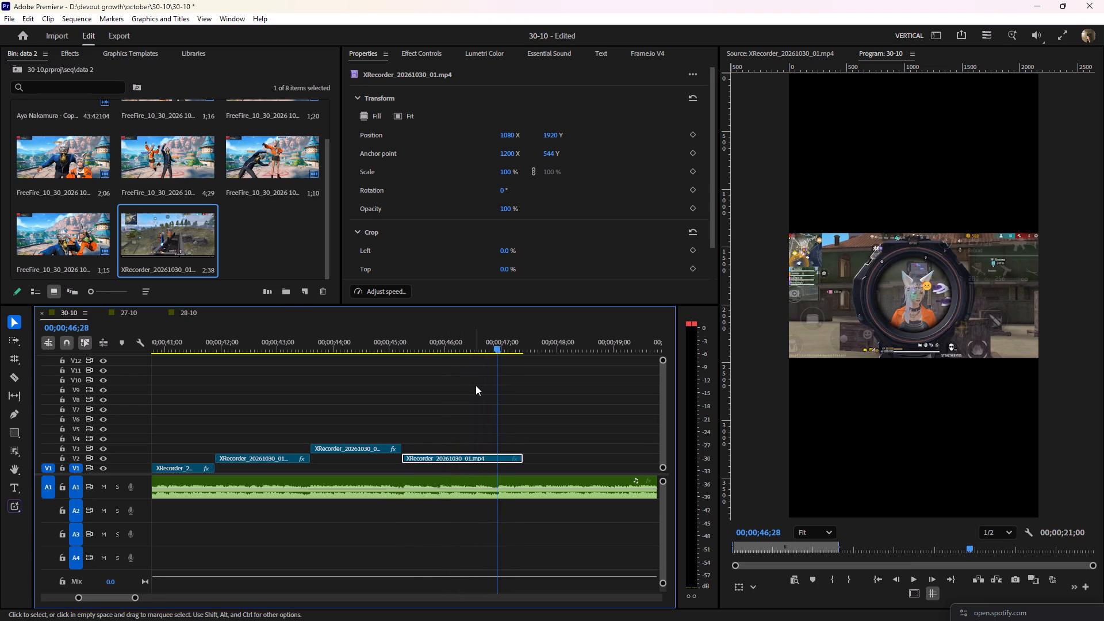
key(equal)
key(equal)
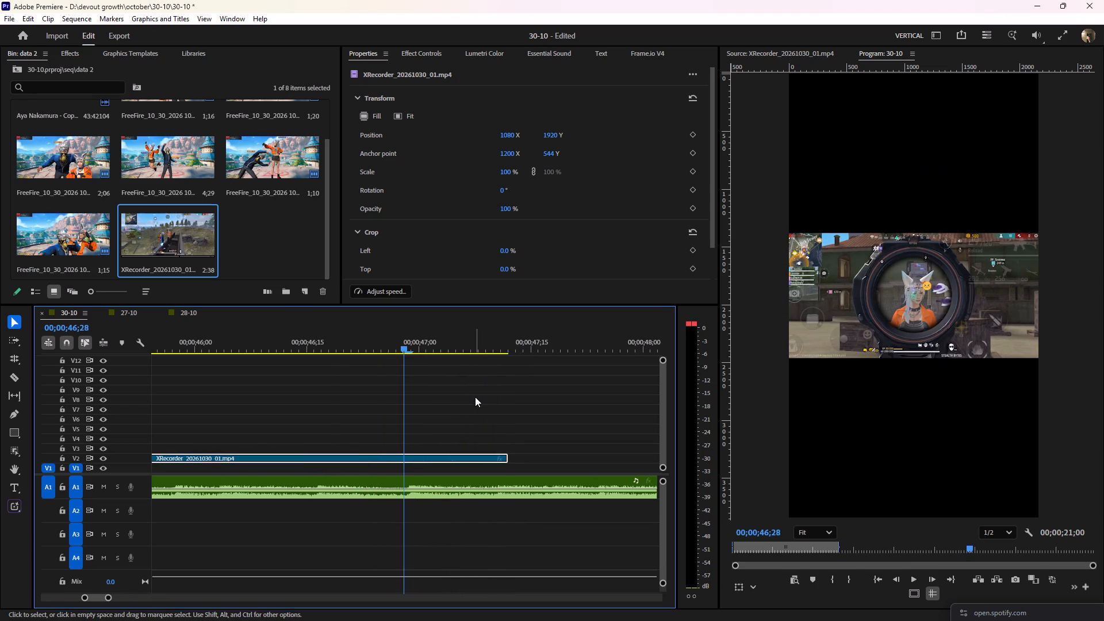
key(Right)
drag(510, 455, 409, 470)
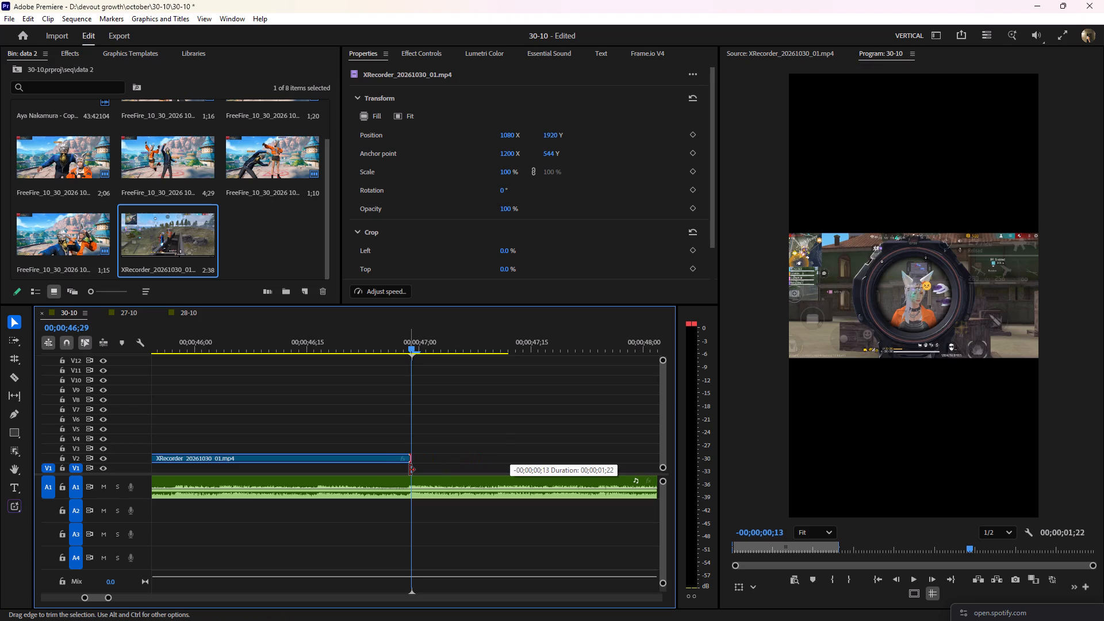
drag(409, 470, 411, 470)
click(441, 453)
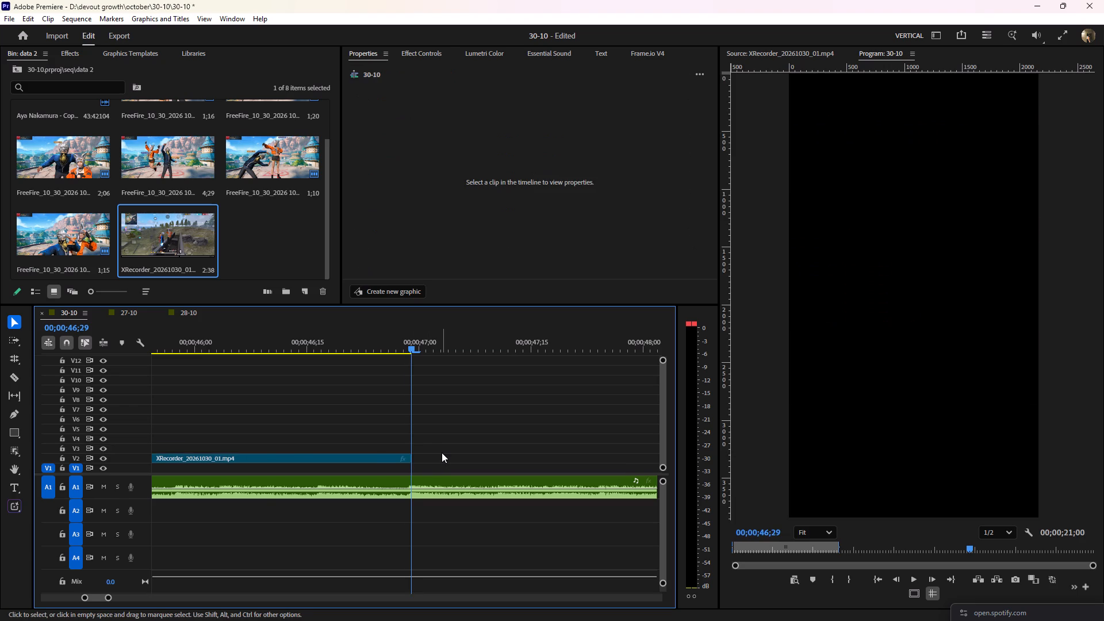
Scale the new V2 scope clip to 211% for a closer crop of the aiming view.
text(--)
scroll(438, 447, up, 5)
click(440, 348)
click(447, 458)
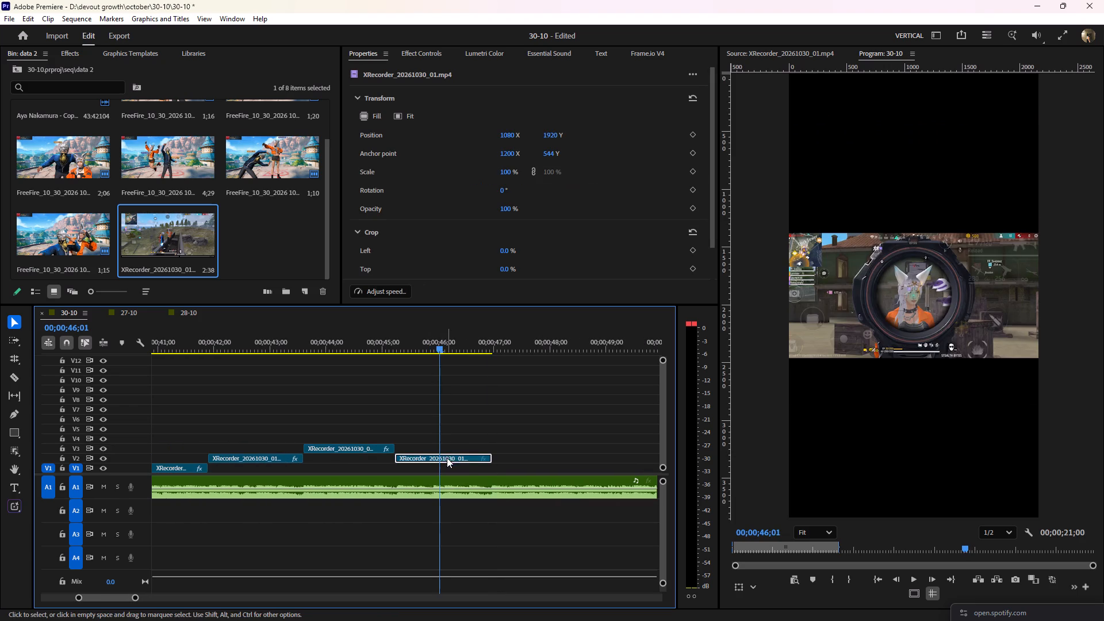
drag(508, 174, 550, 160)
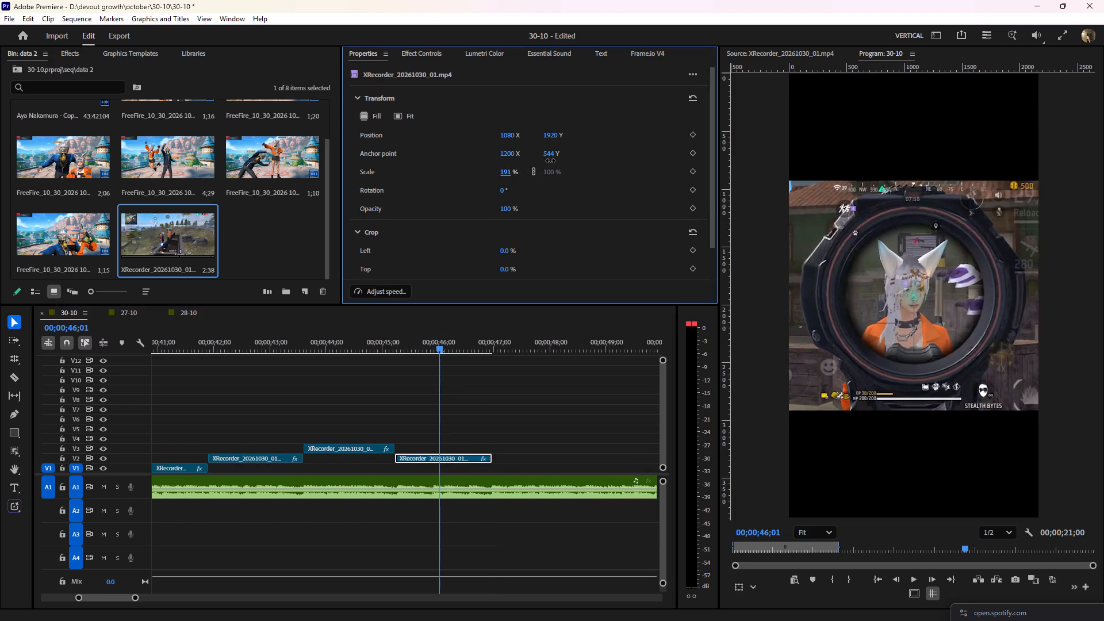
drag(550, 160, 555, 156)
Play back the edit from about 00;00;43;09 past the end of the last V2 clip to check the timing.
drag(356, 344, 284, 356)
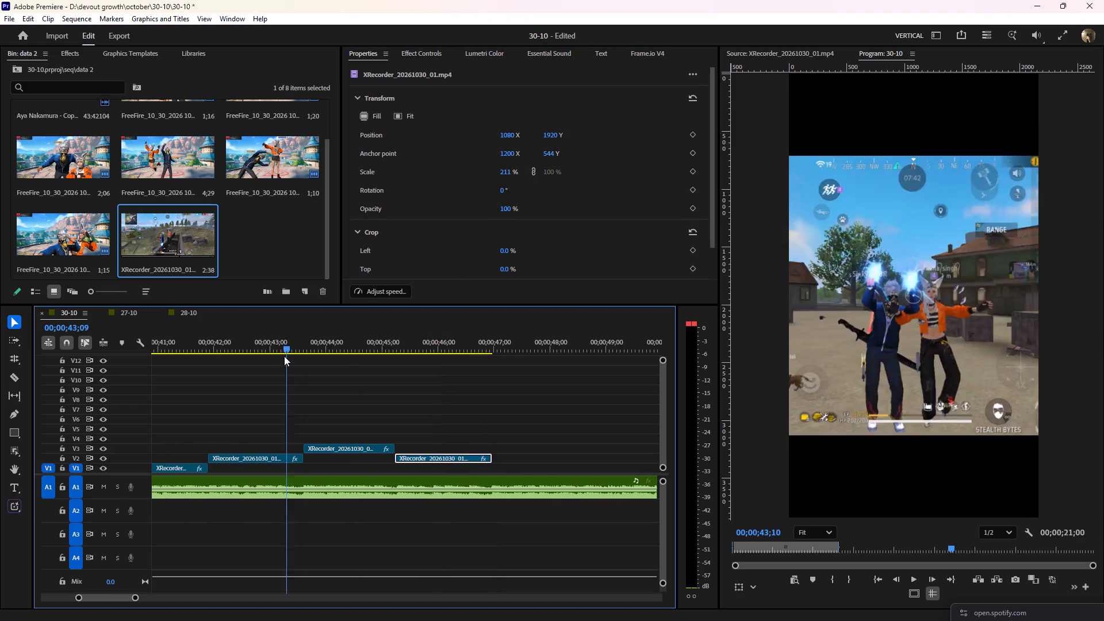
drag(284, 356, 281, 356)
key(space)
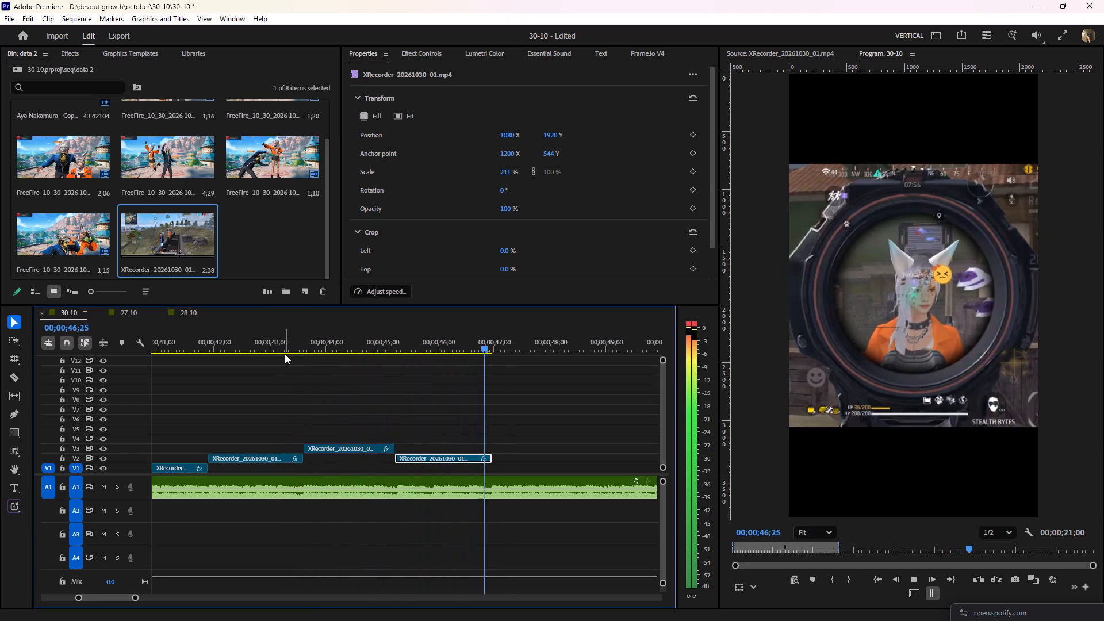
key(space)
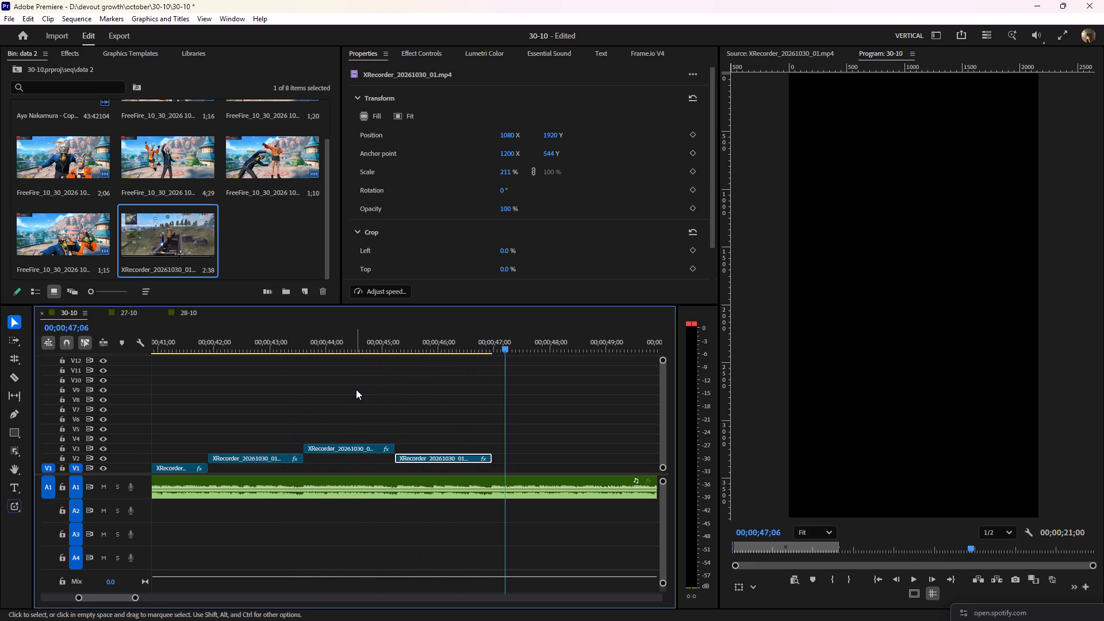
click(504, 346)
click(515, 374)
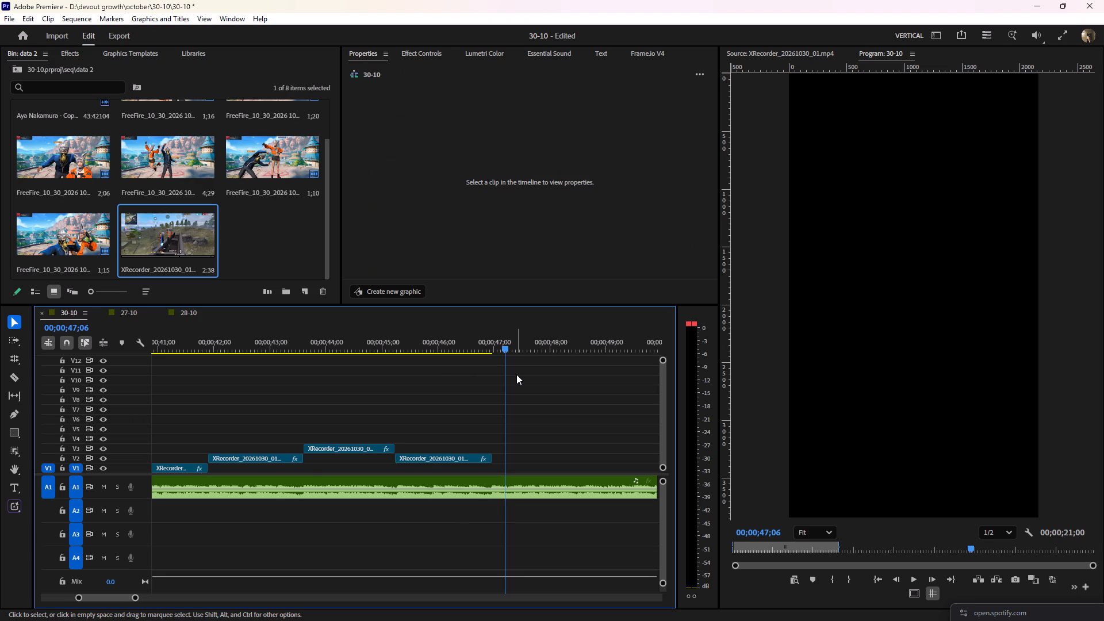
Play back the edit from about 00;00;39;07 and the music beyond the last V2 clip to judge the ending.
text(---)
scroll(484, 380, up, 4)
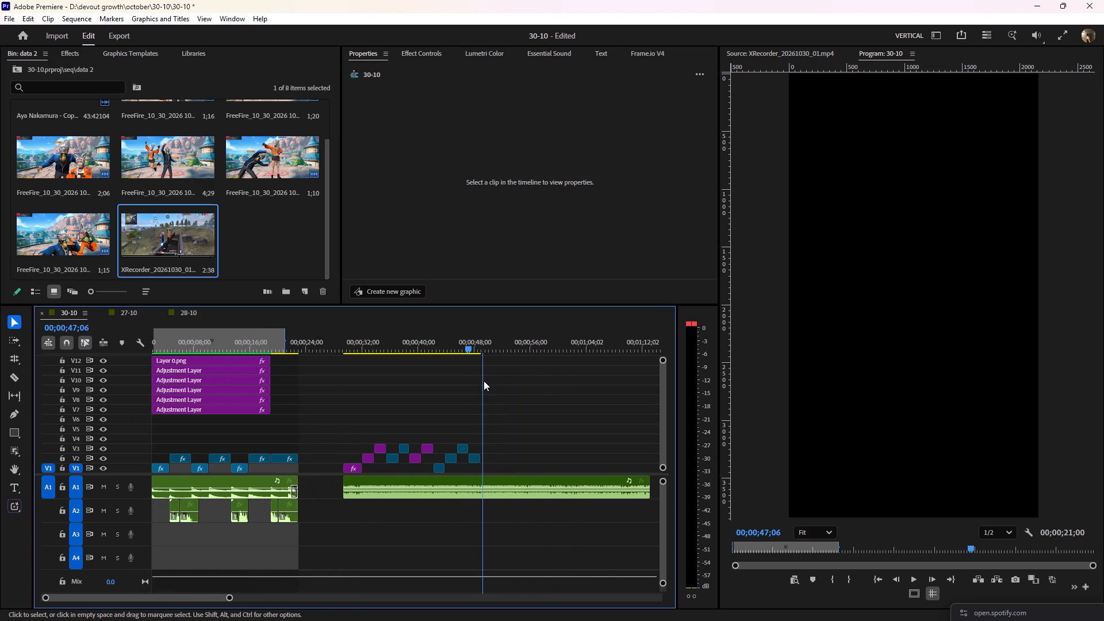
click(486, 342)
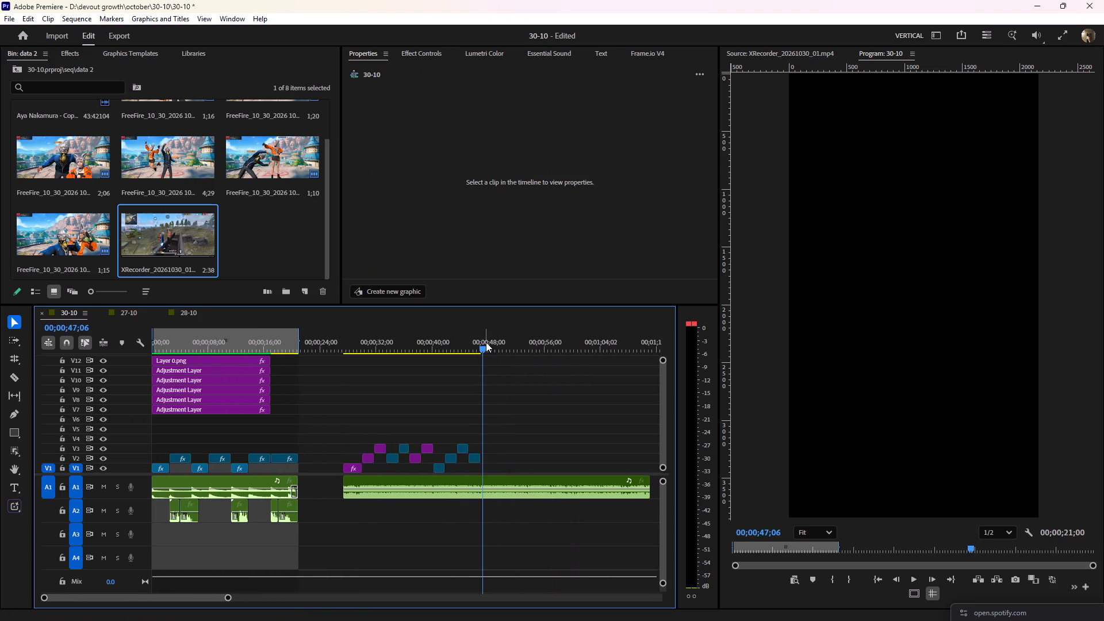
scroll(489, 353, down, 2)
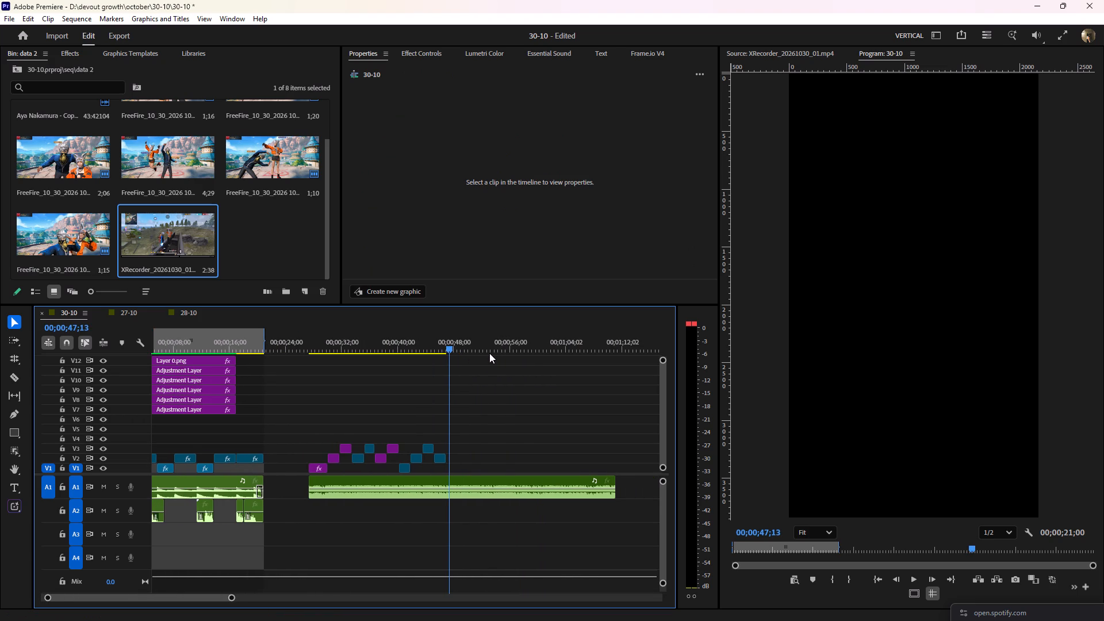
scroll(489, 353, down, 3)
key(space)
key(space)
drag(411, 348, 406, 349)
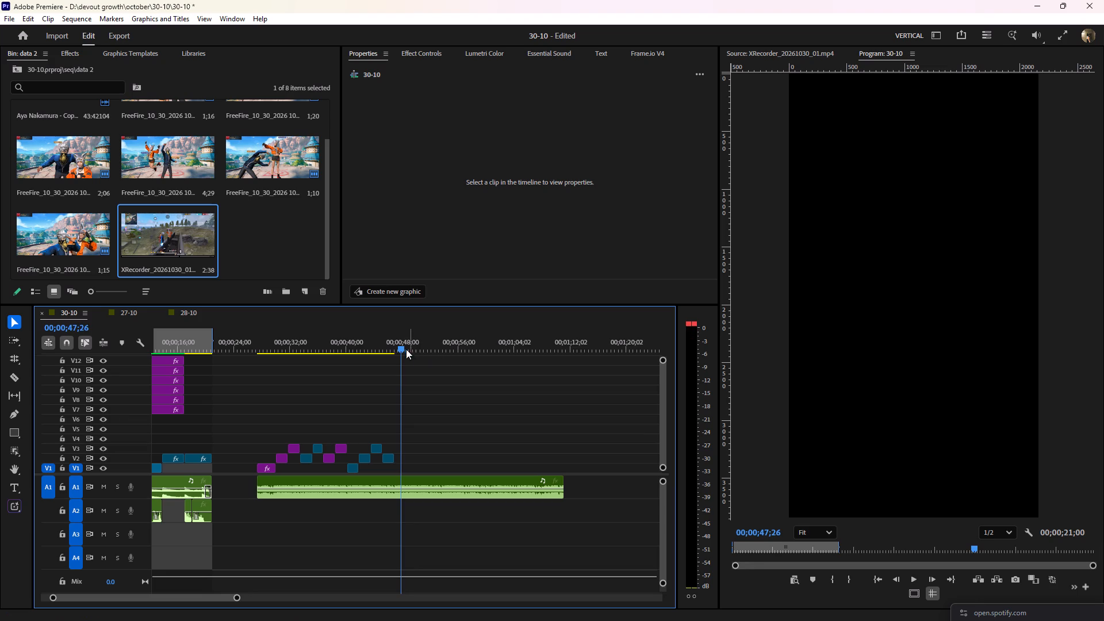
drag(406, 349, 348, 378)
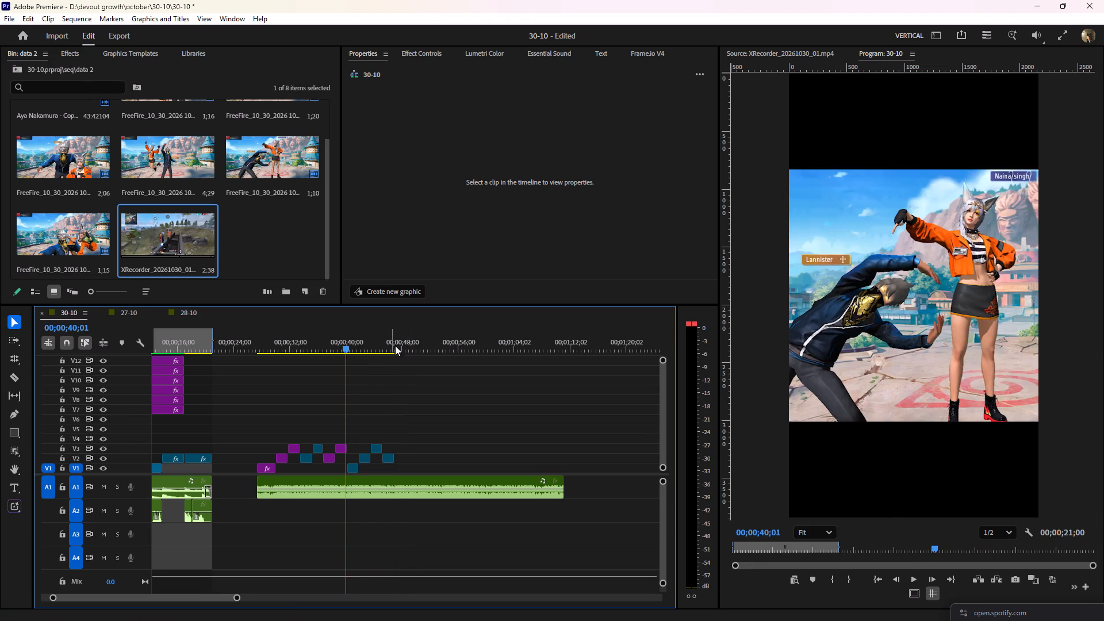
click(402, 345)
click(354, 344)
drag(347, 343, 342, 344)
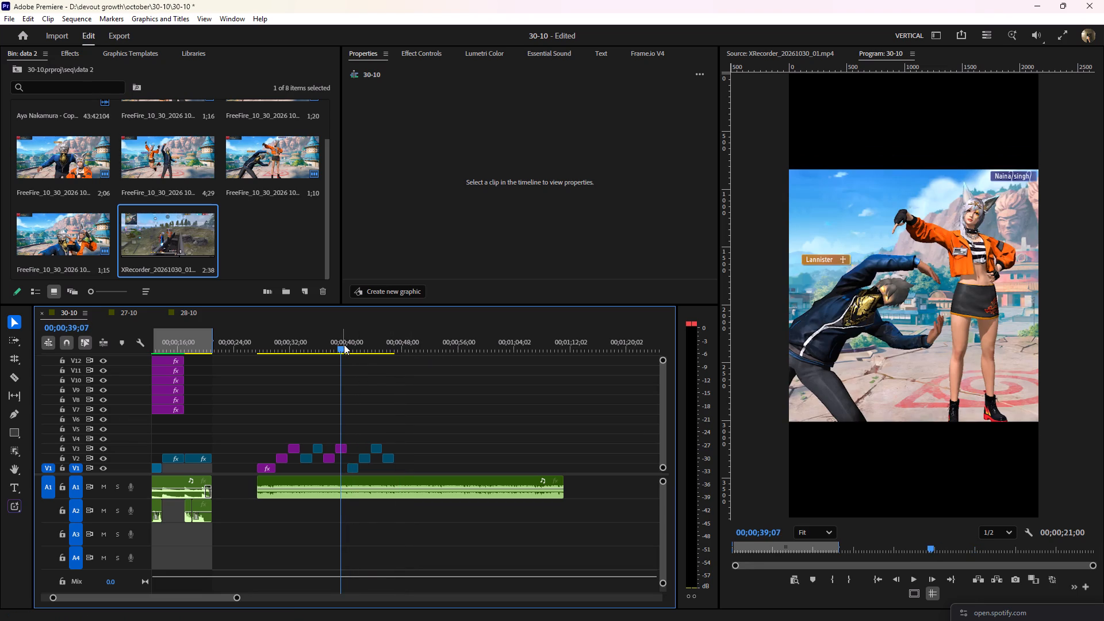
key(space)
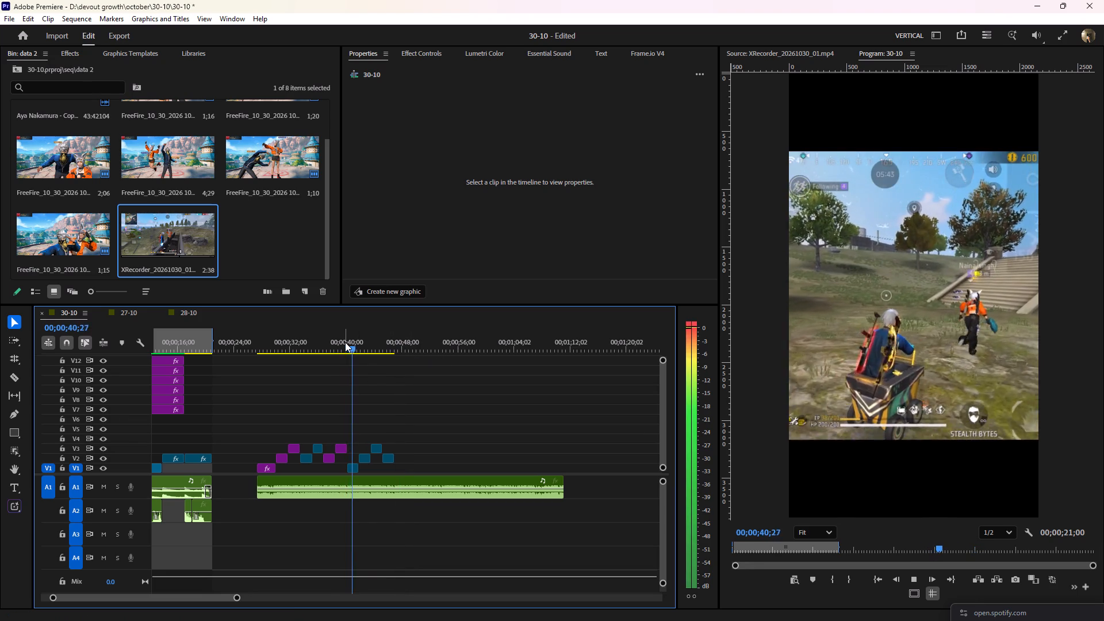
key(space)
click(393, 339)
key(space)
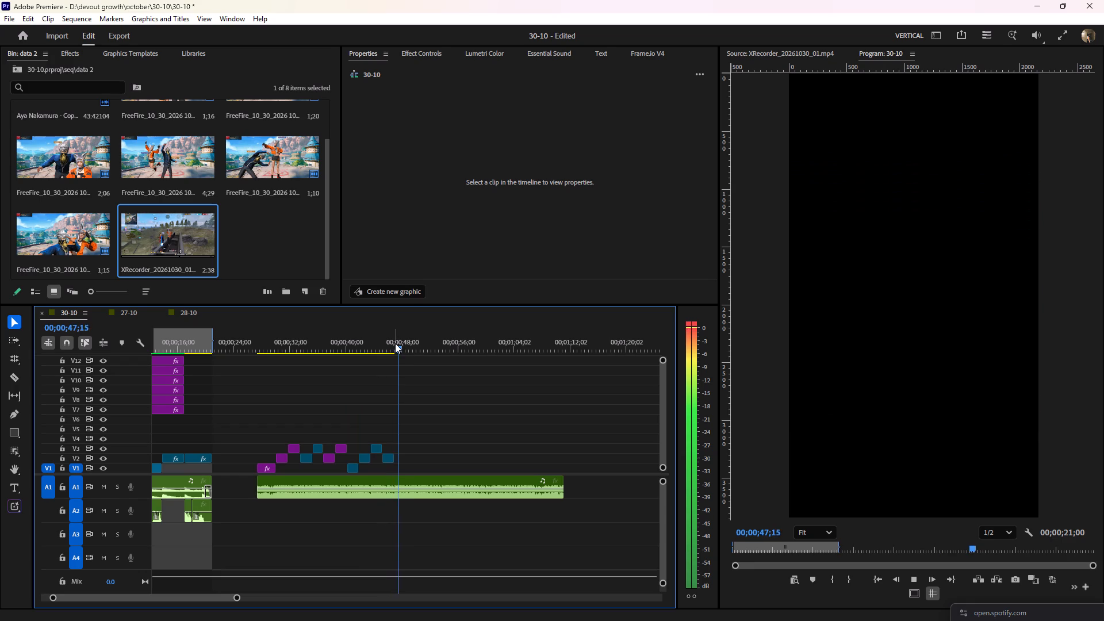
text(==)
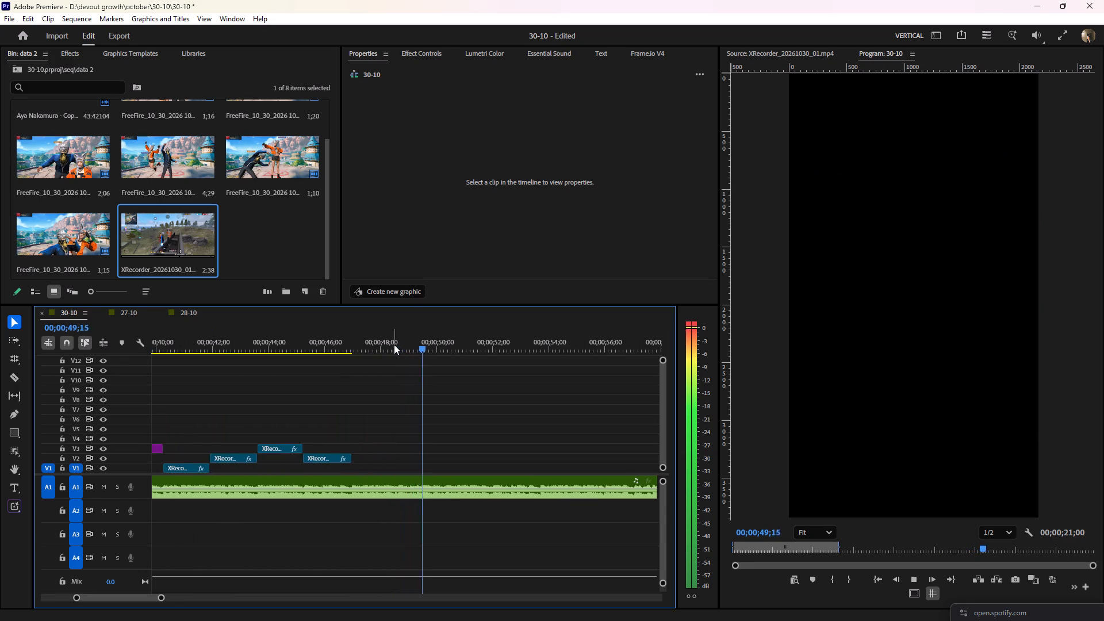
drag(387, 344, 337, 369)
key(space)
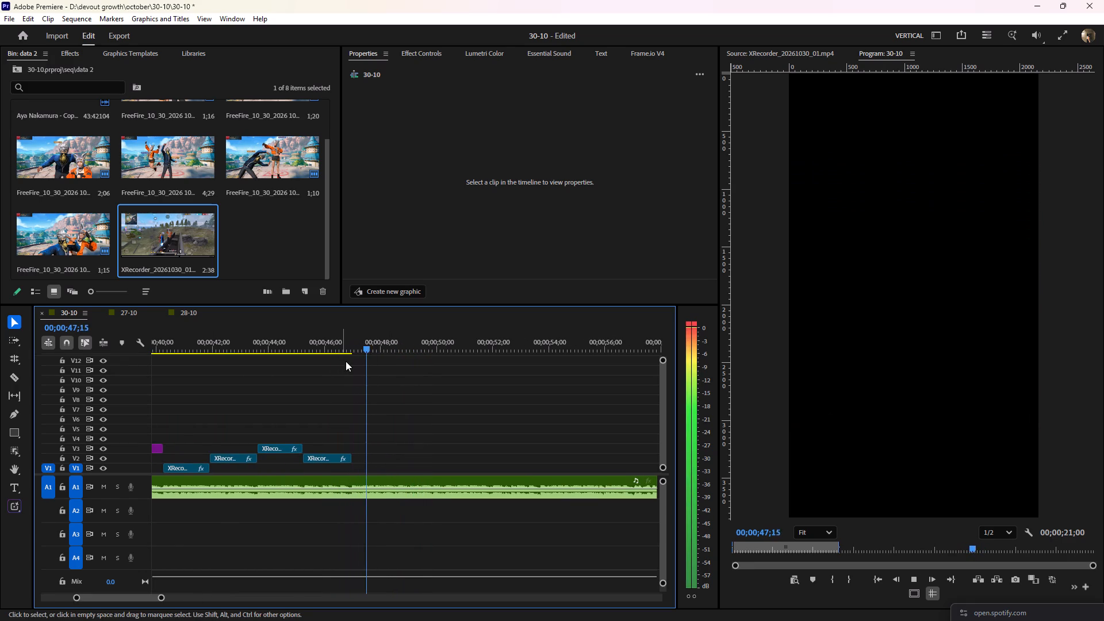
key(space)
Place the jumping emote image FreeFire_10_30_2026 10_46_59.png on V3, directly after the last V2 clip.
scroll(231, 213, up, 1)
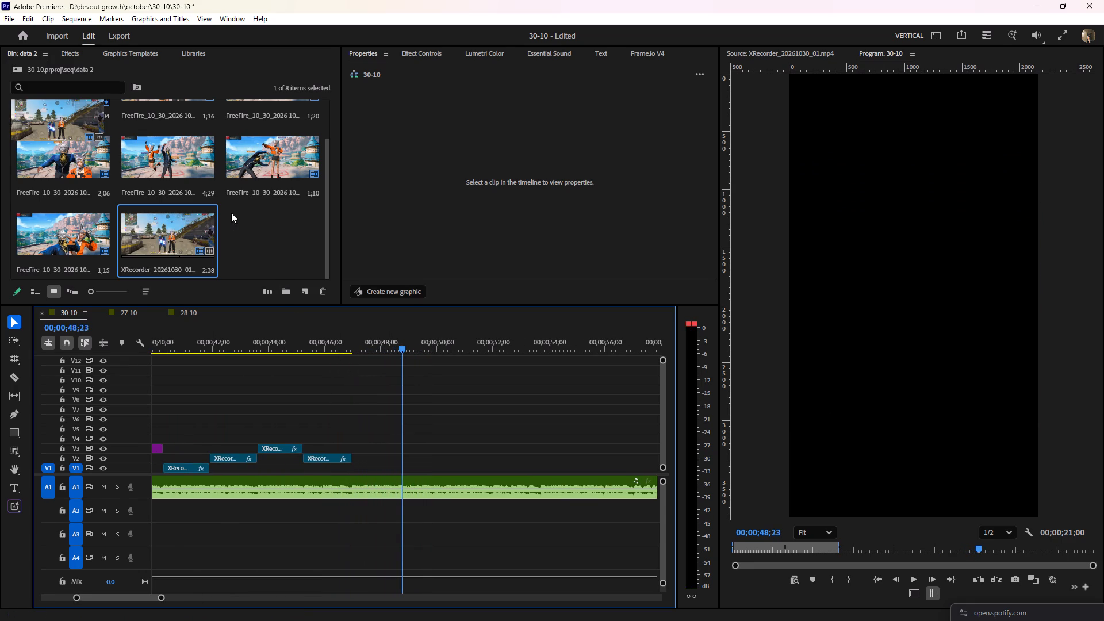
double_click(156, 207)
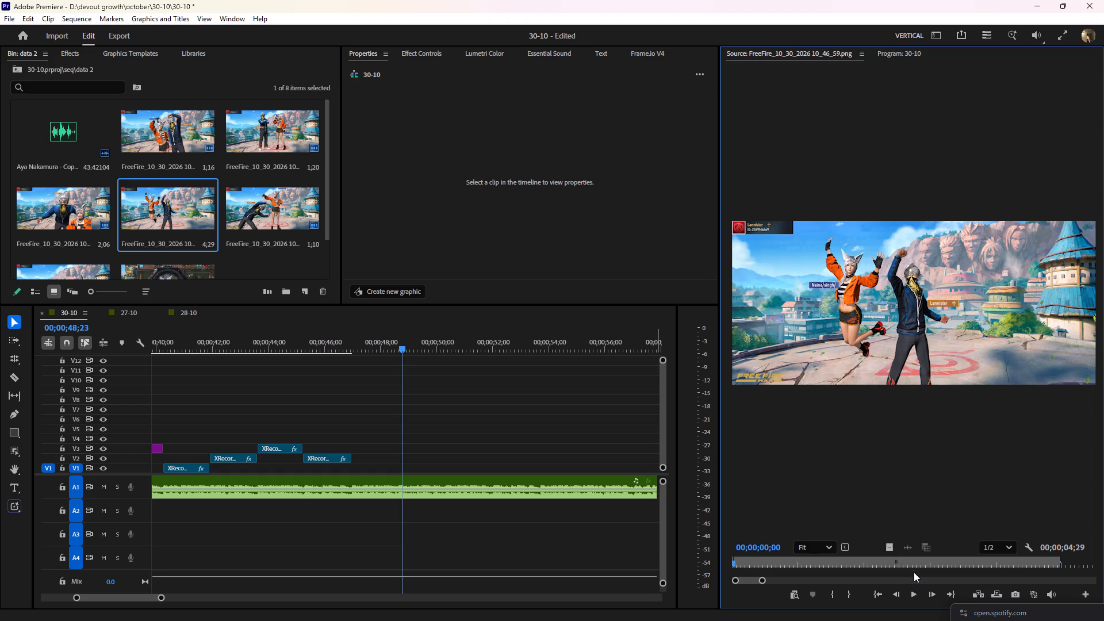
drag(849, 558, 821, 558)
drag(852, 593, 858, 588)
drag(887, 549, 351, 444)
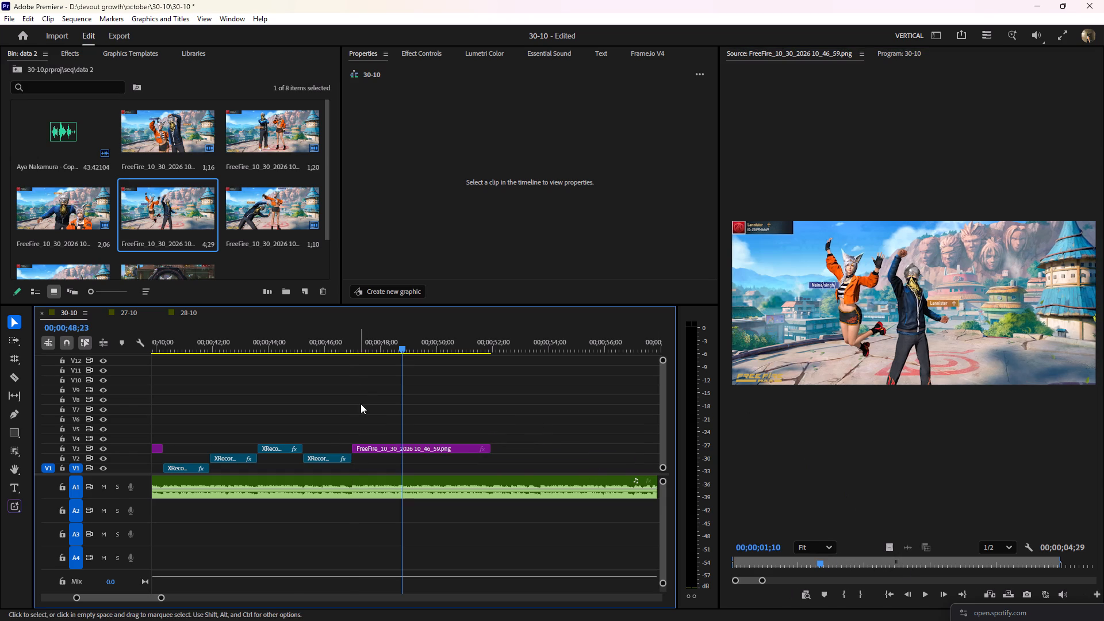
Find the closing beat by playing the music under the new V3 image and trim the image's end to about 00;00;49;24.
drag(366, 341, 343, 345)
key(space)
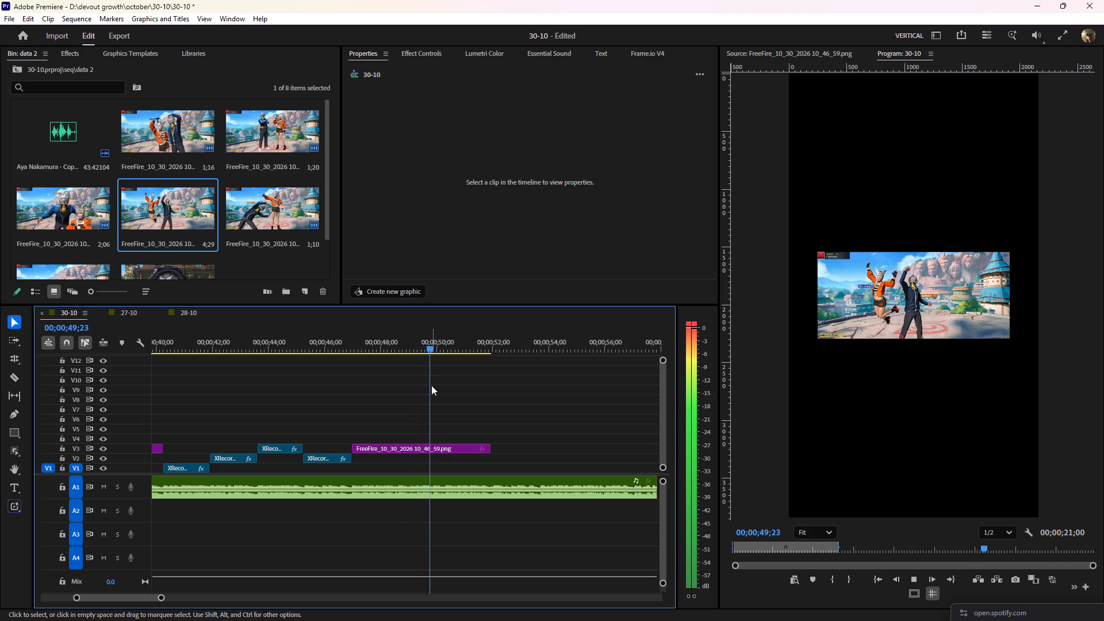
key(space)
drag(435, 346, 415, 351)
key(space)
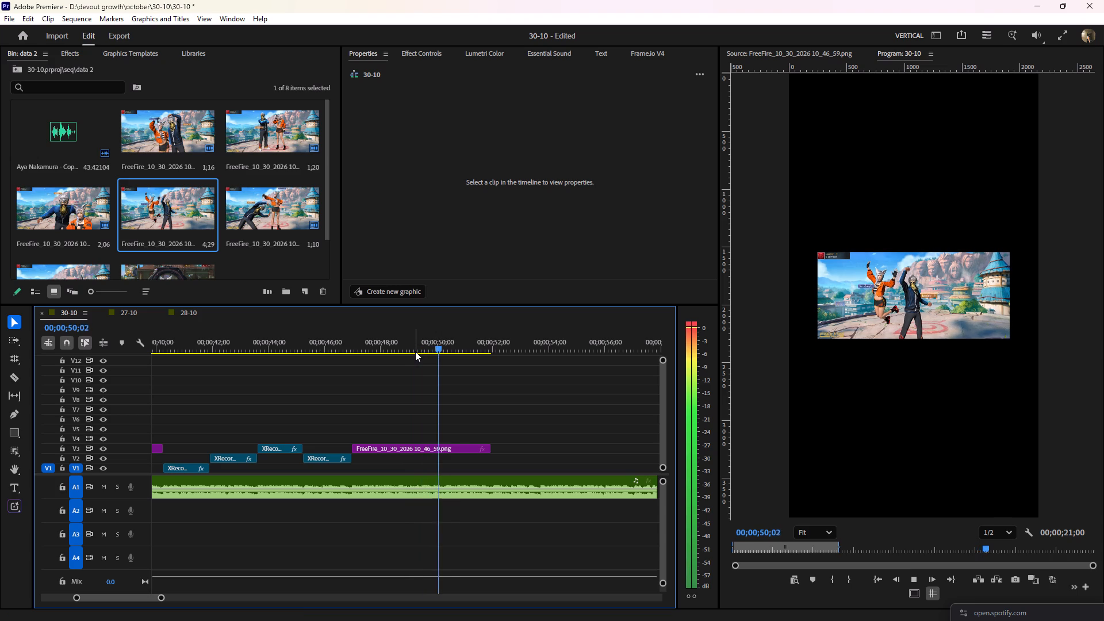
key(space)
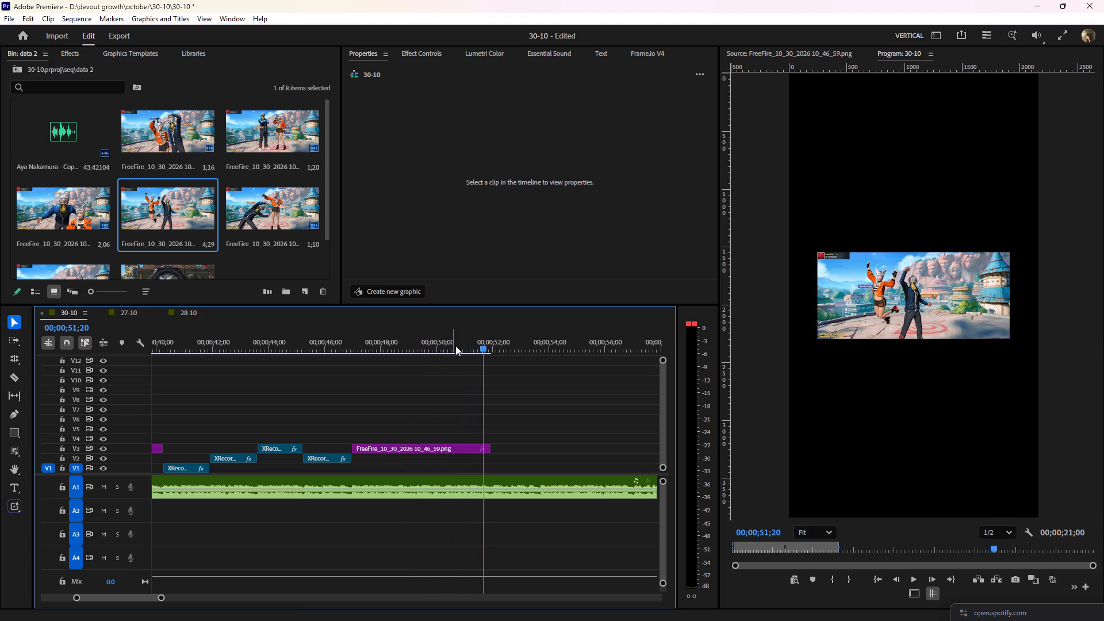
drag(456, 346, 378, 368)
key(space)
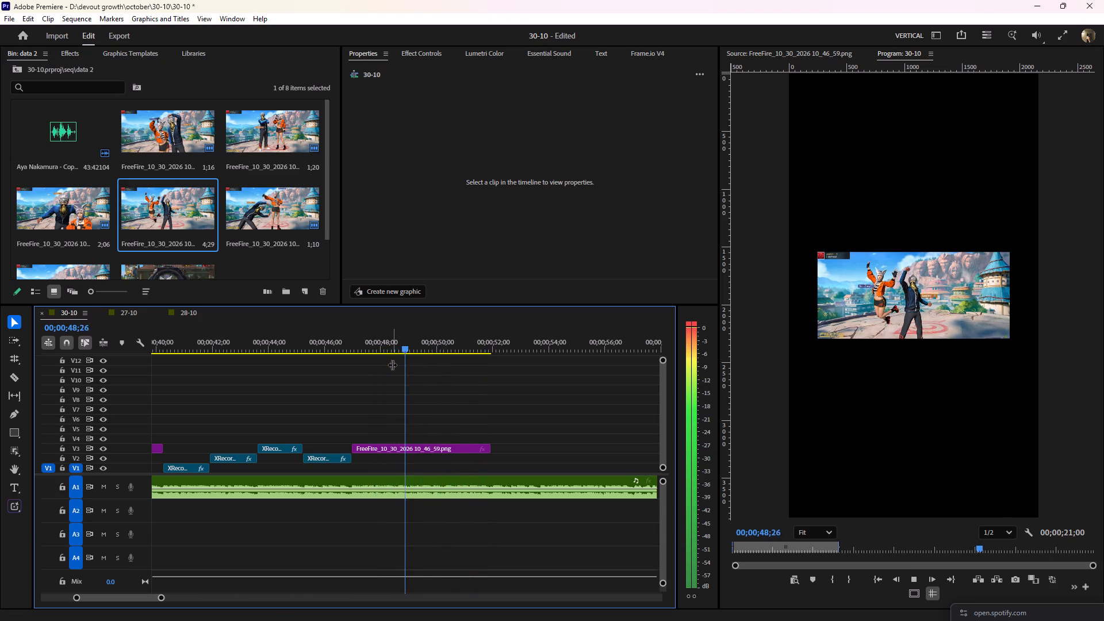
key(space)
drag(490, 450, 431, 466)
Scale the last V3 image above 261% to fill the frame width and shift it to X position 1468, keeping both characters in view.
drag(411, 346, 398, 346)
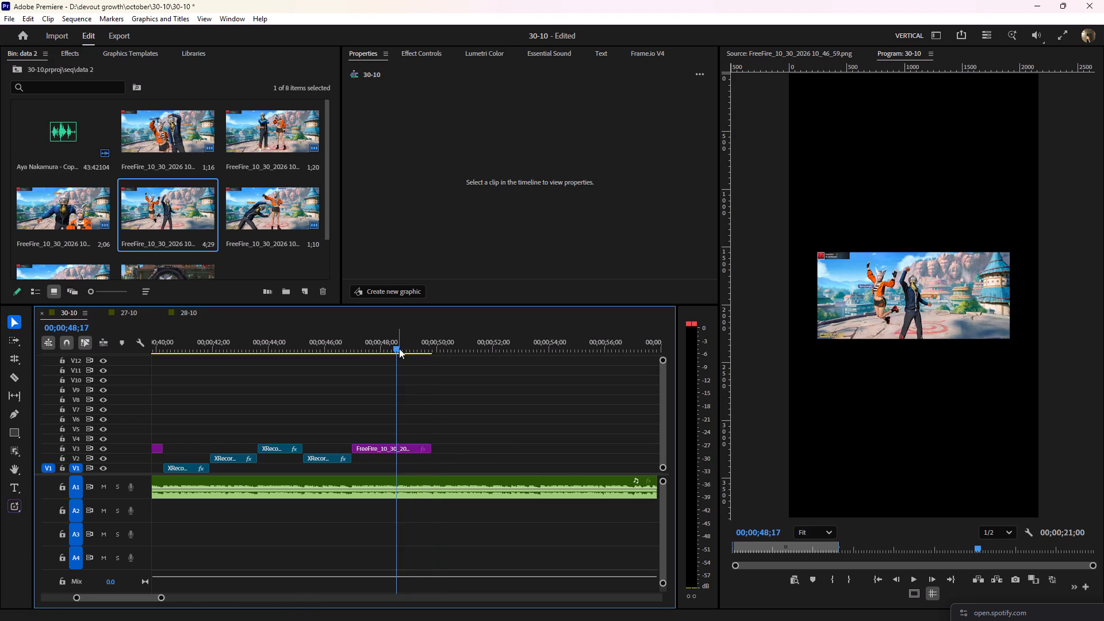
text(==)
click(442, 453)
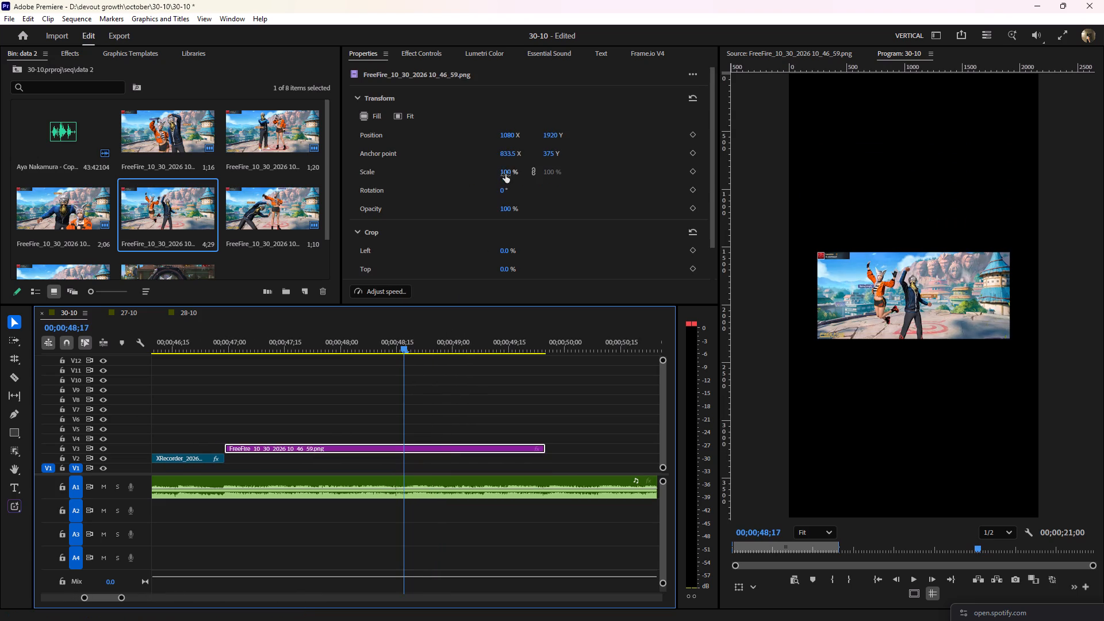
drag(507, 173, 593, 168)
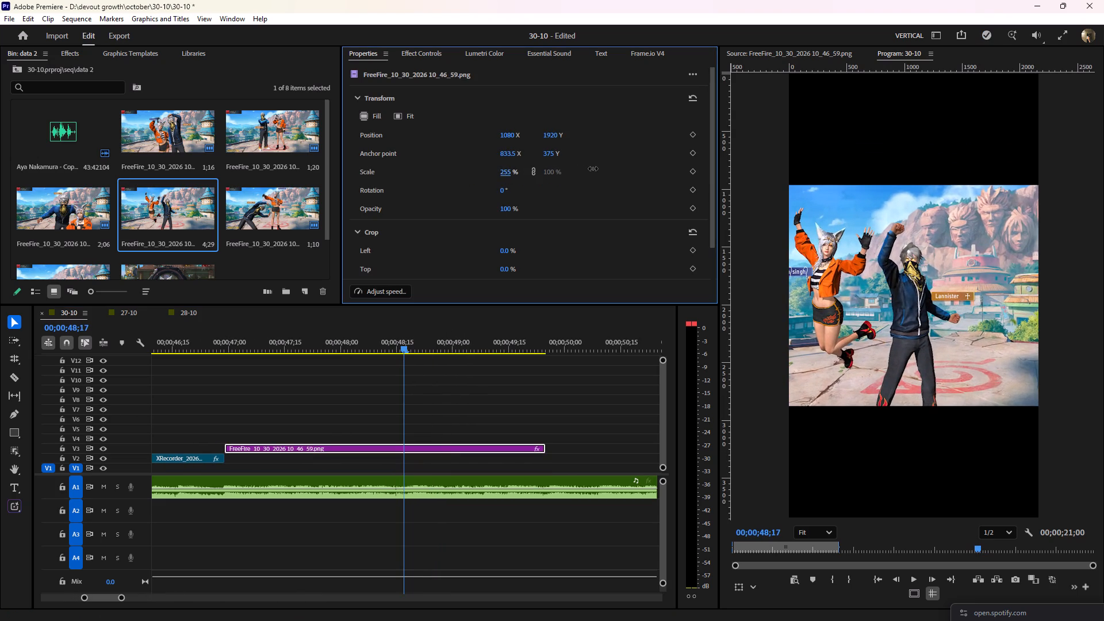
drag(593, 168, 595, 167)
drag(508, 136, 736, 147)
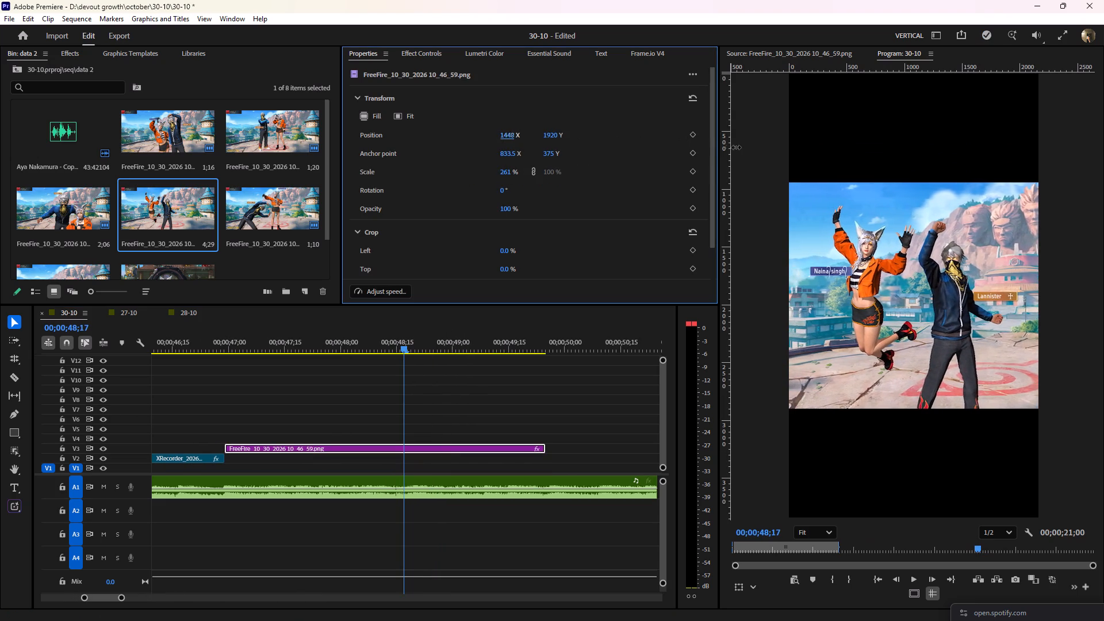
drag(736, 147, 746, 149)
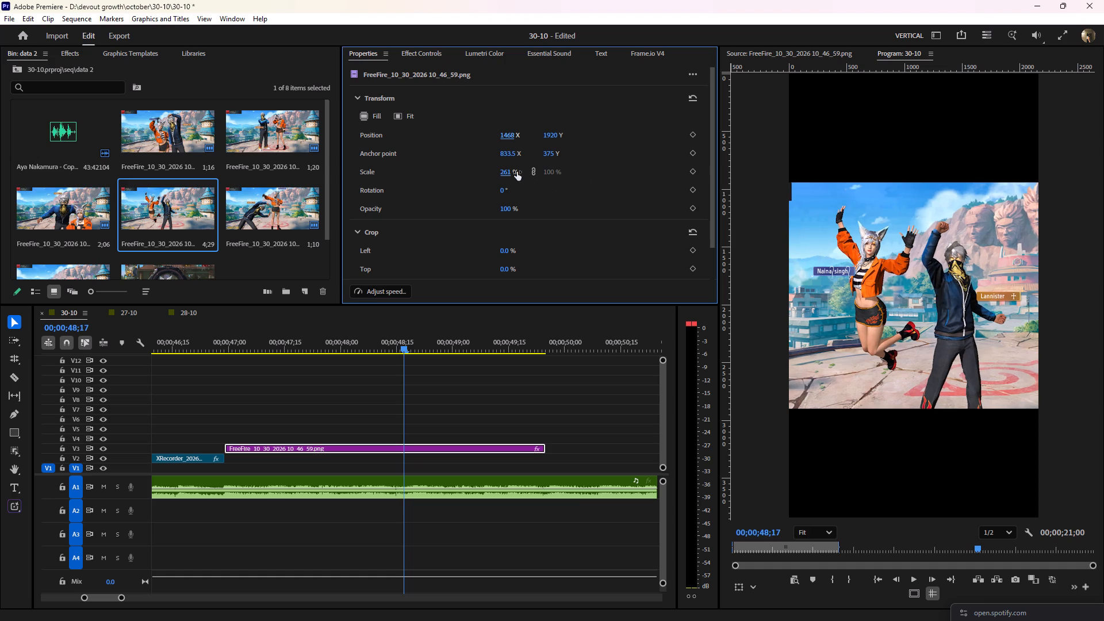
drag(512, 170, 528, 169)
click(487, 422)
Trim the end of the A1 music track to match the end of the last V3 image.
key(minus)
key(minus)
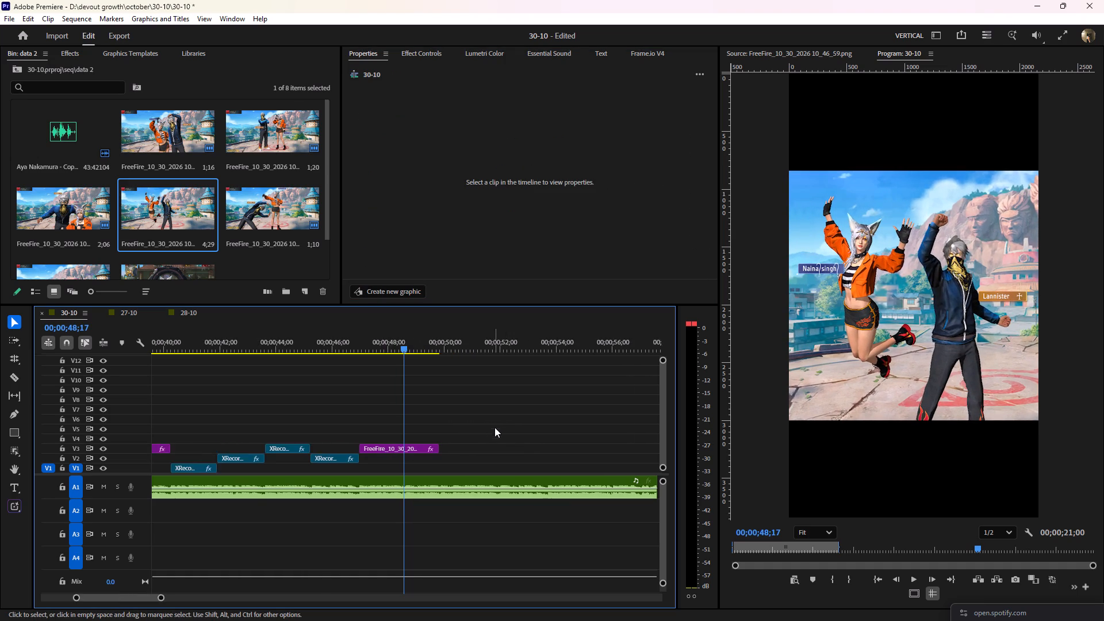
key(minus)
key(minus)
key(minus)
drag(407, 488, 332, 493)
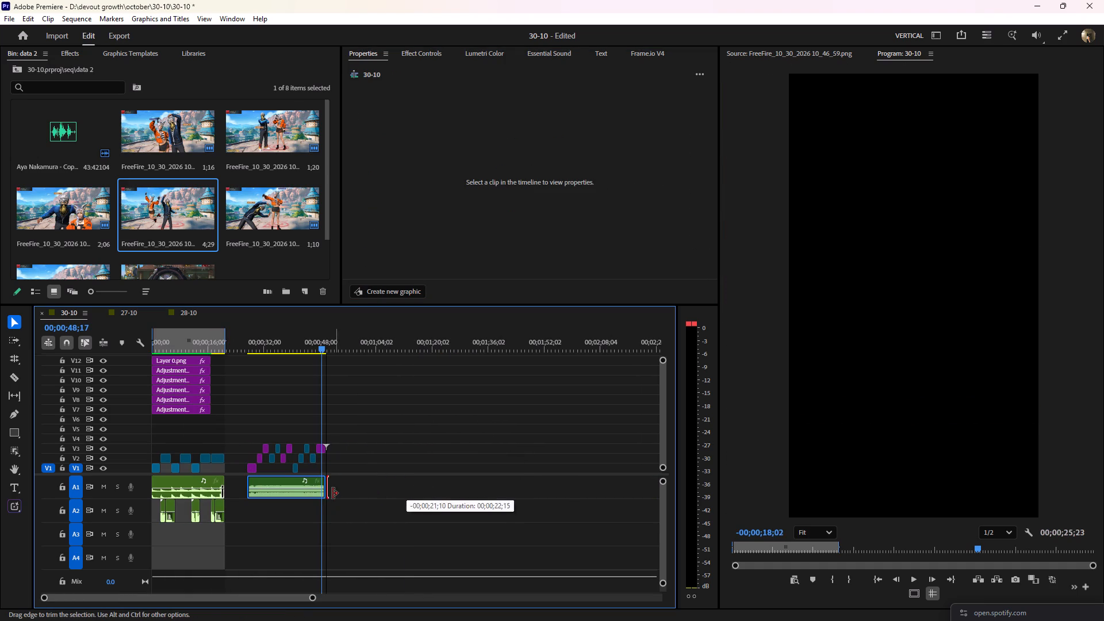
drag(332, 493, 332, 493)
Add a short audio fade-out of about 13 frames at the end of the A1 music track.
key(equal)
key(equal)
key(equal)
key(equal)
drag(466, 489, 447, 489)
click(447, 489)
click(514, 473)
Play back the faded ending of the music and the opening of the new edit from about 00;00;27;28.
key(space)
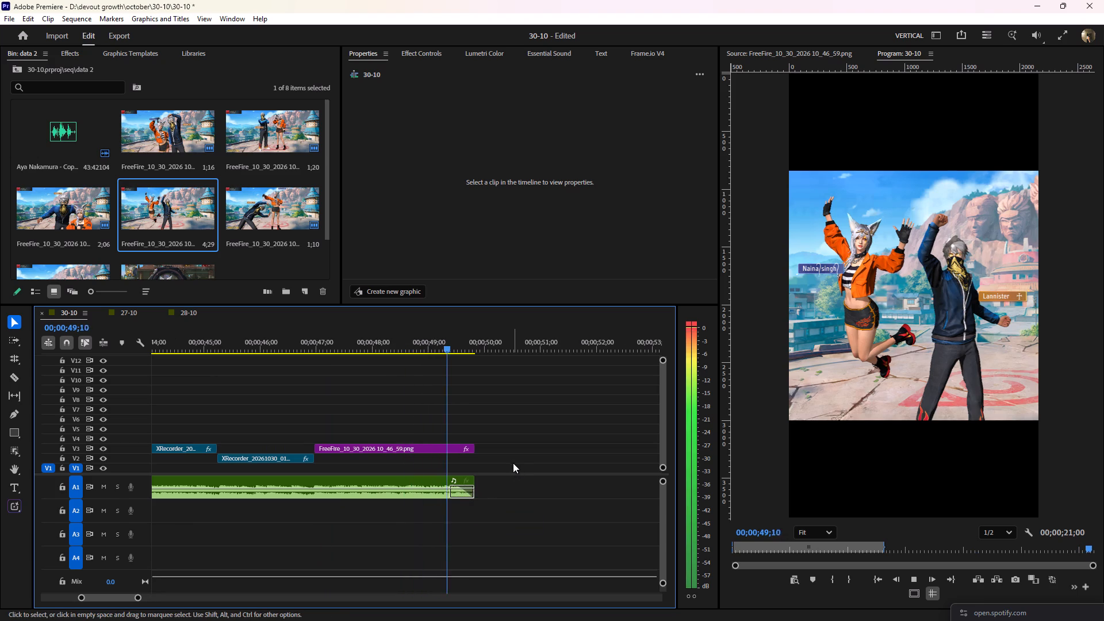
drag(463, 341, 417, 347)
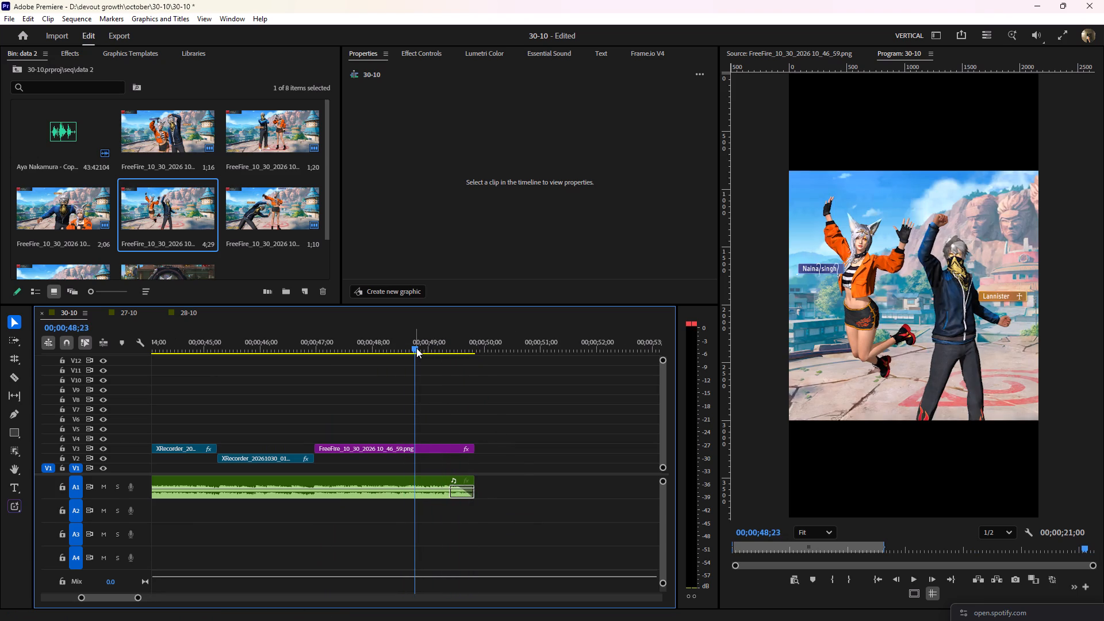
text(--)
key(minus)
drag(382, 343, 261, 376)
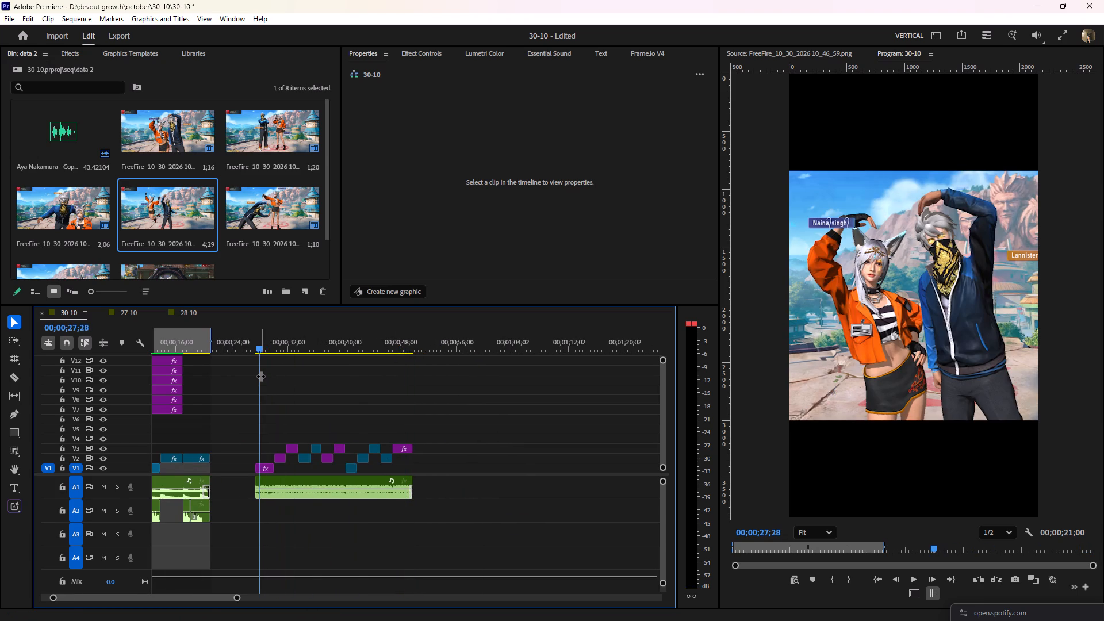
key(equal)
key(equal)
key(space)
scroll(400, 404, down, 2)
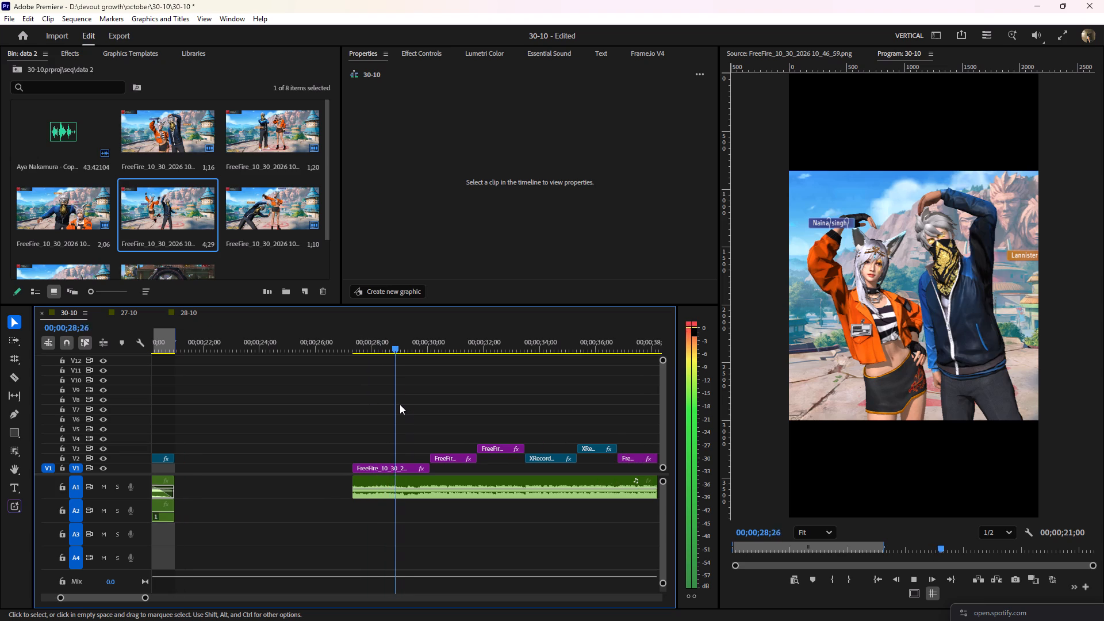
key(space)
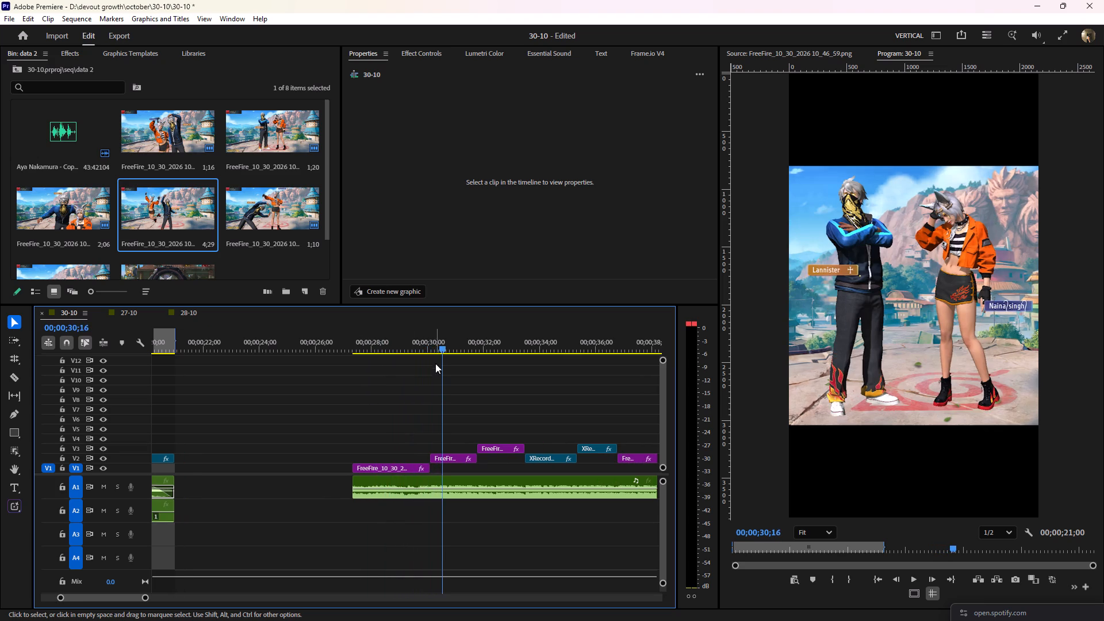
drag(435, 346, 421, 348)
Create a new adjustment layer with the default settings in the data 2 bin.
click(17, 68)
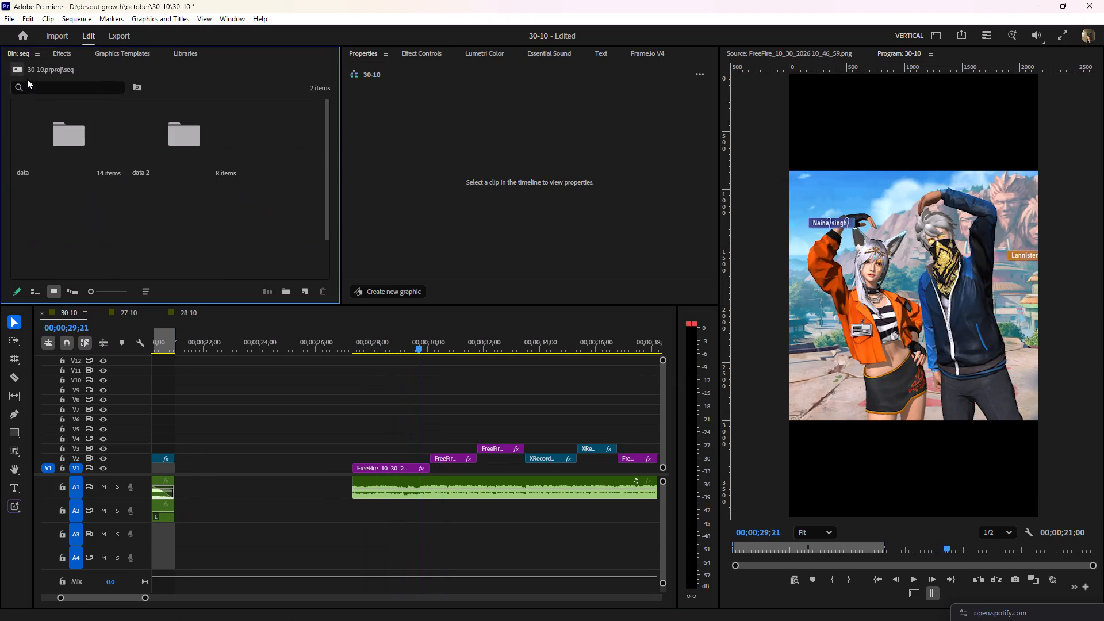
click(72, 118)
double_click(190, 145)
scroll(241, 243, down, 2)
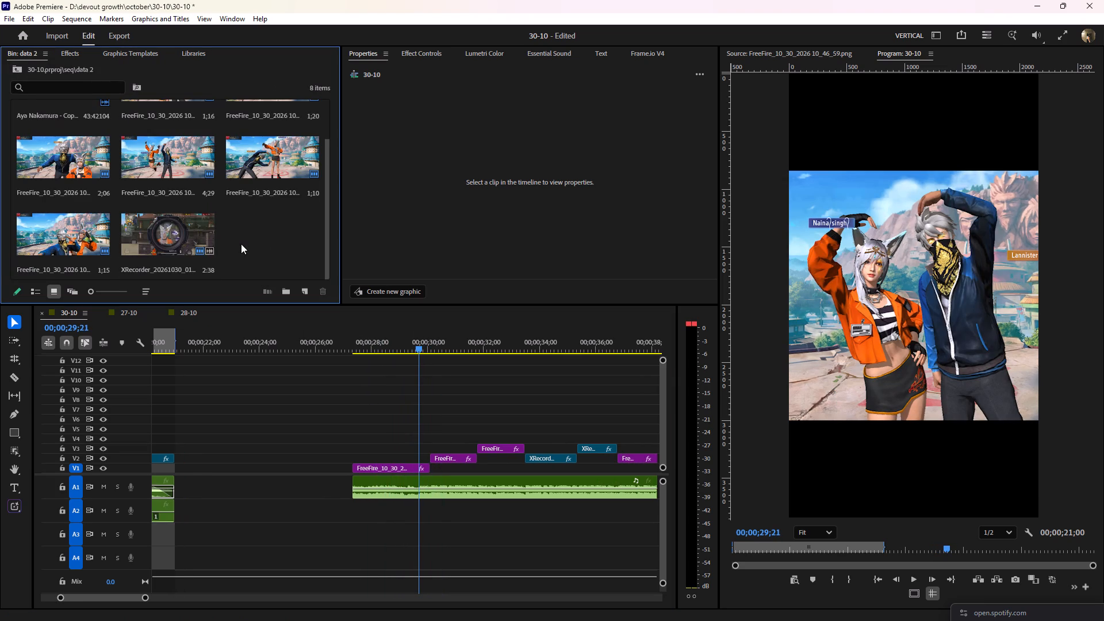
right_click(241, 244)
click(297, 298)
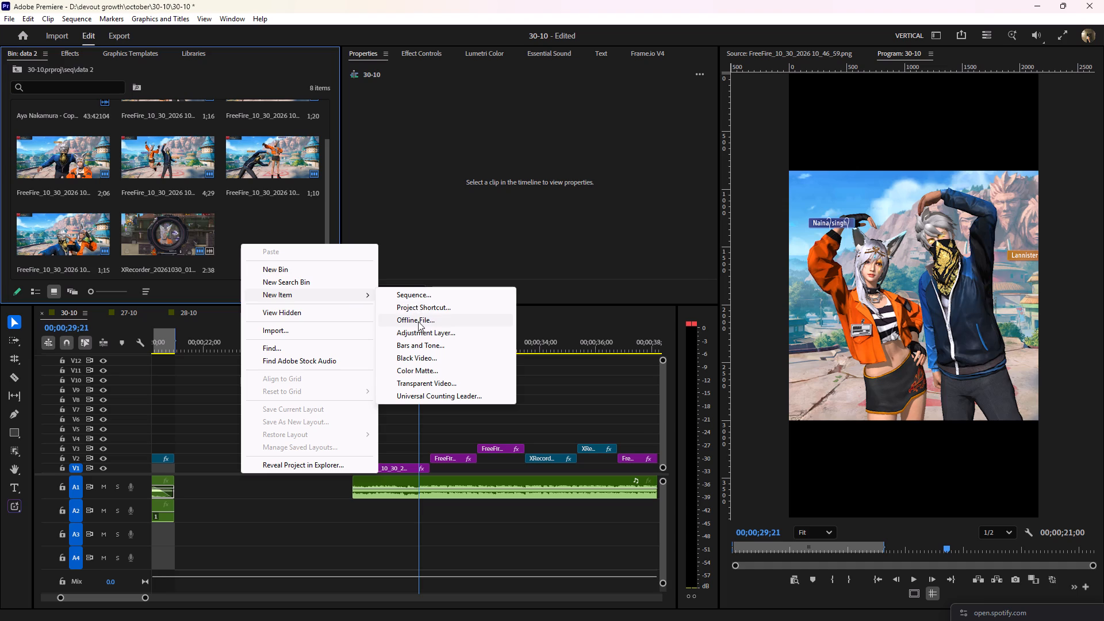
click(419, 330)
click(586, 367)
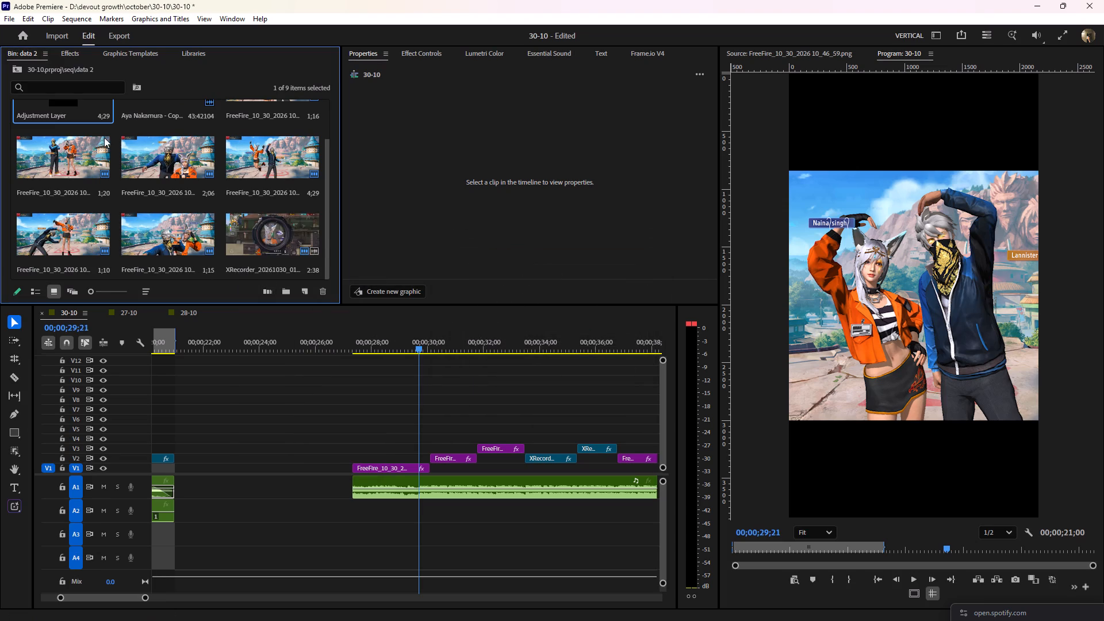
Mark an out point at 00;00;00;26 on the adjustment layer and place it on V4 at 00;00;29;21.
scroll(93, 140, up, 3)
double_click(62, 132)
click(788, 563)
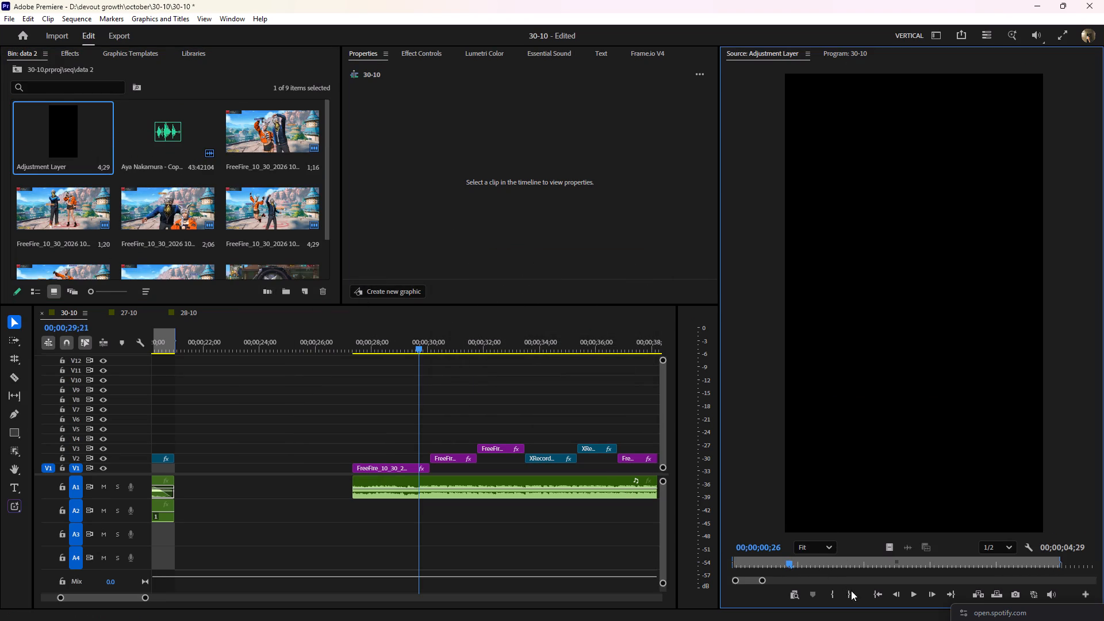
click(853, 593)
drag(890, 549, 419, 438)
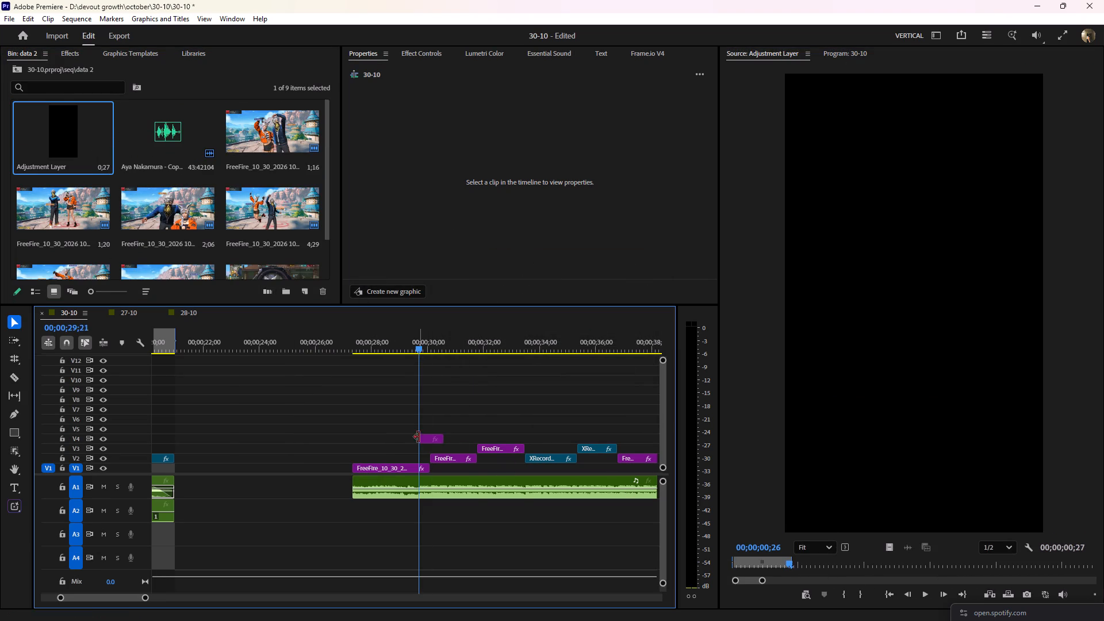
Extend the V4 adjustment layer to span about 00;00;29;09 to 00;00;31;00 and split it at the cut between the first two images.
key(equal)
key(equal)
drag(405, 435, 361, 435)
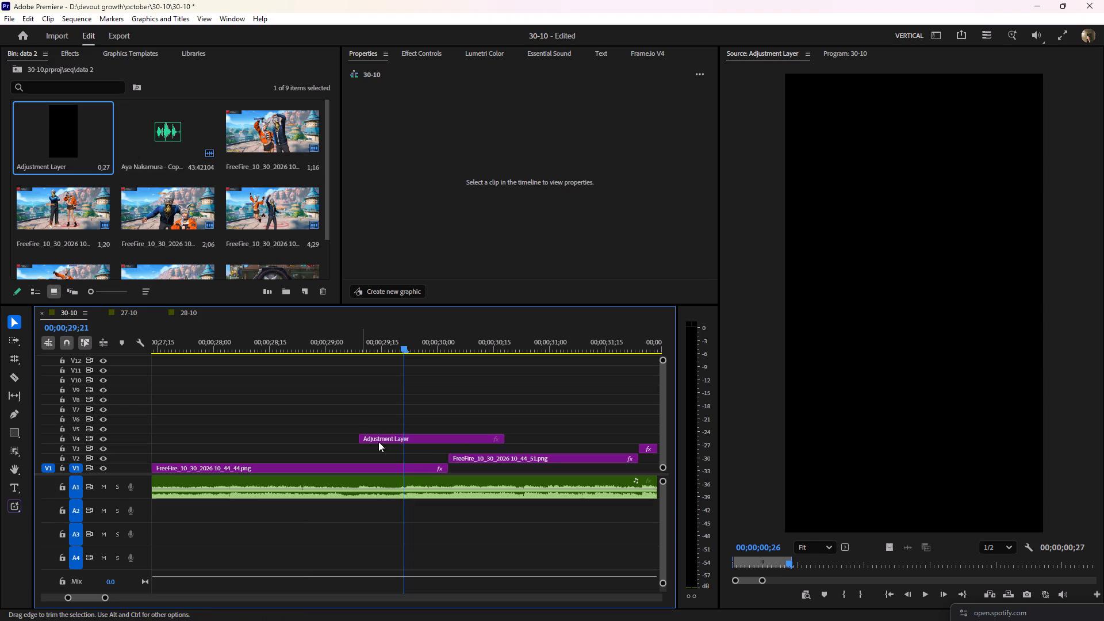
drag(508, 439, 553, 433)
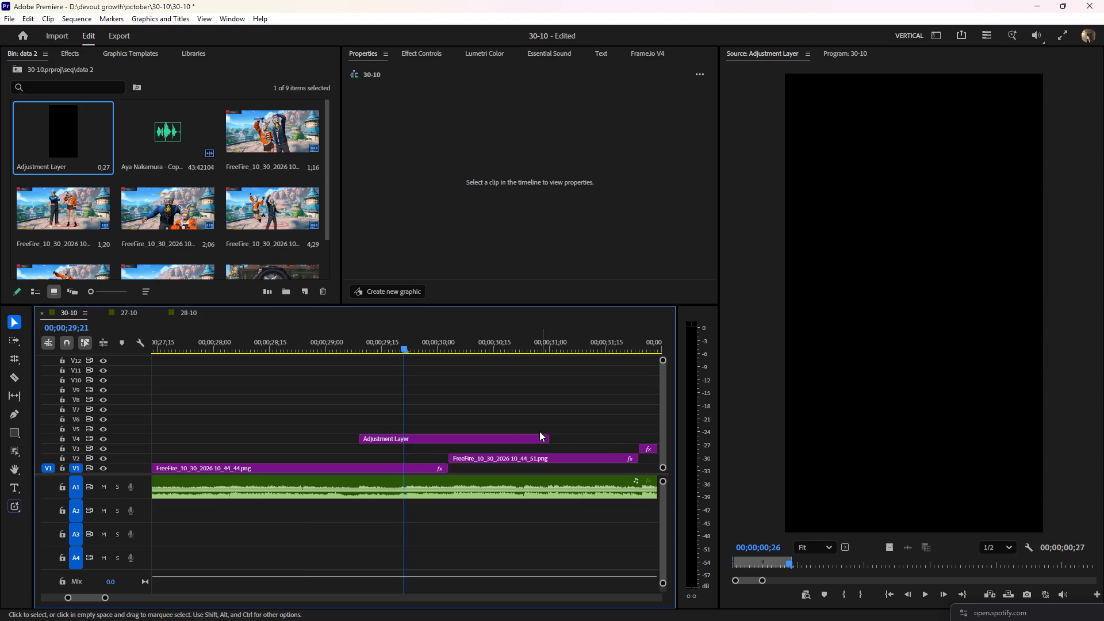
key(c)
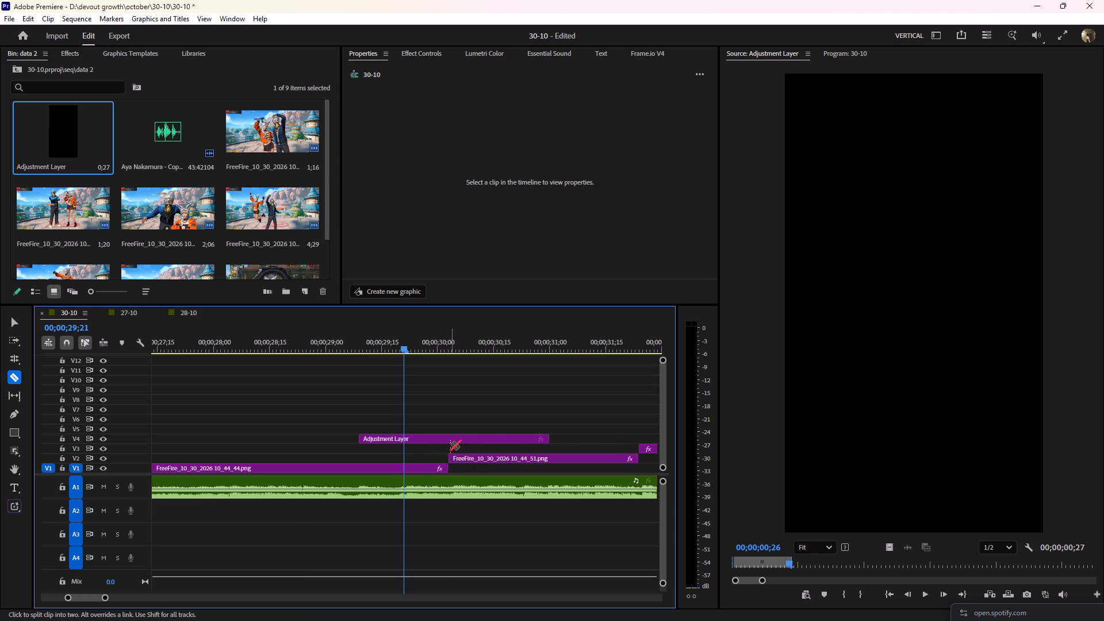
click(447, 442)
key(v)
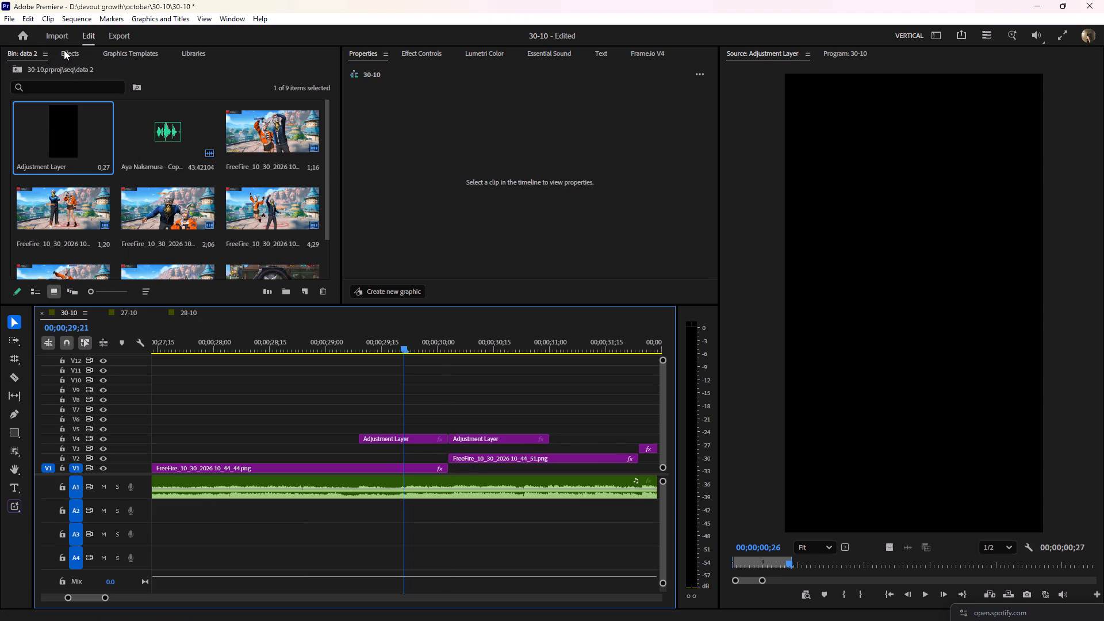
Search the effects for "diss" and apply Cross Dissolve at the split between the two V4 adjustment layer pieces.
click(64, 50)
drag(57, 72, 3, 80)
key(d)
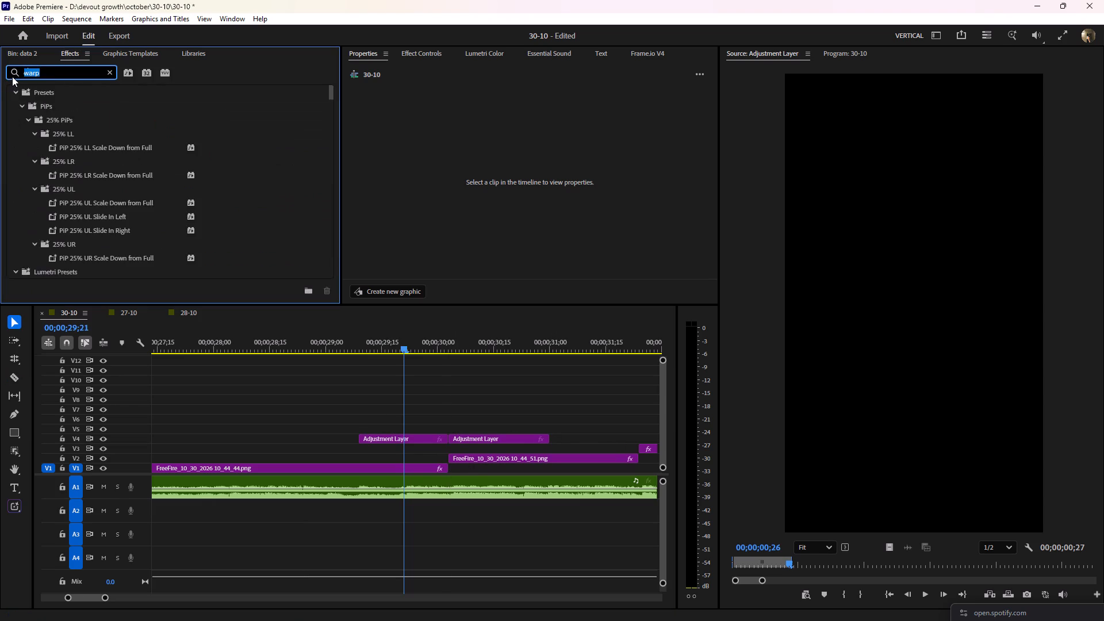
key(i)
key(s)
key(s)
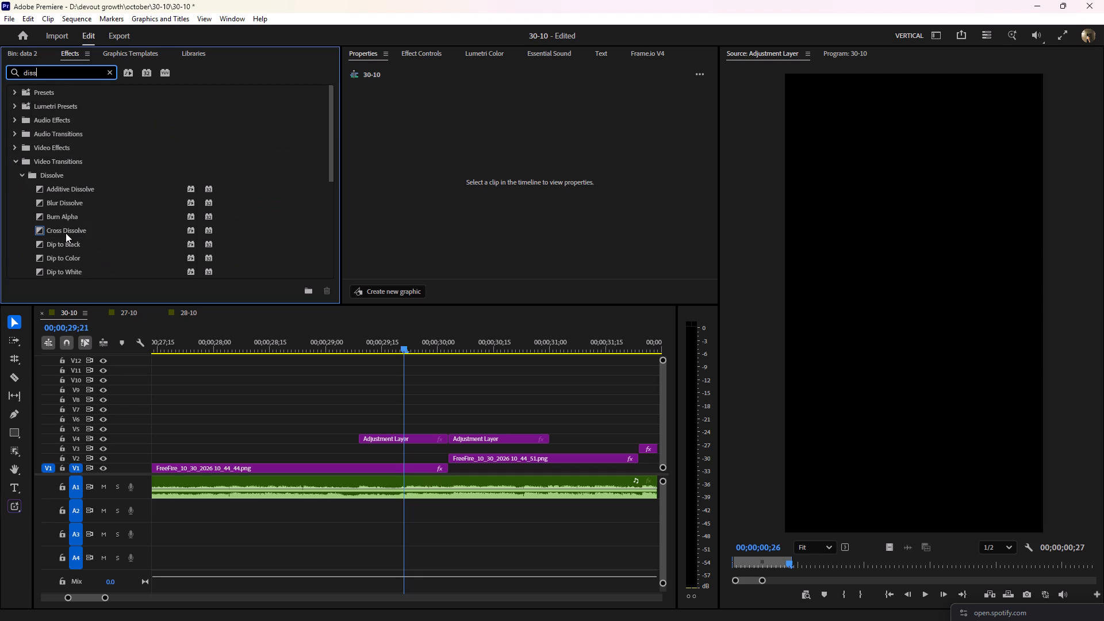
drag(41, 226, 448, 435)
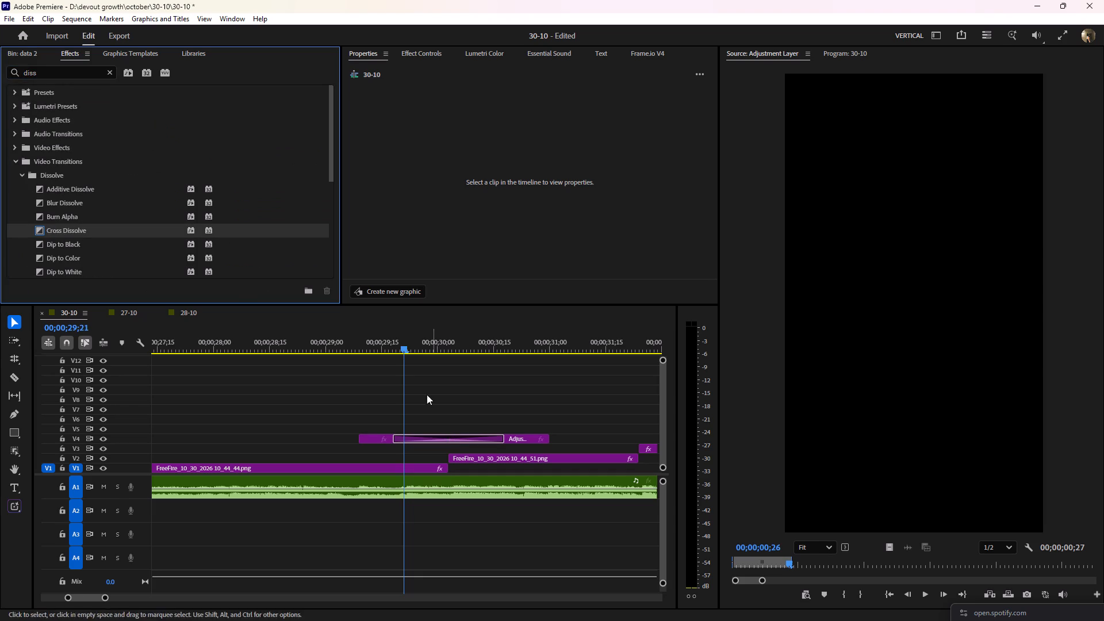
Play back the cut between the first two images with the dissolved adjustment layers above it.
drag(388, 342, 377, 343)
key(space)
key(space)
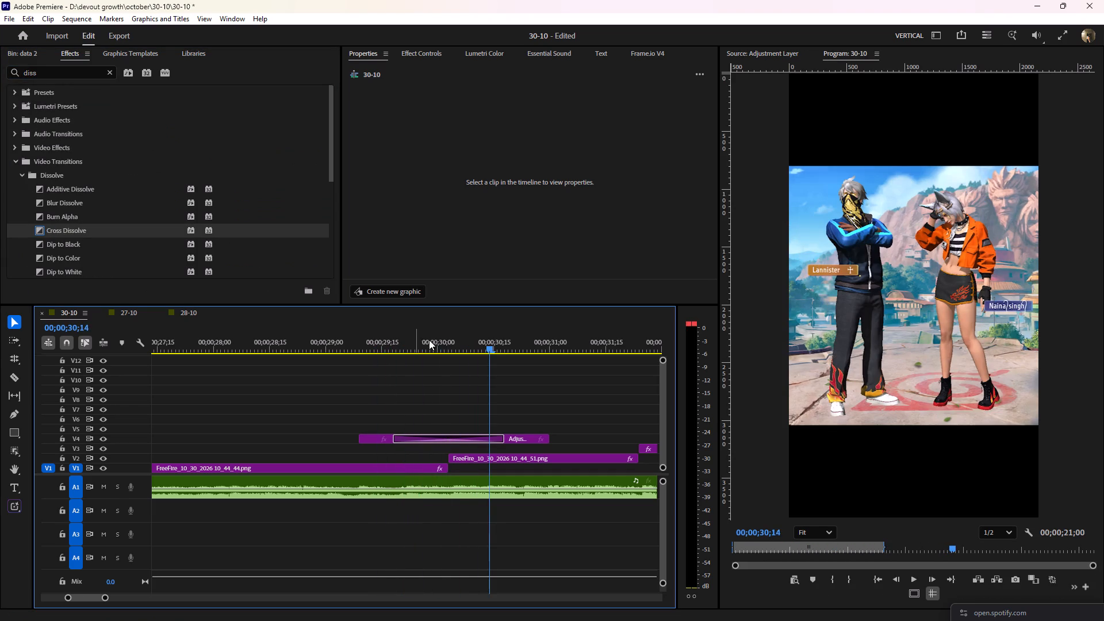
drag(439, 341, 402, 354)
key(space)
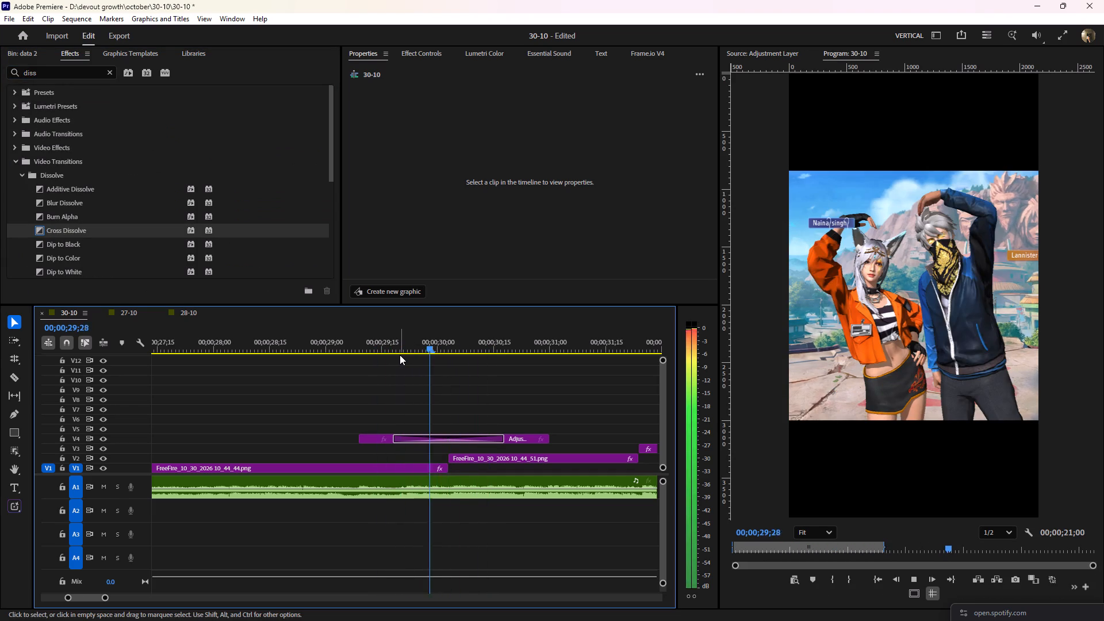
key(space)
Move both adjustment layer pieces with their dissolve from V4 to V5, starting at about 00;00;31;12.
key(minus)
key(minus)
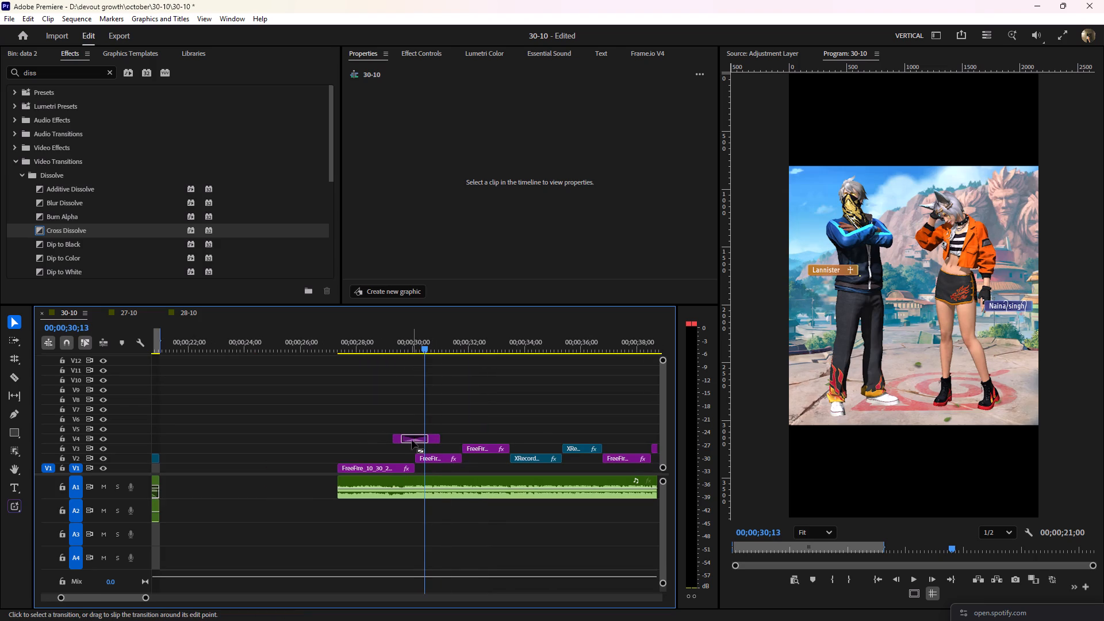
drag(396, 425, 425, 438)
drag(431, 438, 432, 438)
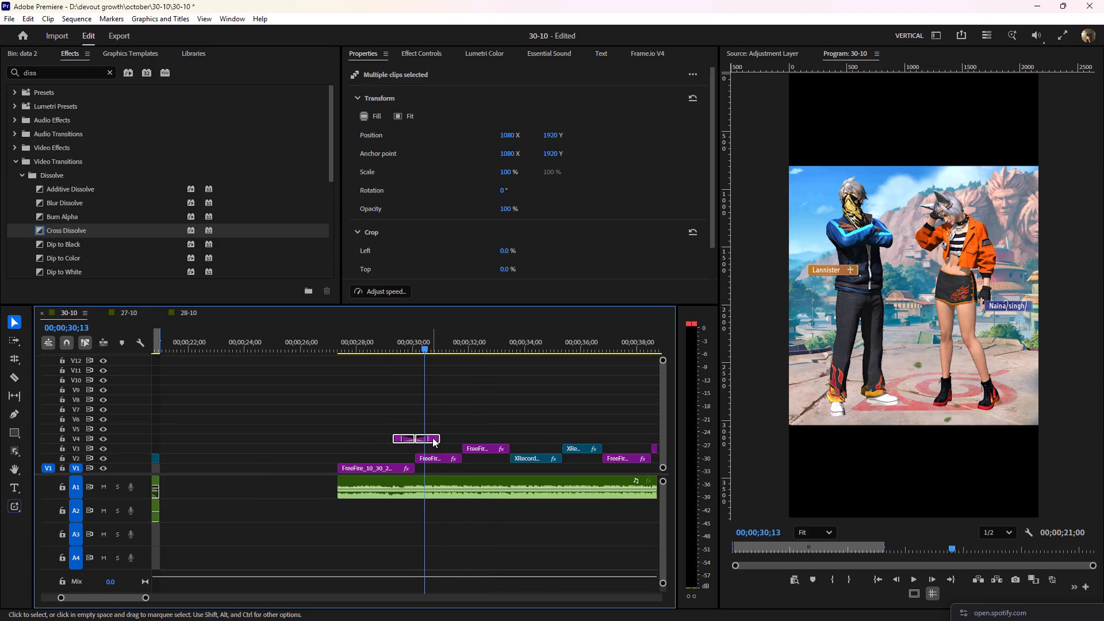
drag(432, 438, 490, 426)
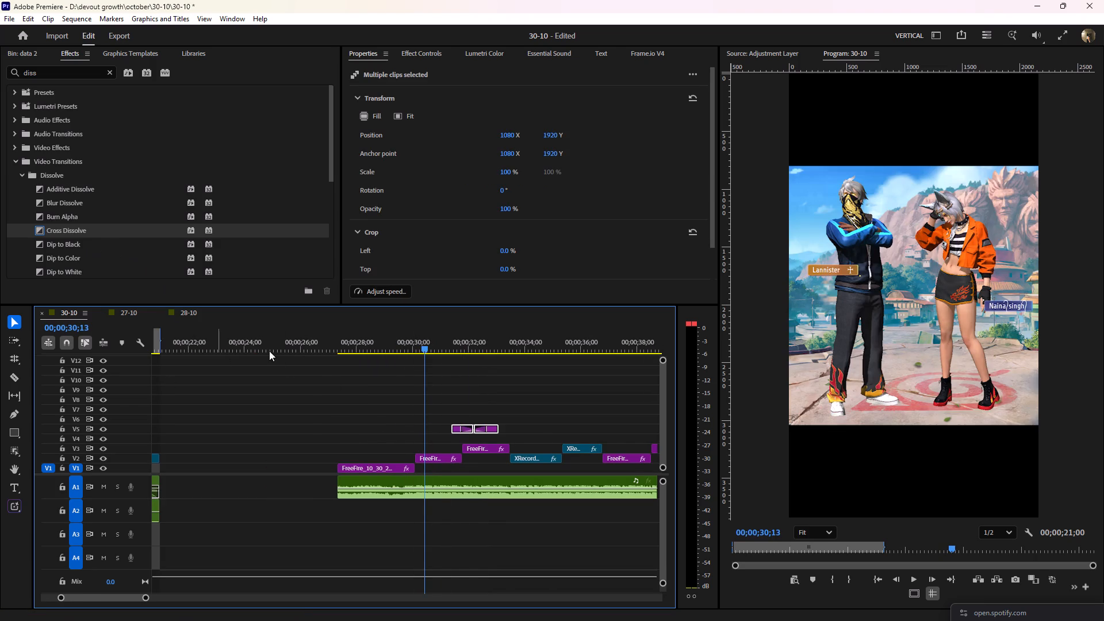
Move the second image, 10_44_51.png, from V2 to V1 and apply Cross Dissolve at its cut with the first image.
click(308, 351)
drag(429, 456, 429, 465)
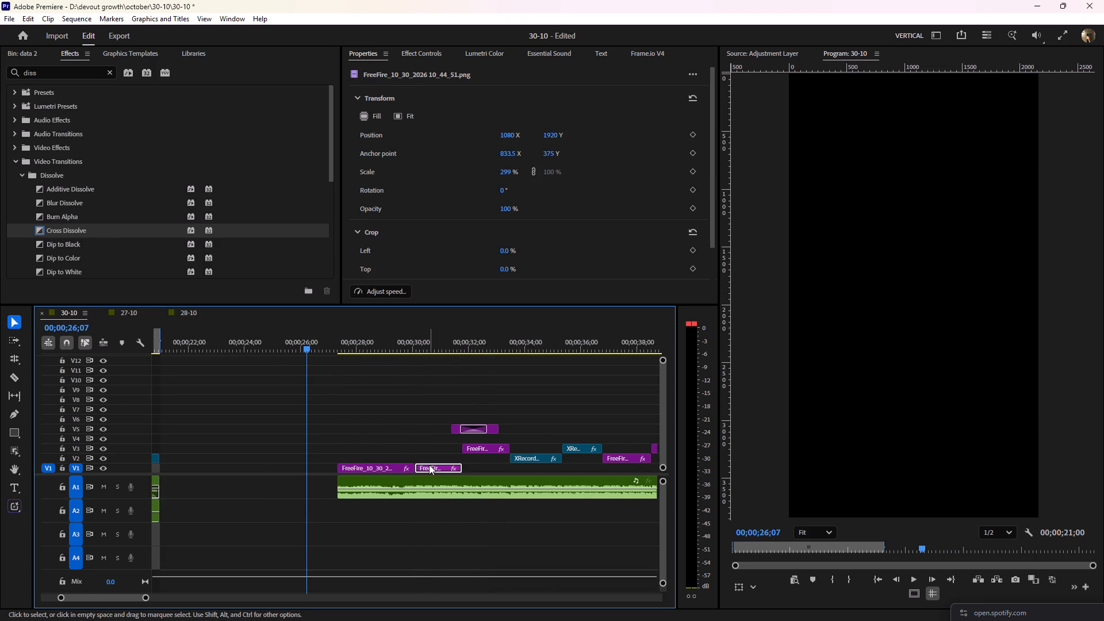
drag(41, 229, 419, 465)
Scrub and play back the Cross Dissolve between the first two V1 images.
drag(400, 347, 411, 347)
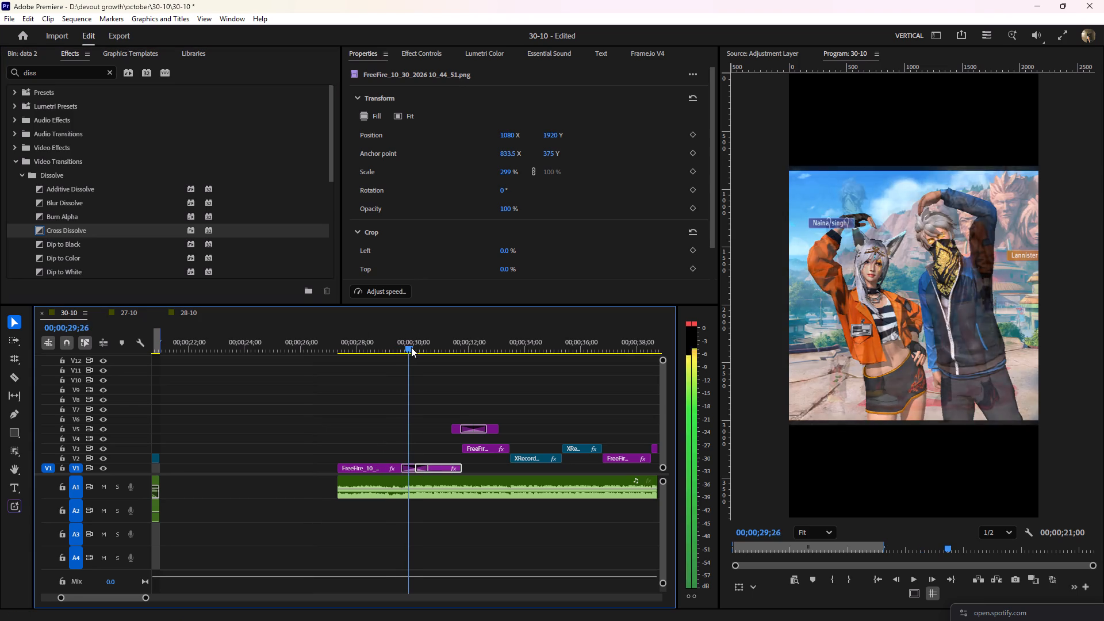
drag(411, 347, 415, 348)
key(equal)
key(equal)
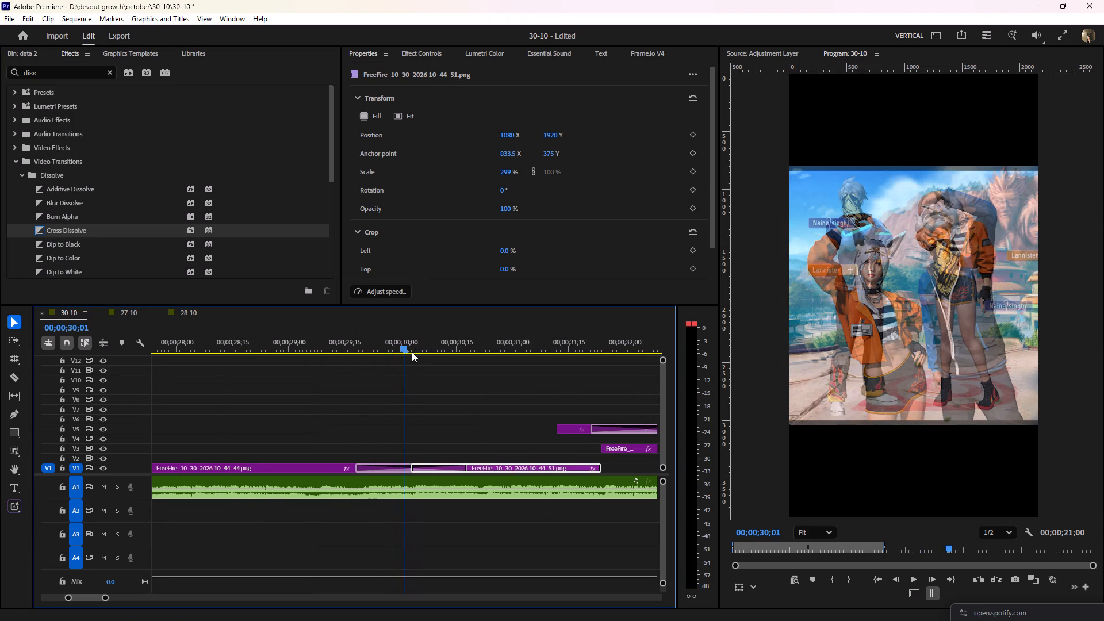
drag(402, 345, 365, 354)
drag(359, 344, 333, 350)
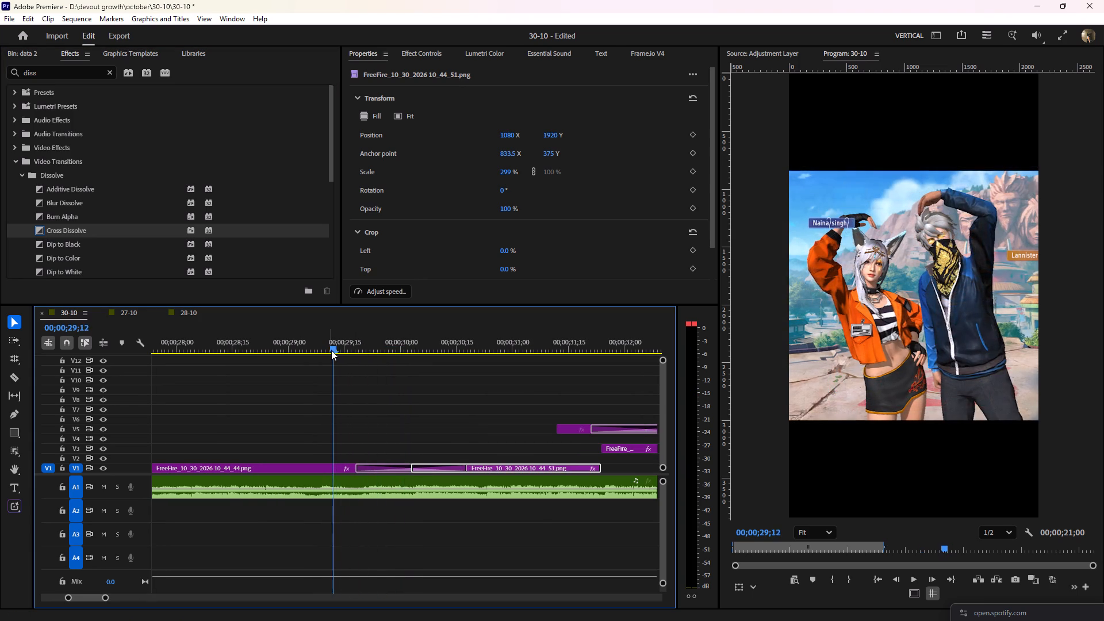
key(space)
key(space)
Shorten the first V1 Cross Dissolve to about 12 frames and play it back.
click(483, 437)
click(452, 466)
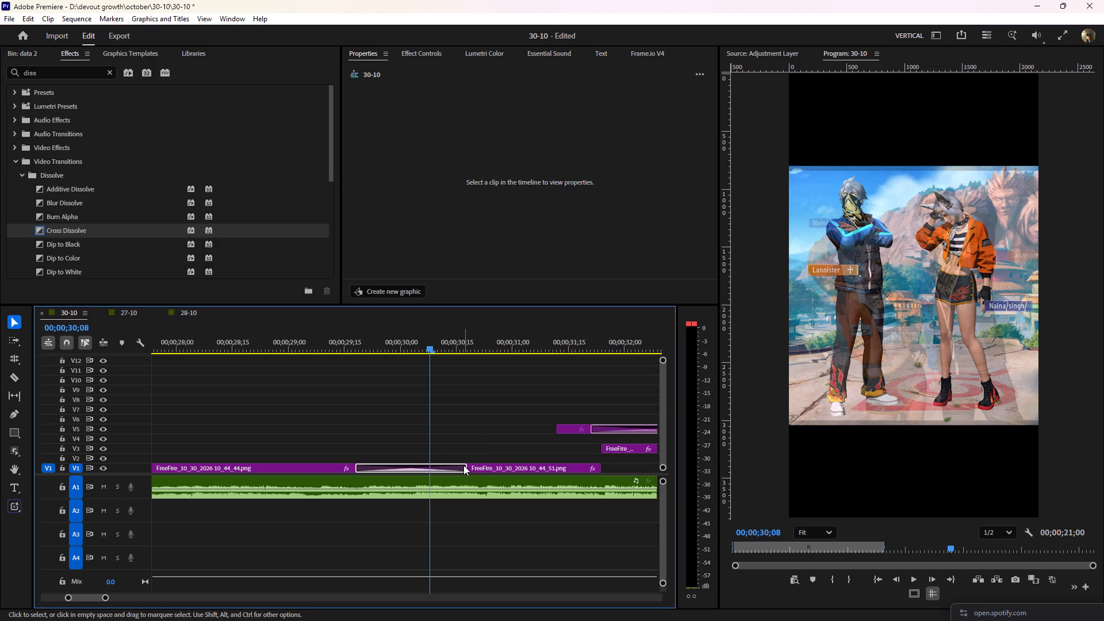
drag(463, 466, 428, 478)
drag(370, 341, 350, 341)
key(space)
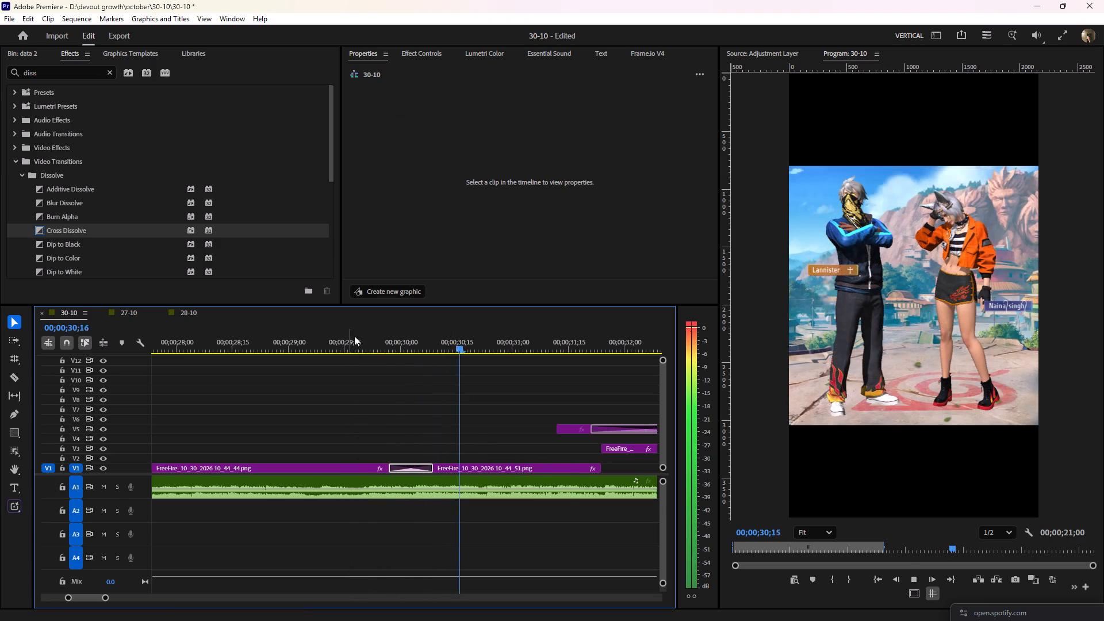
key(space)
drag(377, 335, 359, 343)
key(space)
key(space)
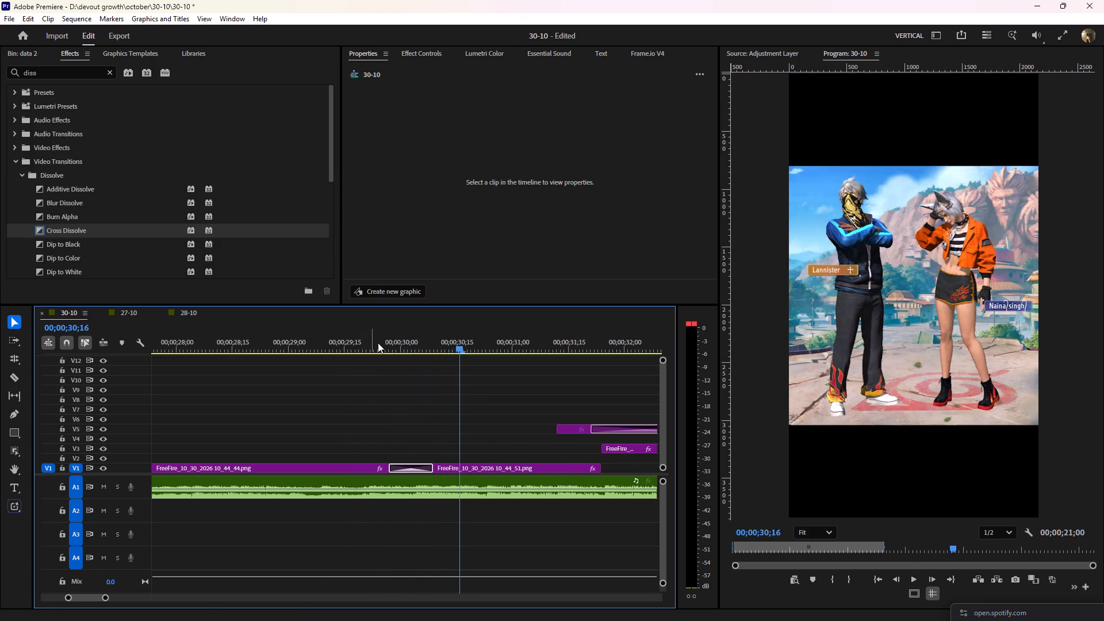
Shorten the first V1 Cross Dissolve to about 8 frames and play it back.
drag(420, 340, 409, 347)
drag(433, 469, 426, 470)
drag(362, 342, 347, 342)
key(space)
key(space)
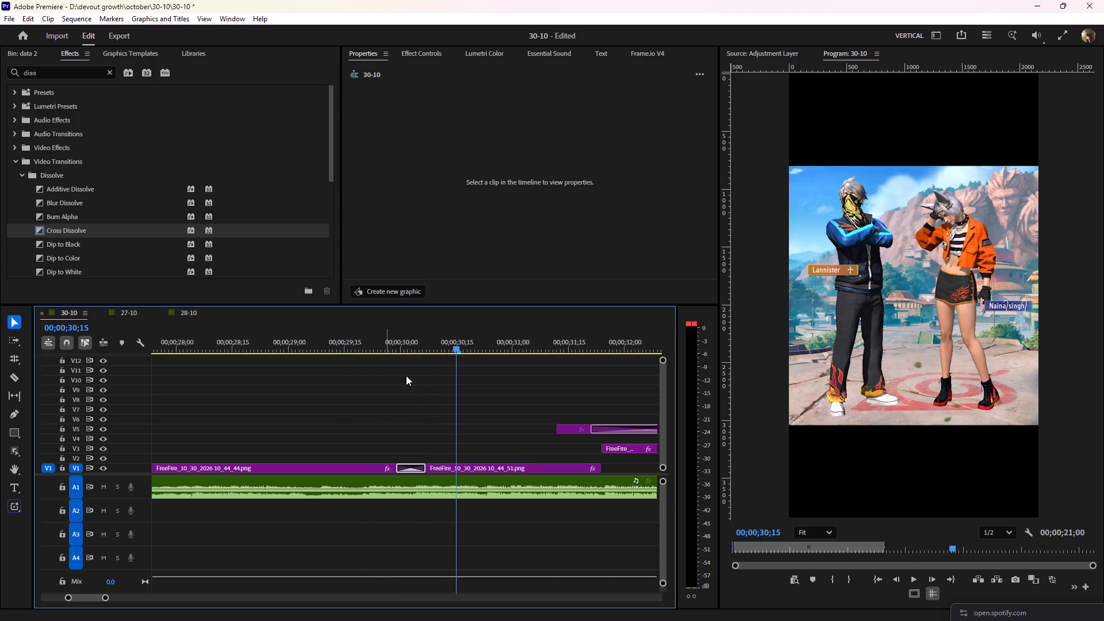
Lengthen the first V1 Cross Dissolve to about 18 frames and play it back.
drag(426, 466, 443, 467)
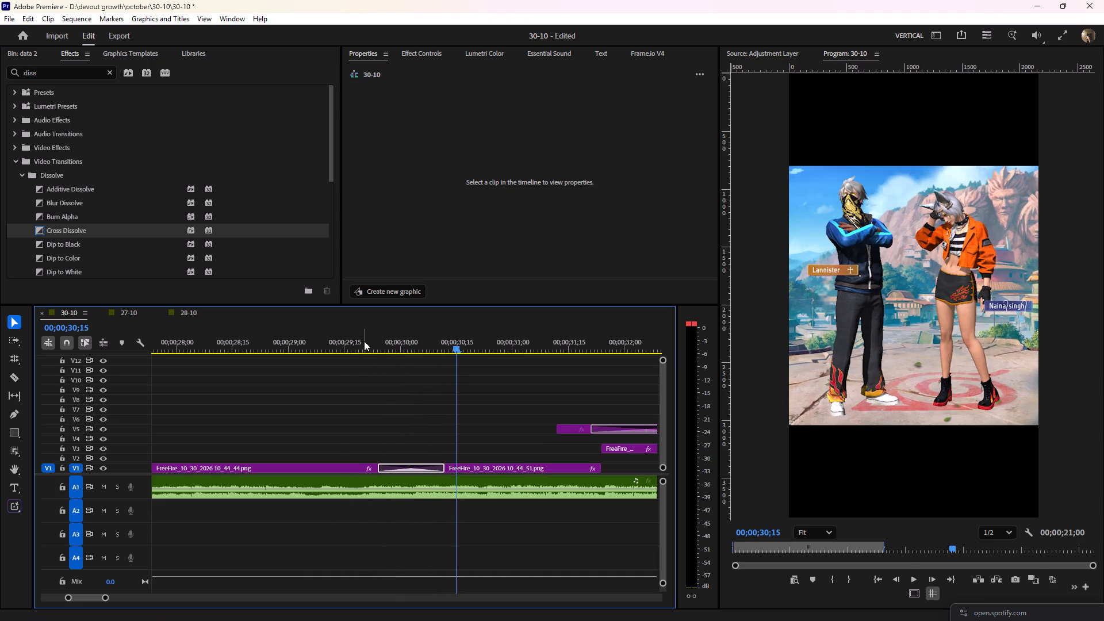
drag(361, 339, 345, 339)
key(space)
key(space)
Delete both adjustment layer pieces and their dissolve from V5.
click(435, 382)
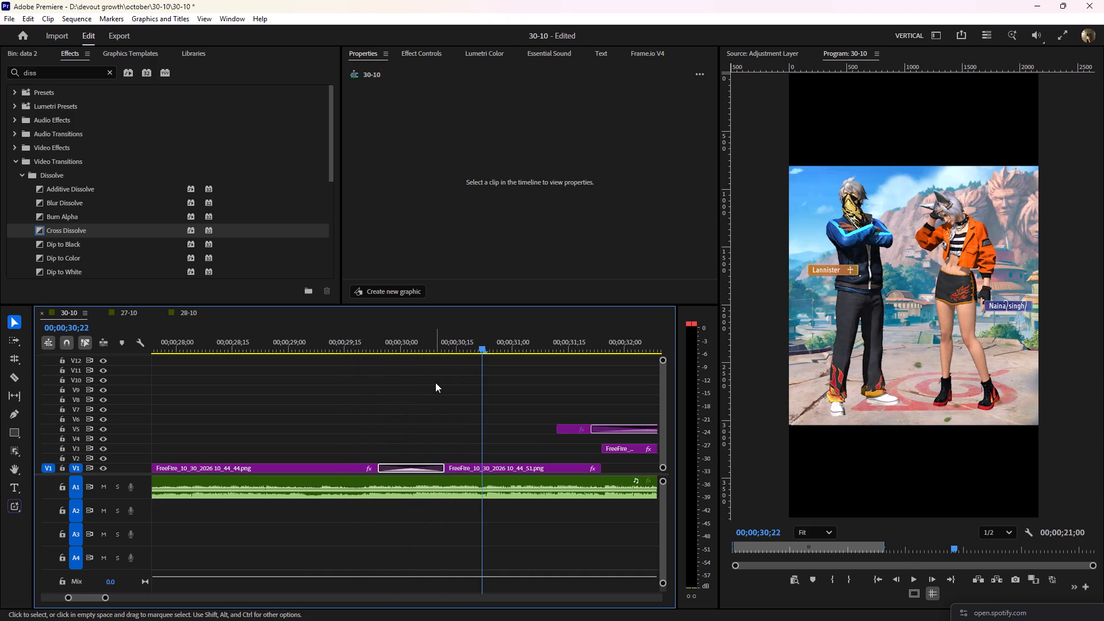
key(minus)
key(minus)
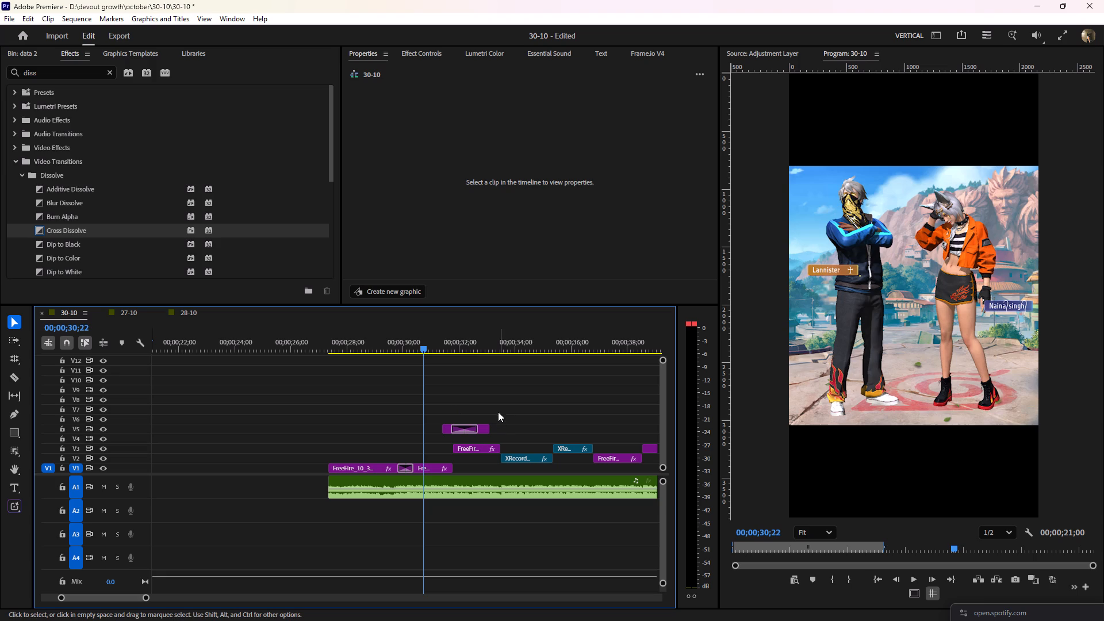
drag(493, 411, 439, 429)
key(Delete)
Move the third image, 10_45_58.png, from V3 to V1 directly after the second image and play it back.
key(space)
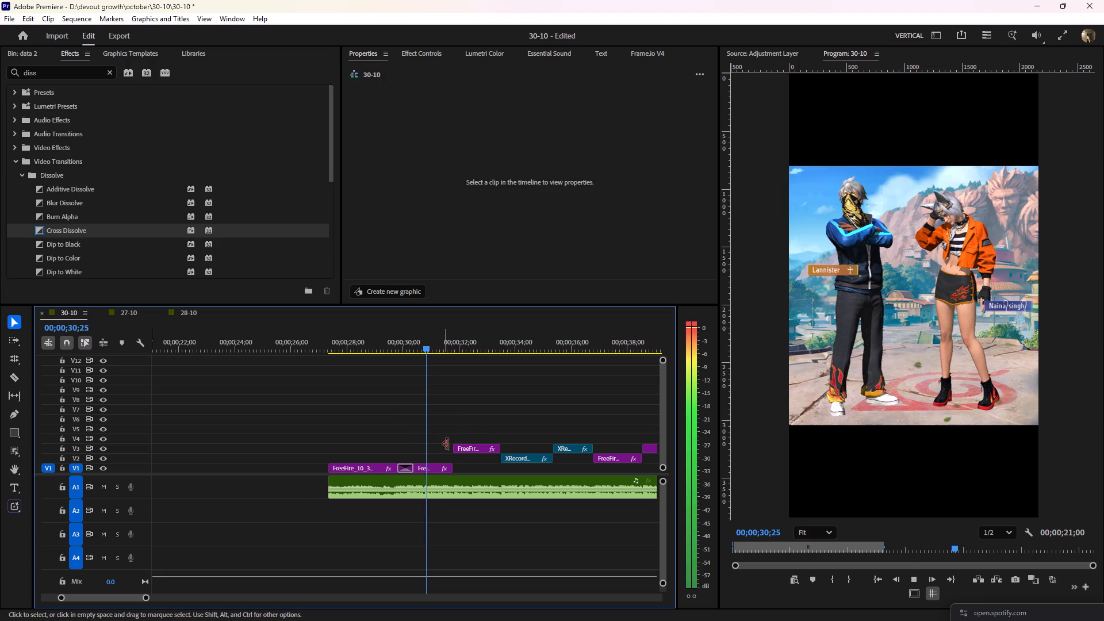
key(space)
drag(469, 447, 467, 464)
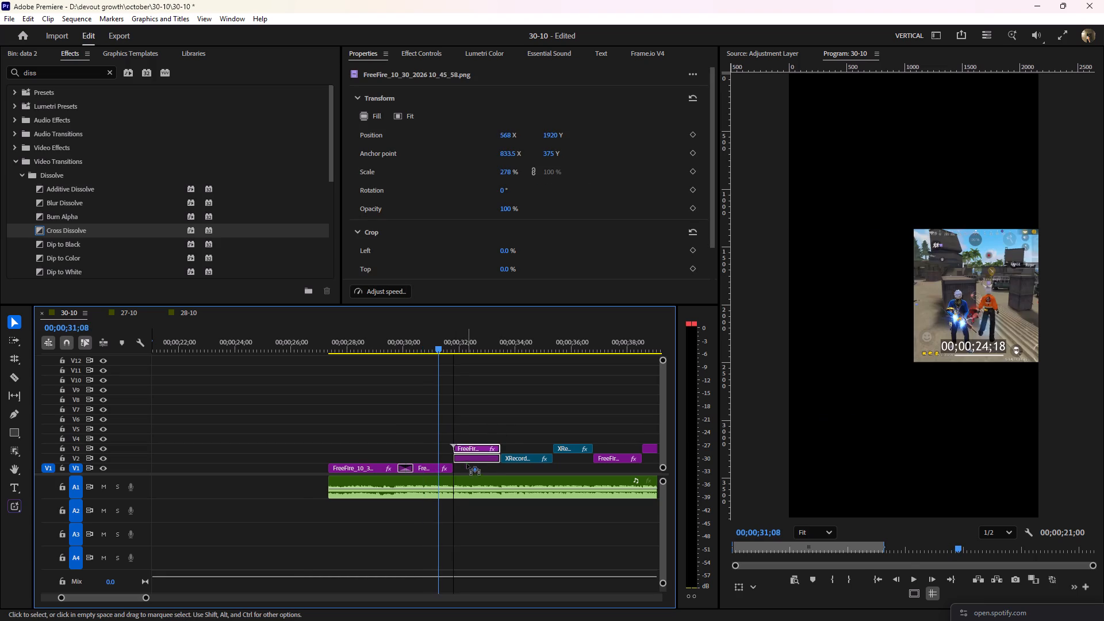
drag(467, 464, 467, 467)
key(space)
key(space)
click(476, 442)
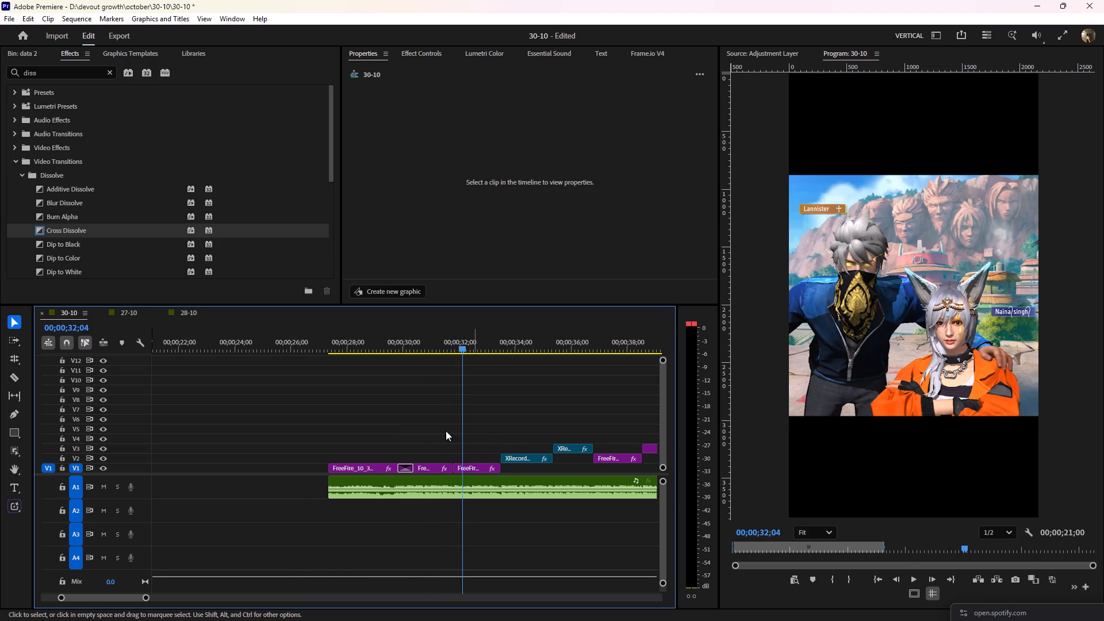
Apply Cross Dissolve between the second and third V1 images, shorten it to about 18 frames and play it back.
drag(38, 229, 458, 469)
drag(466, 467, 461, 468)
click(434, 347)
key(space)
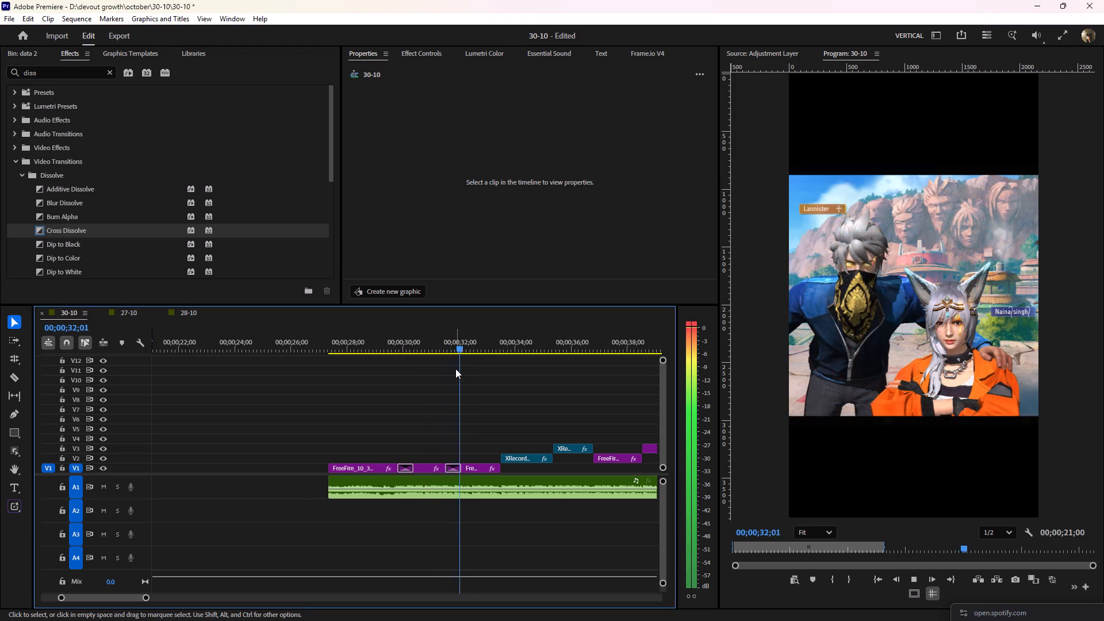
key(space)
Move the first XRecorder gameplay clip of the new edit from V2 to V1, directly after the third image.
key(equal)
scroll(462, 378, down, 3)
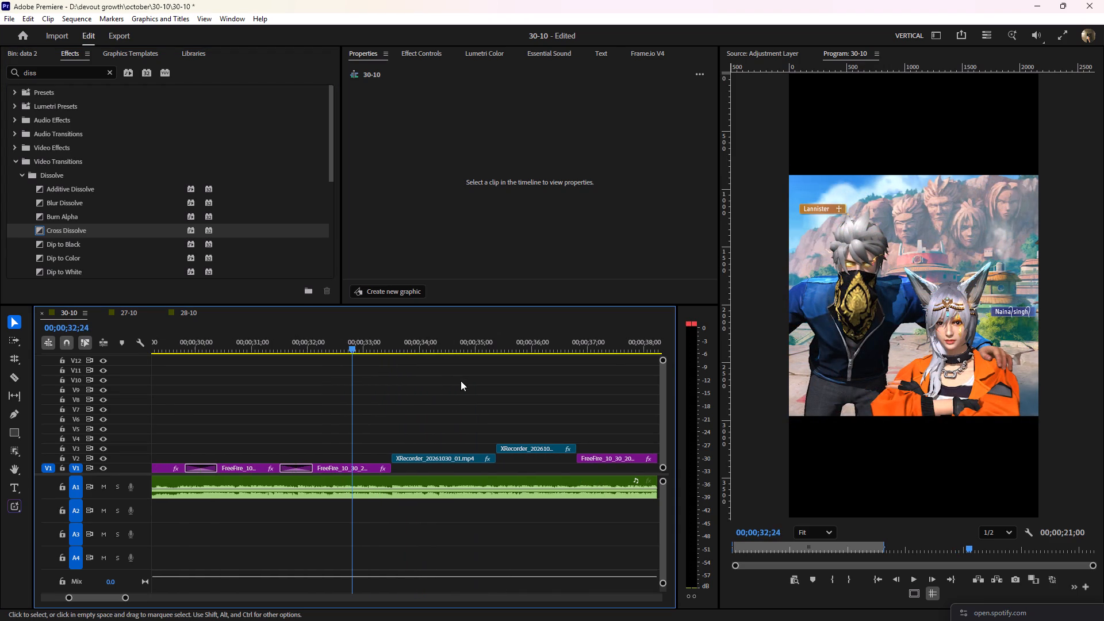
key(space)
key(space)
drag(441, 457, 444, 465)
Play back from 00;00;33;06 through the gameplay clips and the following images to check the next cuts.
click(378, 343)
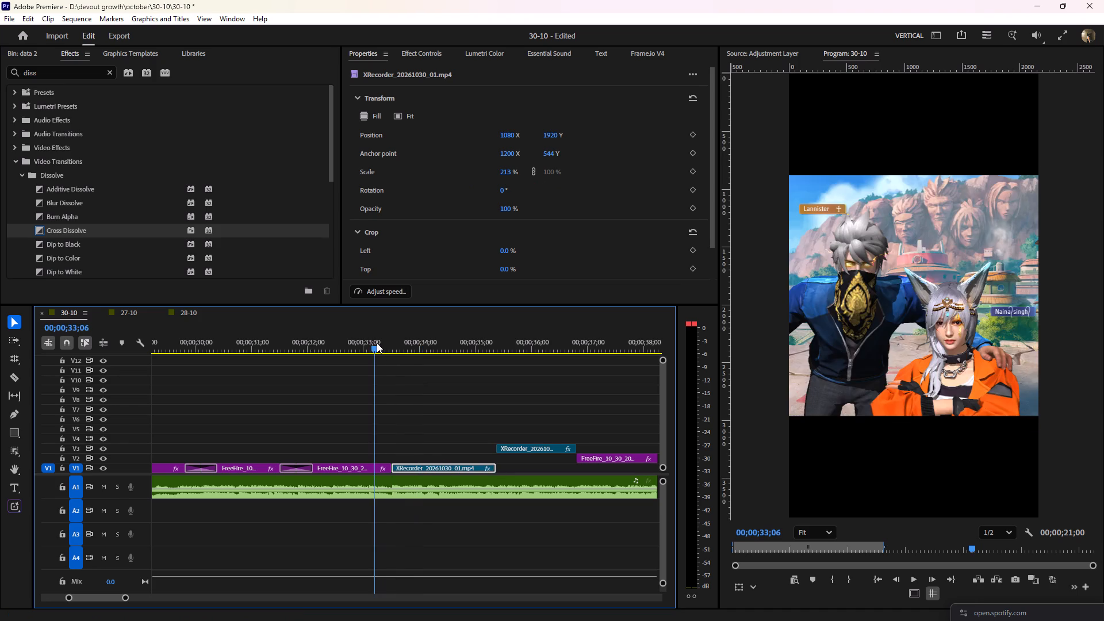
key(space)
scroll(432, 390, down, 3)
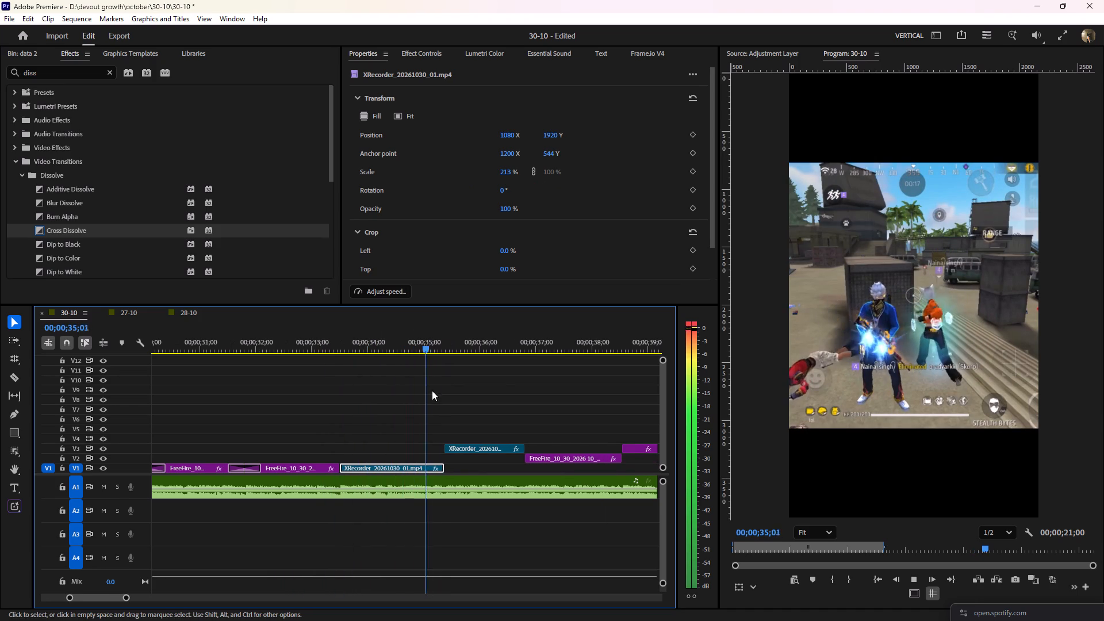
scroll(432, 390, down, 7)
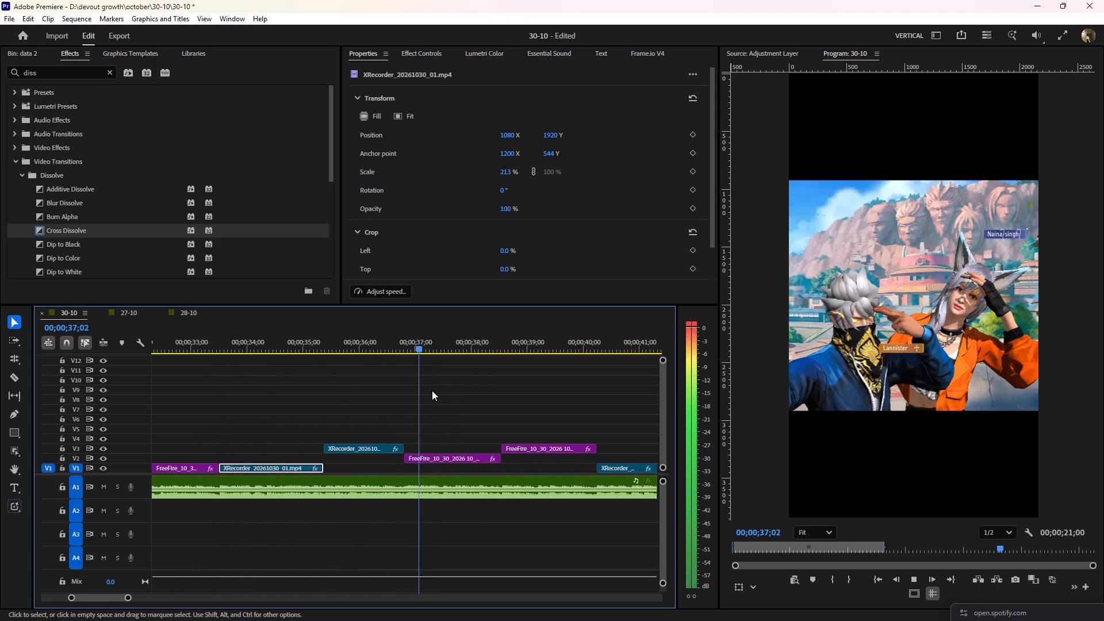
key(space)
key(space)
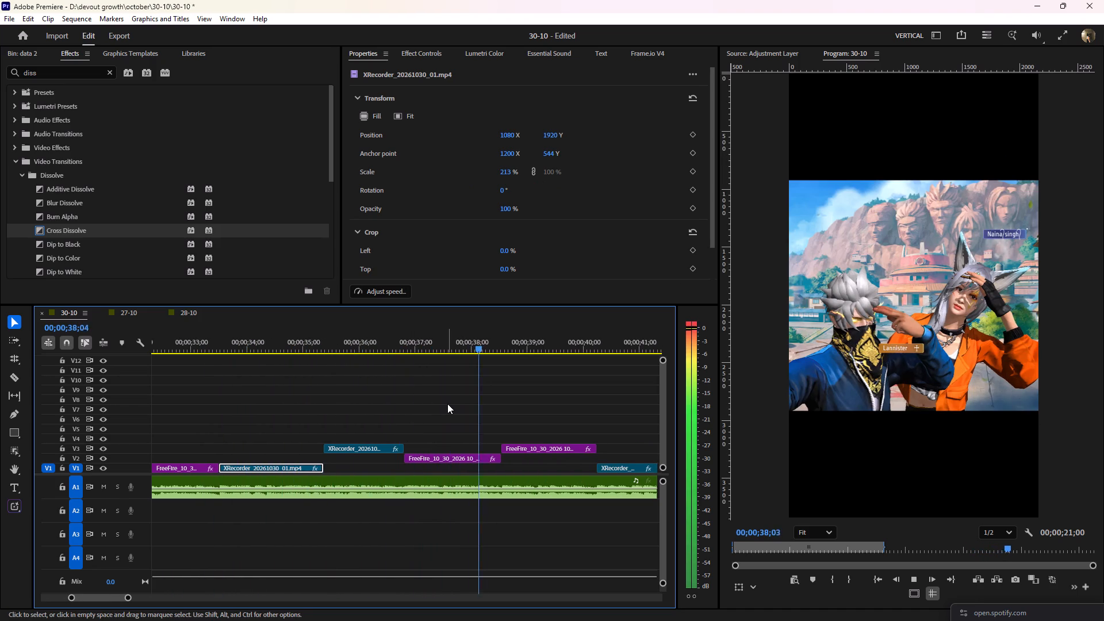
key(space)
Move the image starting at about 00;00;38;16 from V3 to V2 and apply Cross Dissolve at its cut with the preceding image.
drag(527, 447, 528, 454)
drag(40, 229, 500, 458)
click(506, 457)
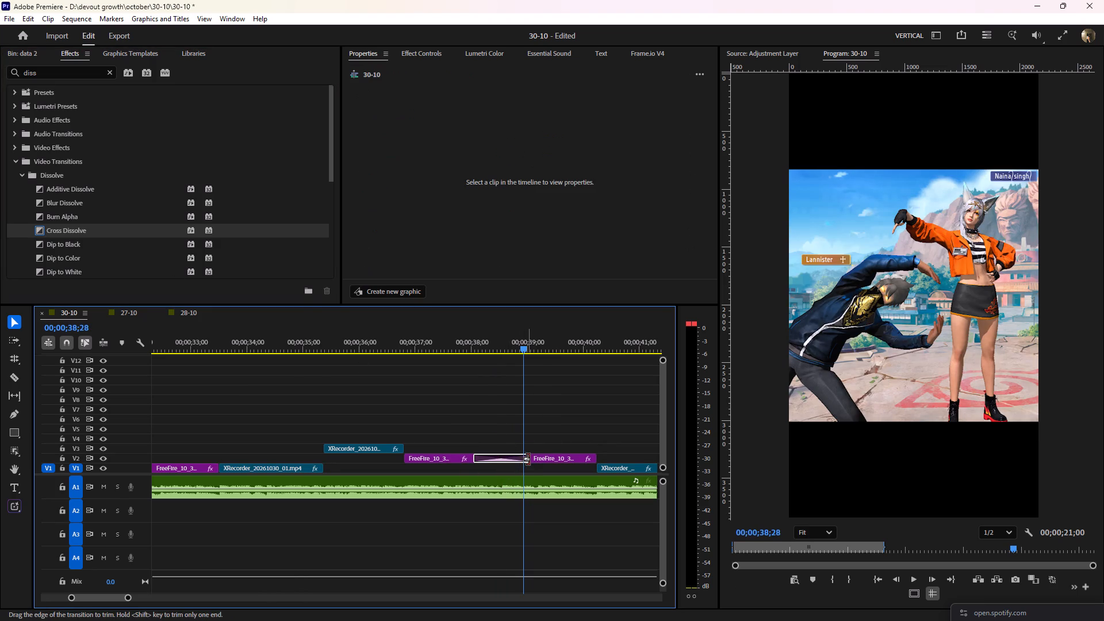
Shorten the Cross Dissolve between the two adjacent images on V2 to about 9 frames.
drag(528, 459, 509, 467)
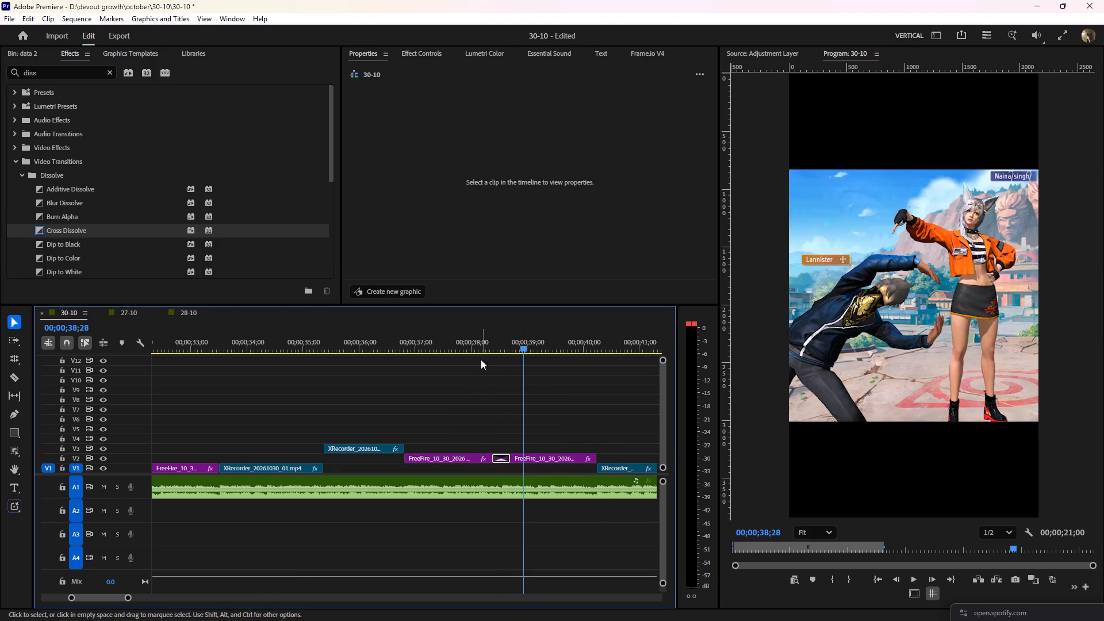
Play back from just before the shortened V2 dissolve to the end of the edit, rechecking the closing image and music fade.
click(478, 342)
key(space)
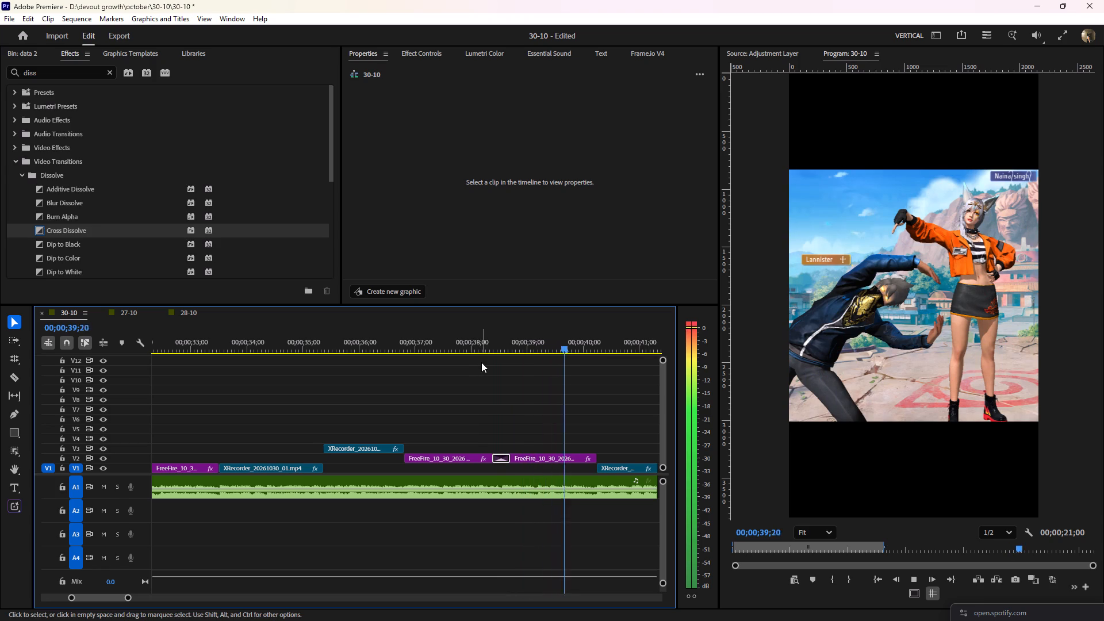
scroll(484, 371, down, 20)
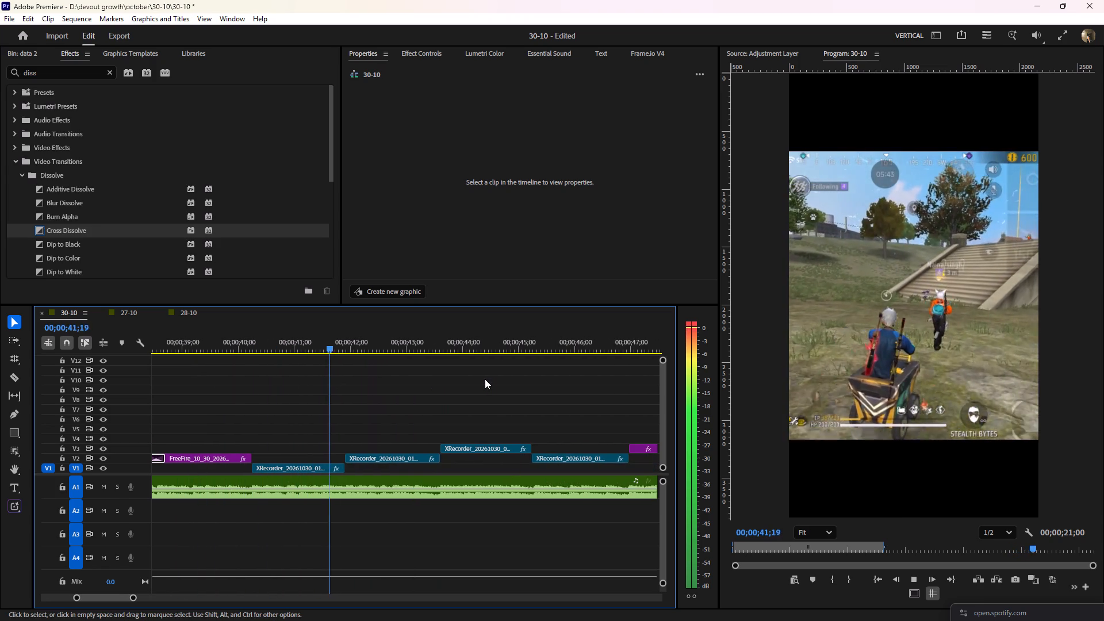
scroll(485, 379, down, 4)
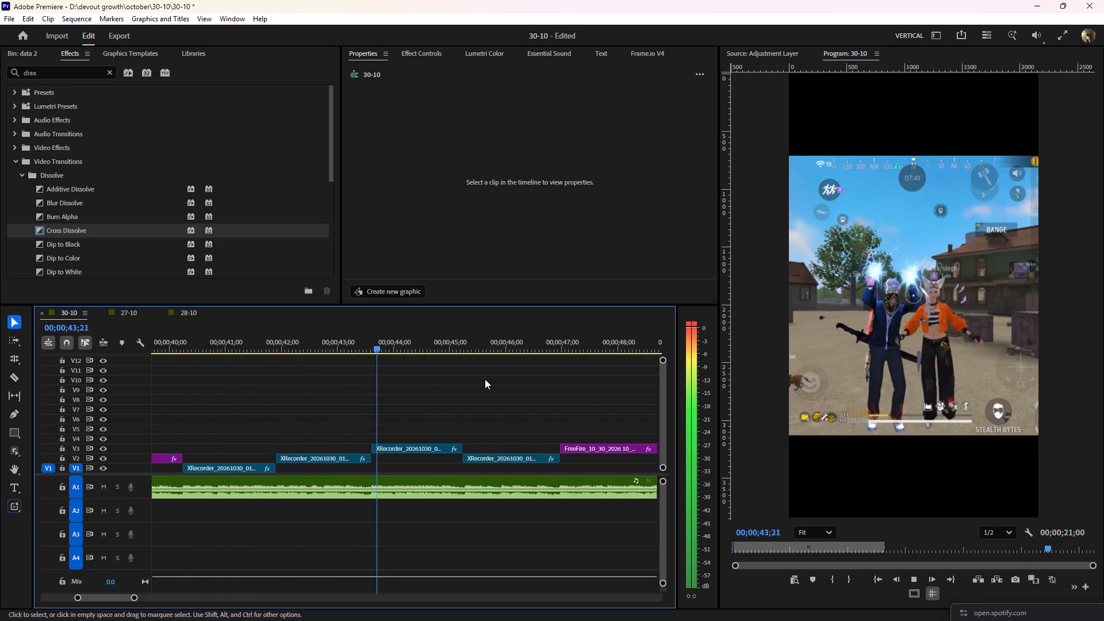
scroll(485, 379, down, 5)
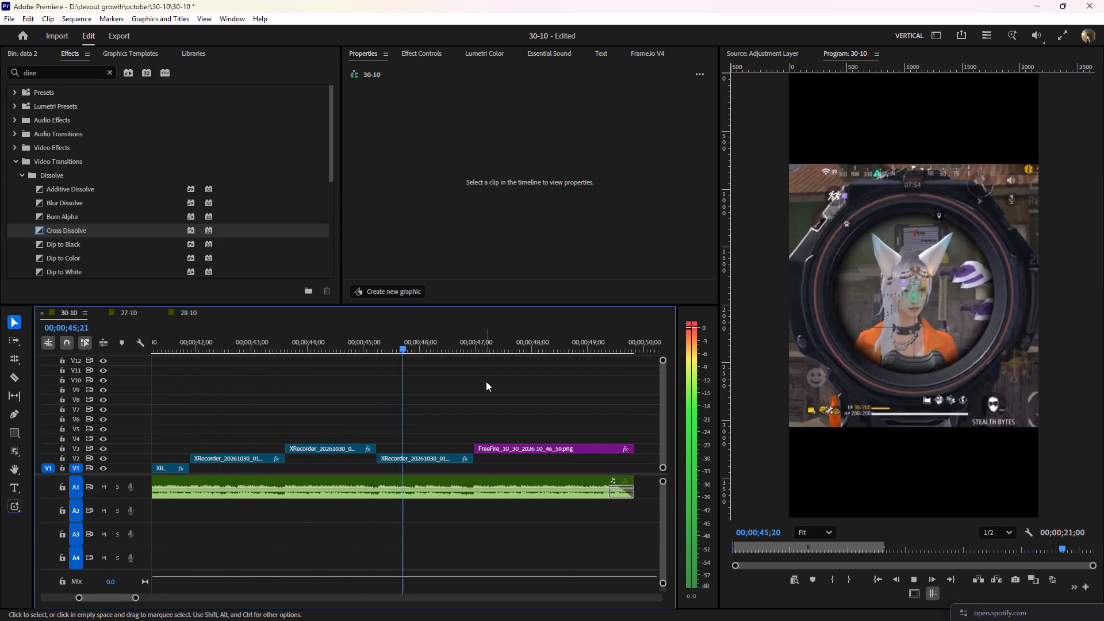
scroll(486, 381, down, 5)
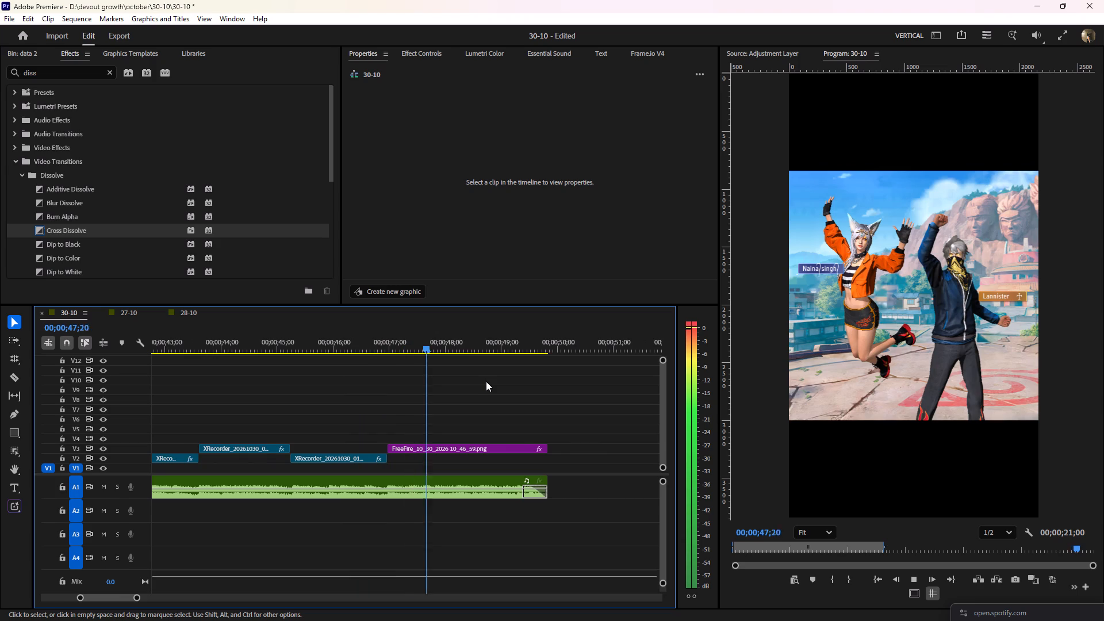
scroll(486, 381, down, 4)
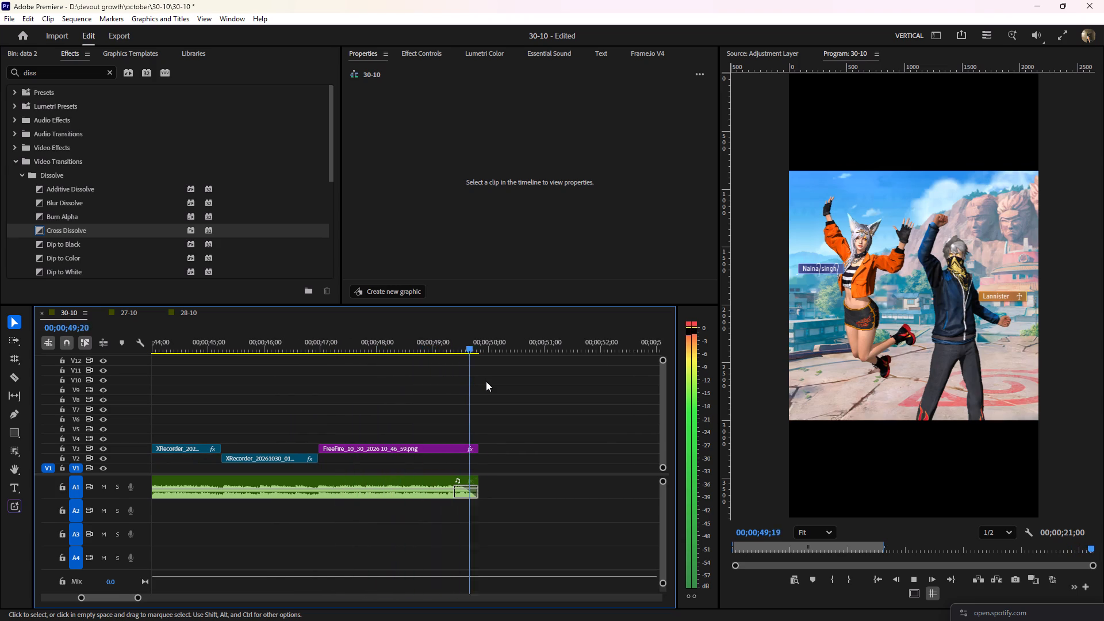
drag(449, 347, 442, 350)
key(space)
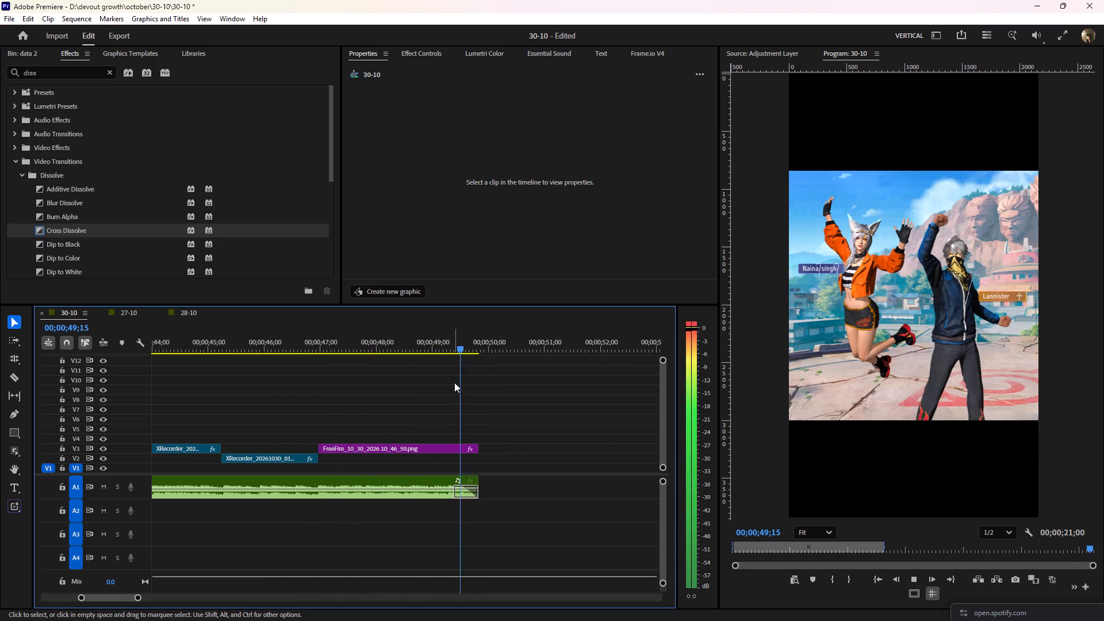
key(space)
drag(432, 344, 424, 344)
Play back the new edit from its start through the opening V1 images.
text(--)
key(minus)
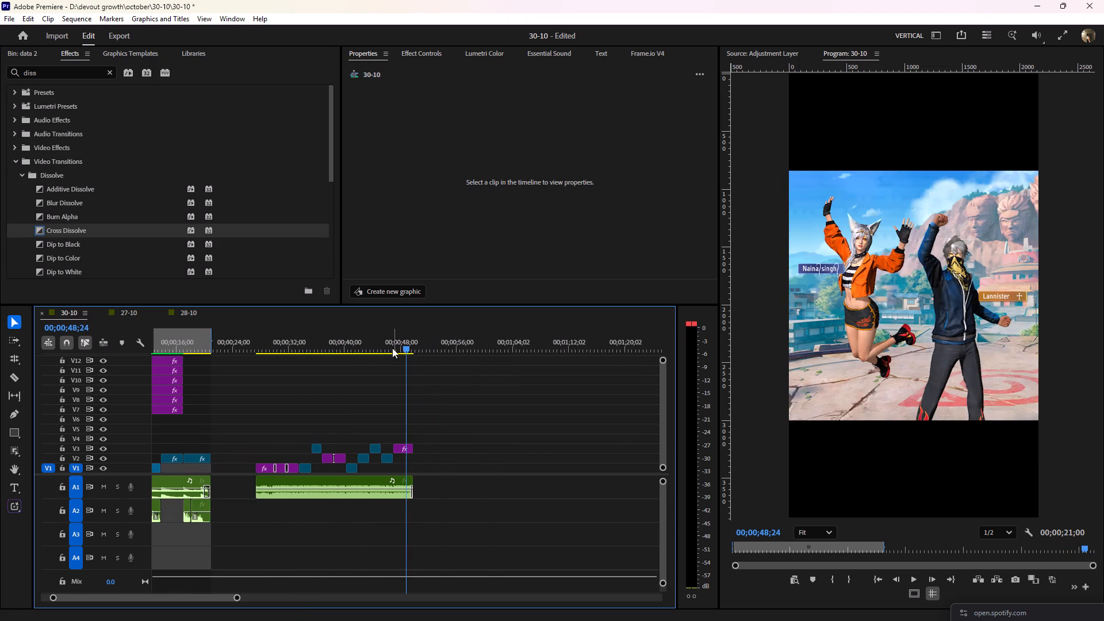
drag(382, 343, 249, 391)
key(space)
click(310, 390)
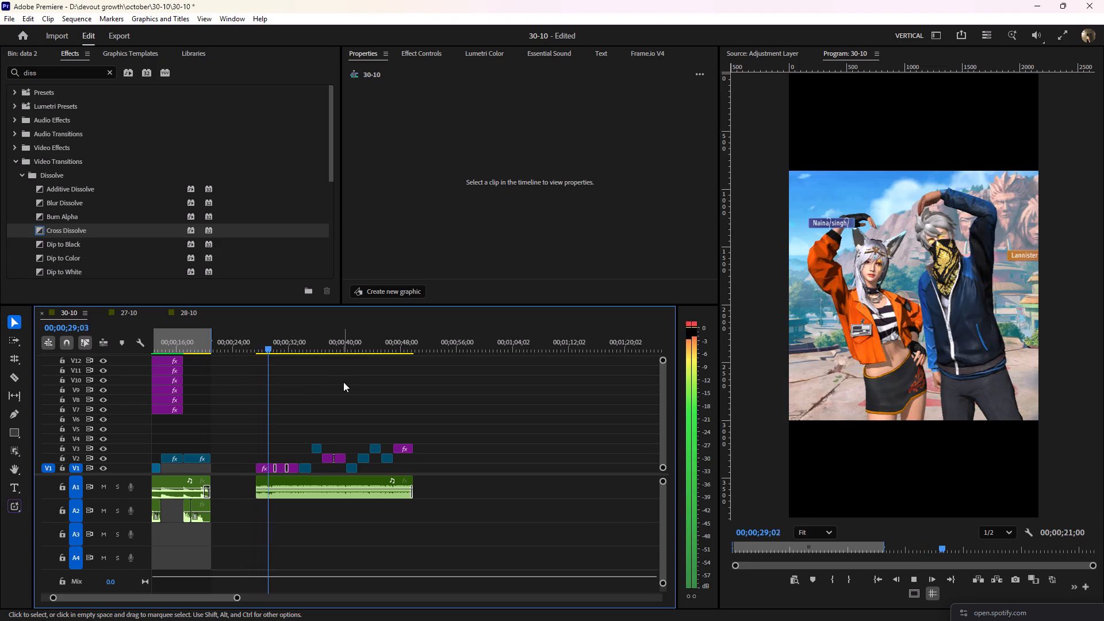
key(space)
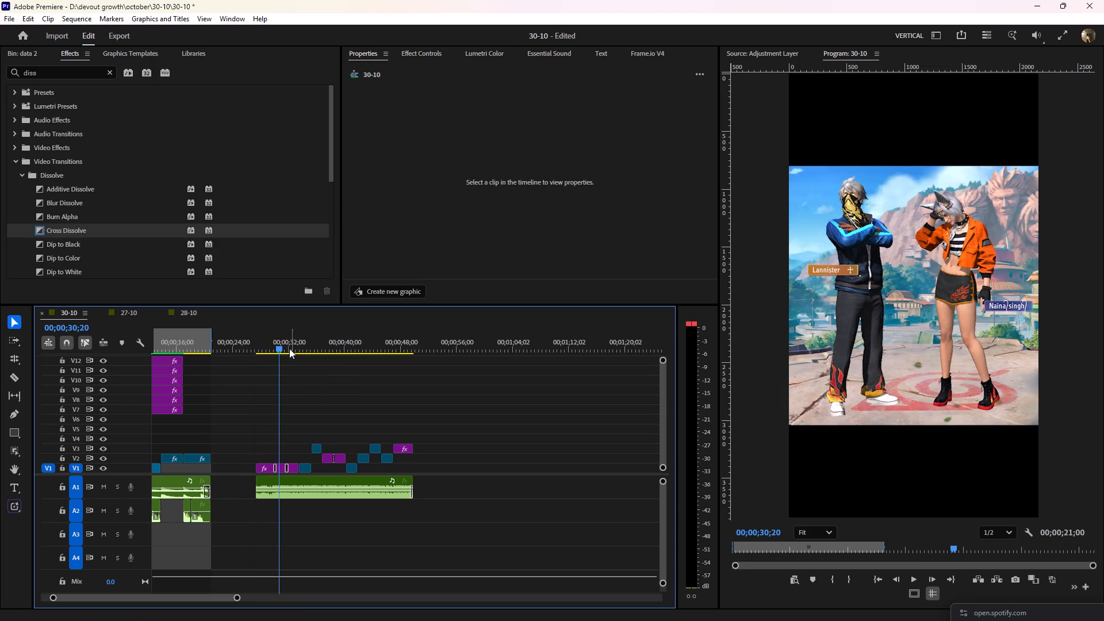
Place the Adjustment Layer from bin data 2 on V6 at the start of the new edit and extend it to about 4 seconds.
drag(282, 346, 266, 350)
click(32, 60)
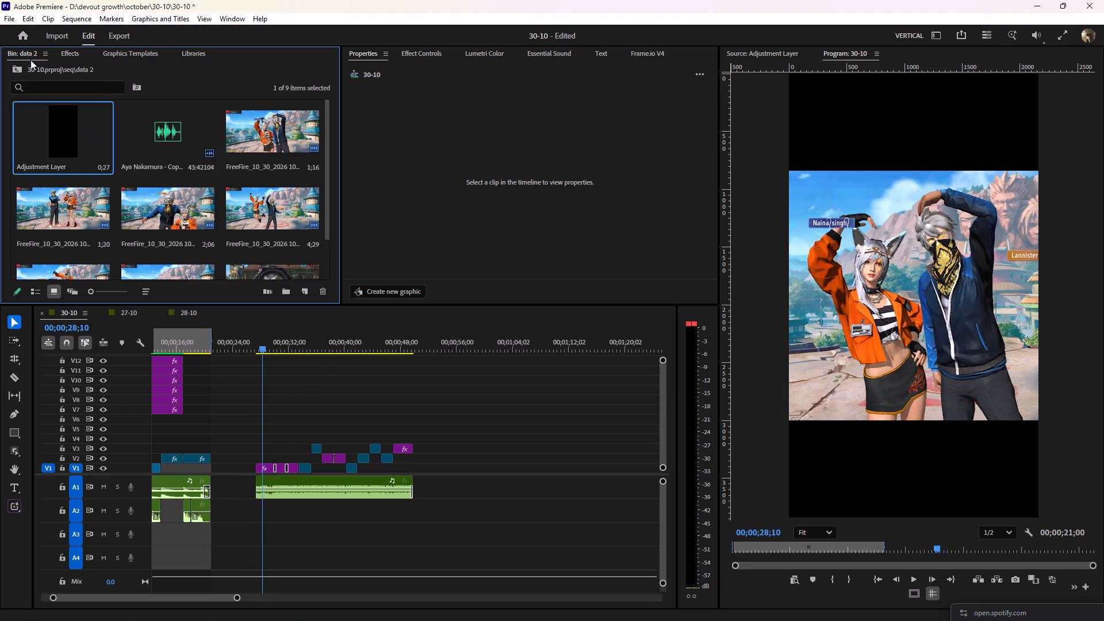
drag(65, 140, 255, 411)
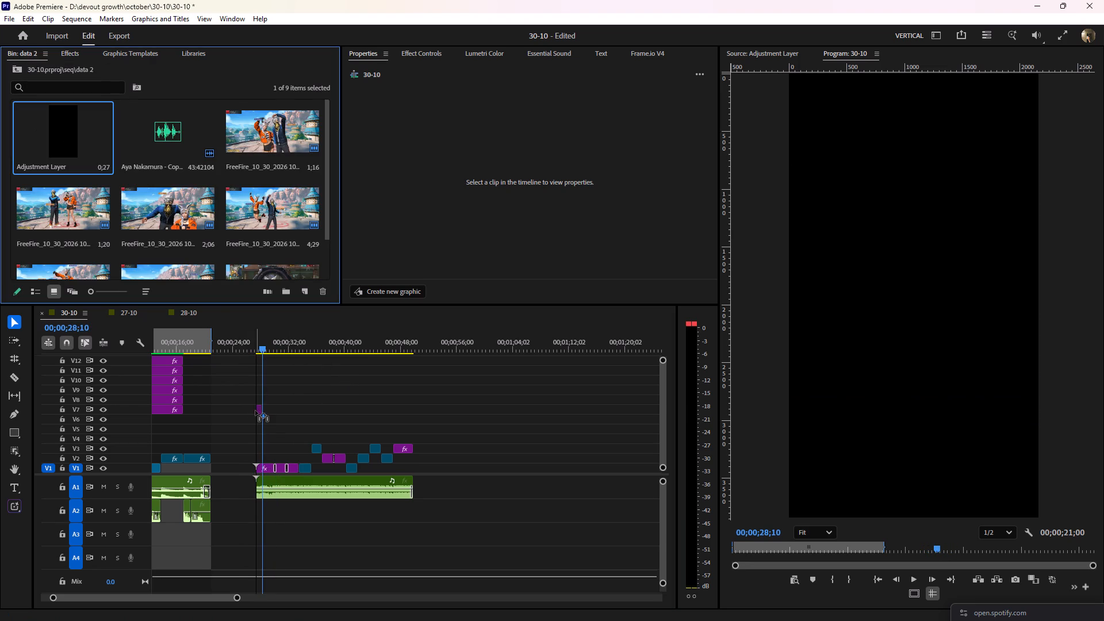
drag(255, 411, 255, 441)
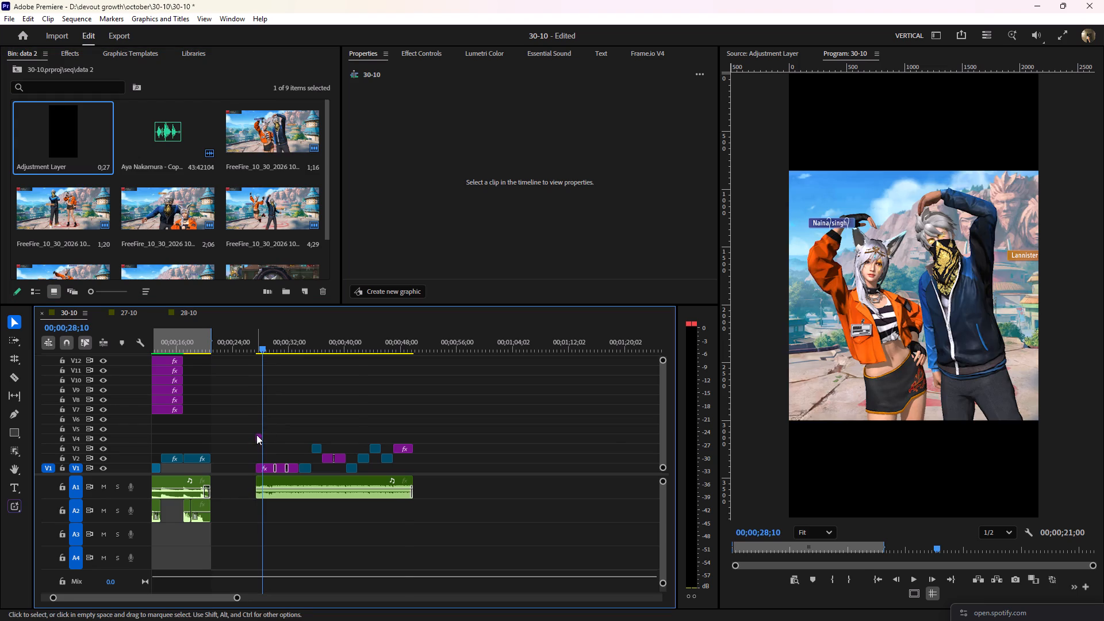
key(equal)
key(equal)
key(minus)
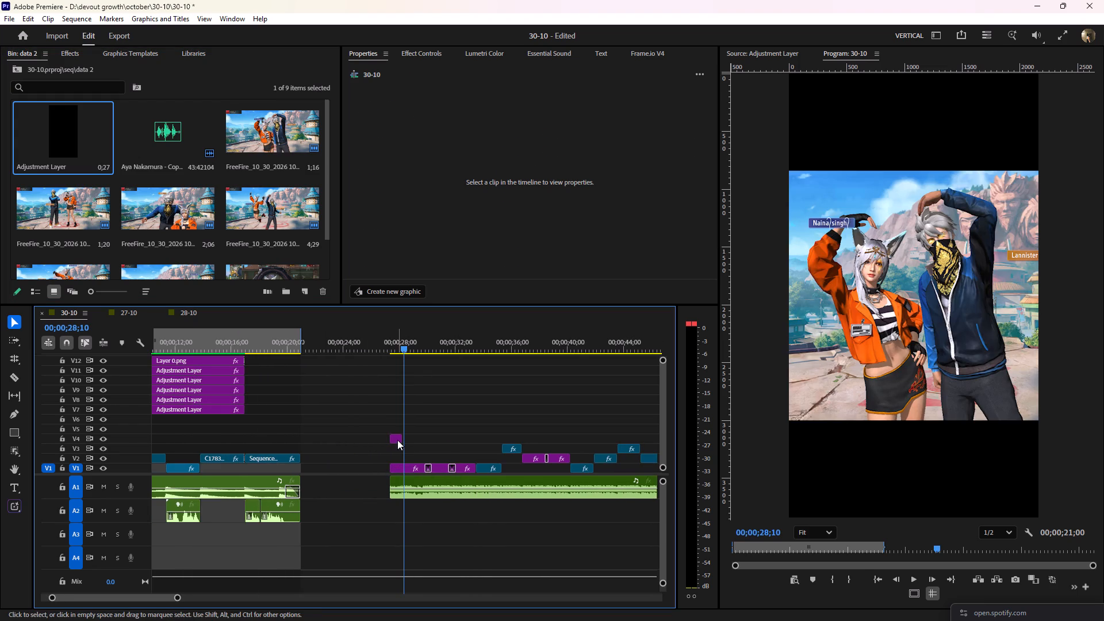
drag(397, 440, 398, 417)
drag(402, 417, 450, 417)
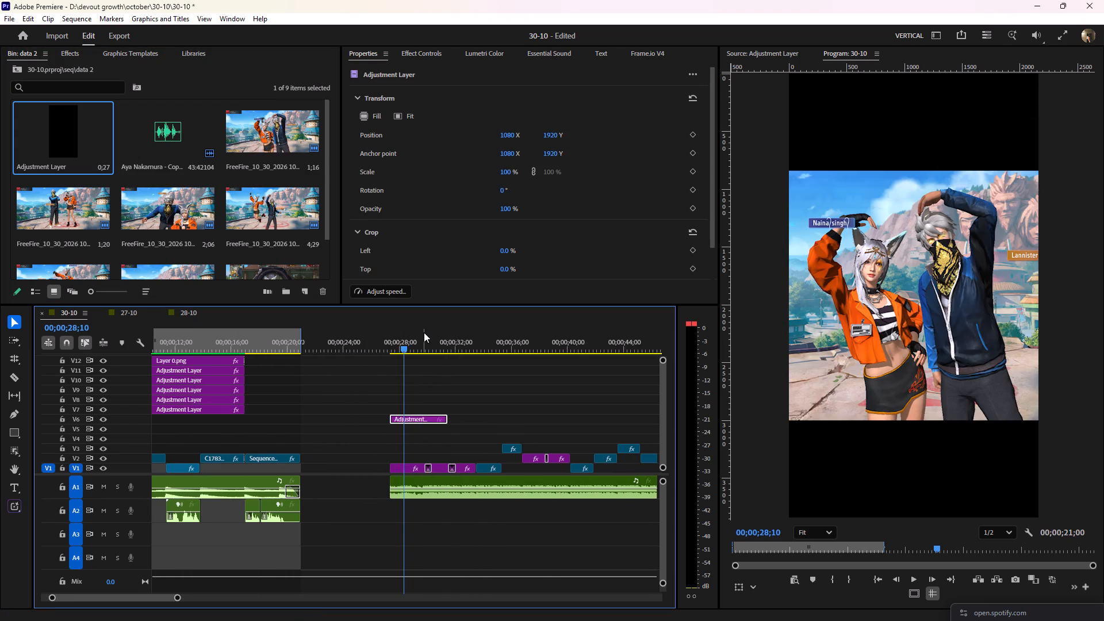
Open the Color settings of Lumetri Color's Basic Correction for the V6 adjustment layer.
click(483, 49)
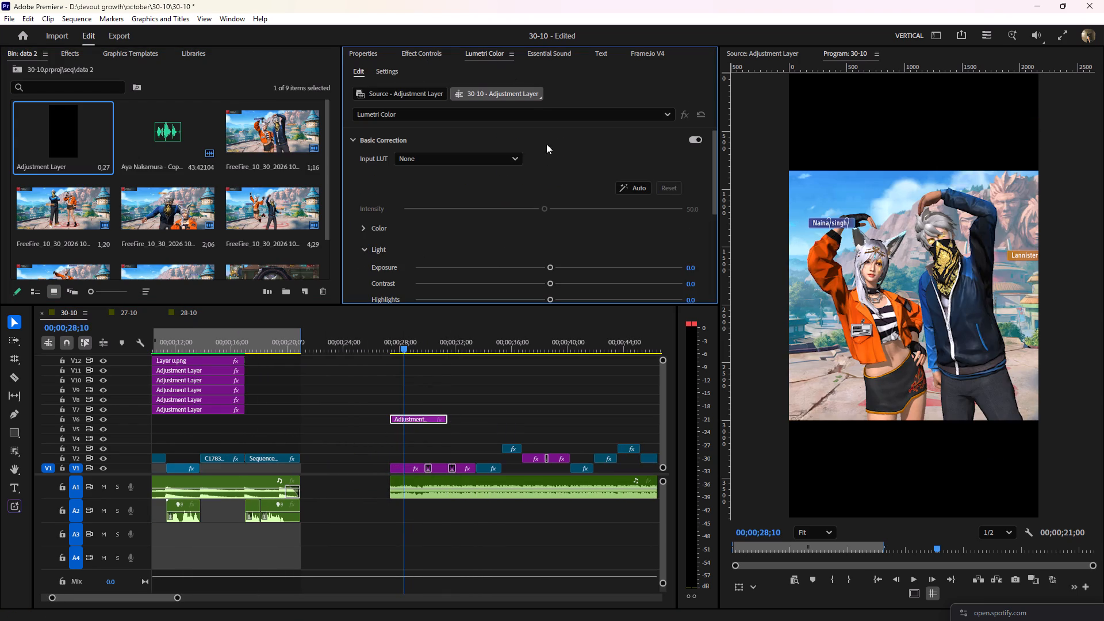
click(362, 228)
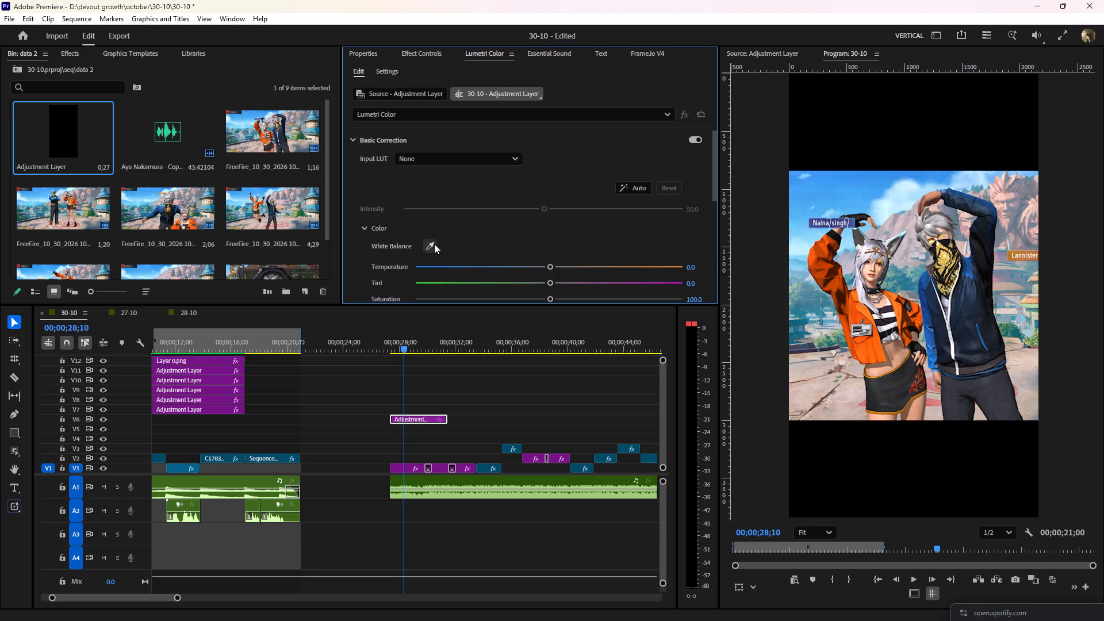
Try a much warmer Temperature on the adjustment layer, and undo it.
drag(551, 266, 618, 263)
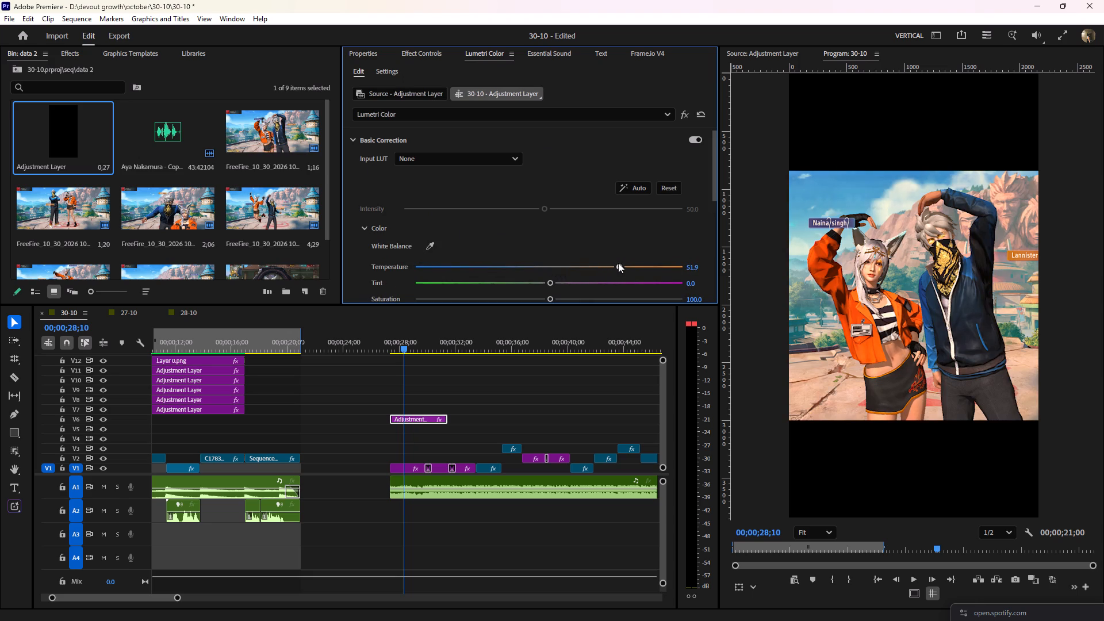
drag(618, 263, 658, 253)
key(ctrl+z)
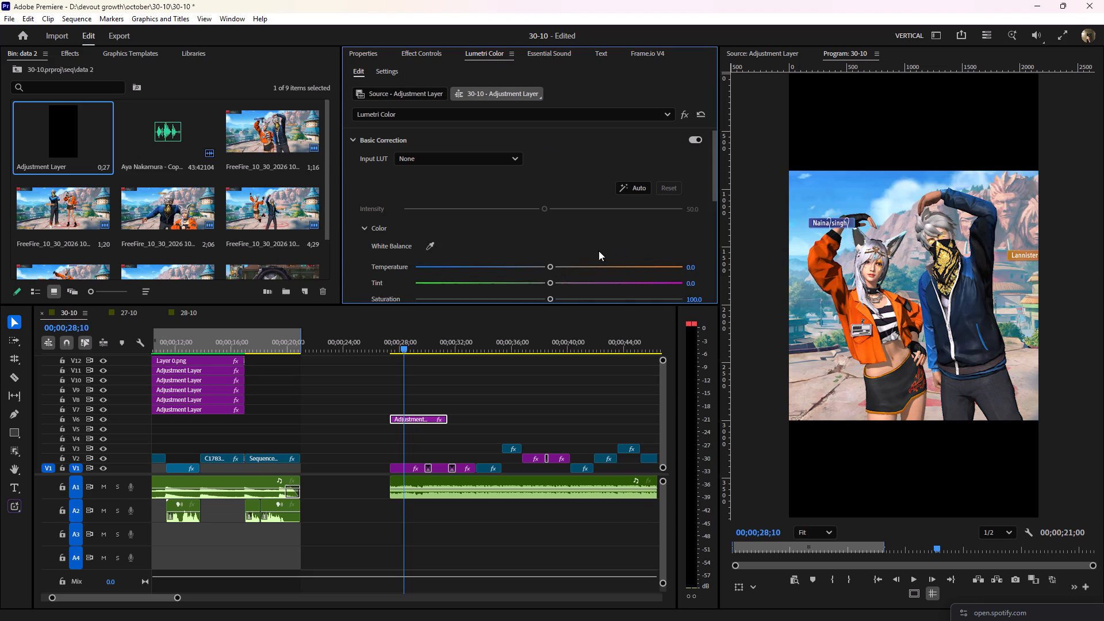
Set the adjustment layer's Lumetri Temperature to 24.5, Tint to 11.6 and Saturation to 115.
drag(551, 266, 558, 265)
drag(554, 277, 580, 277)
drag(576, 261, 592, 259)
scroll(519, 244, down, 5)
click(571, 208)
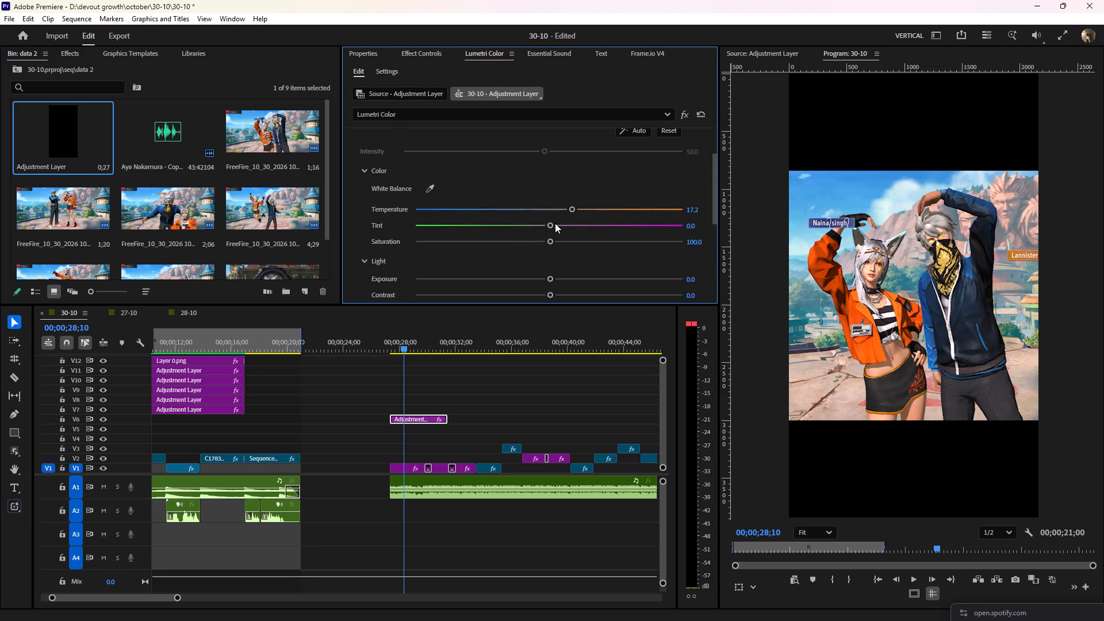
click(581, 206)
click(563, 224)
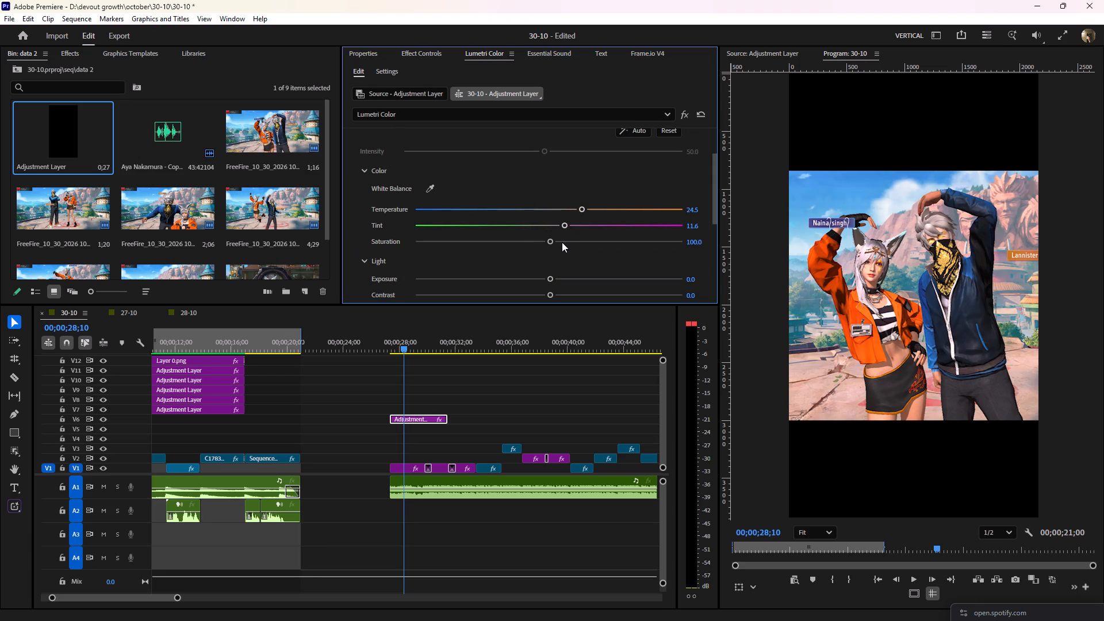
click(561, 239)
click(568, 240)
Set the adjustment layer's Lumetri Exposure to 0.2, Contrast to 9.0 and Highlights to 5.2.
click(551, 277)
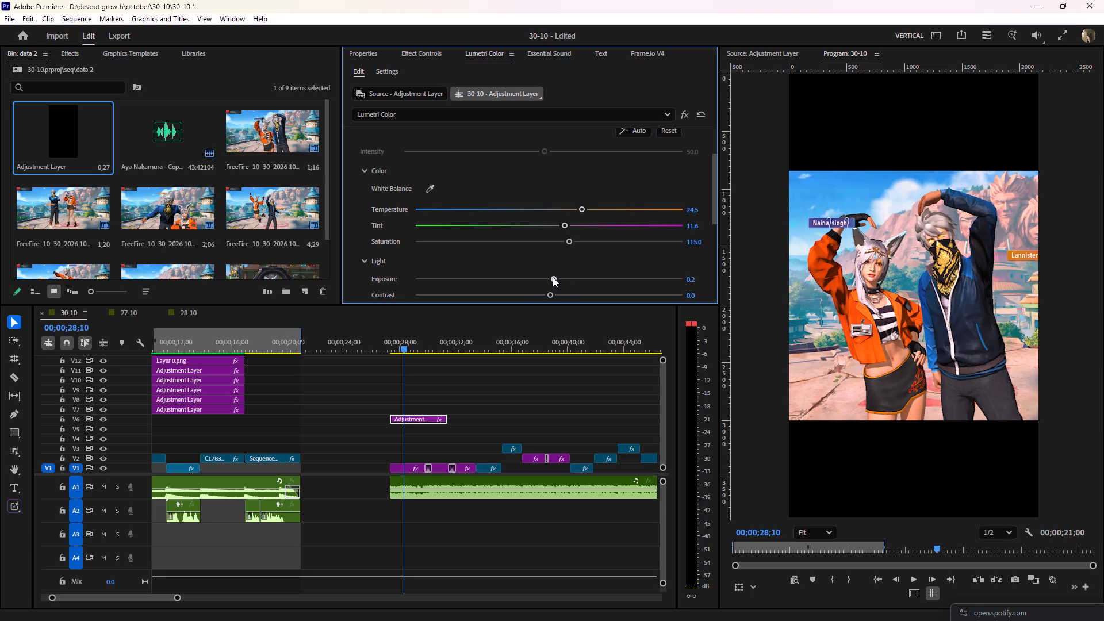
scroll(523, 269, down, 4)
drag(549, 248, 559, 248)
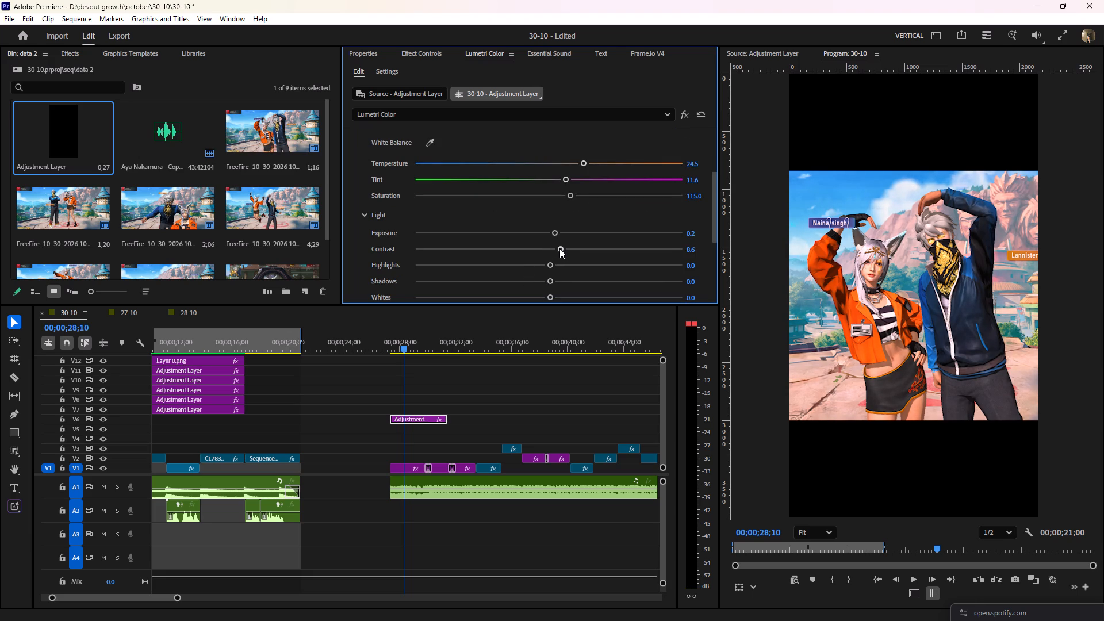
drag(559, 248, 555, 252)
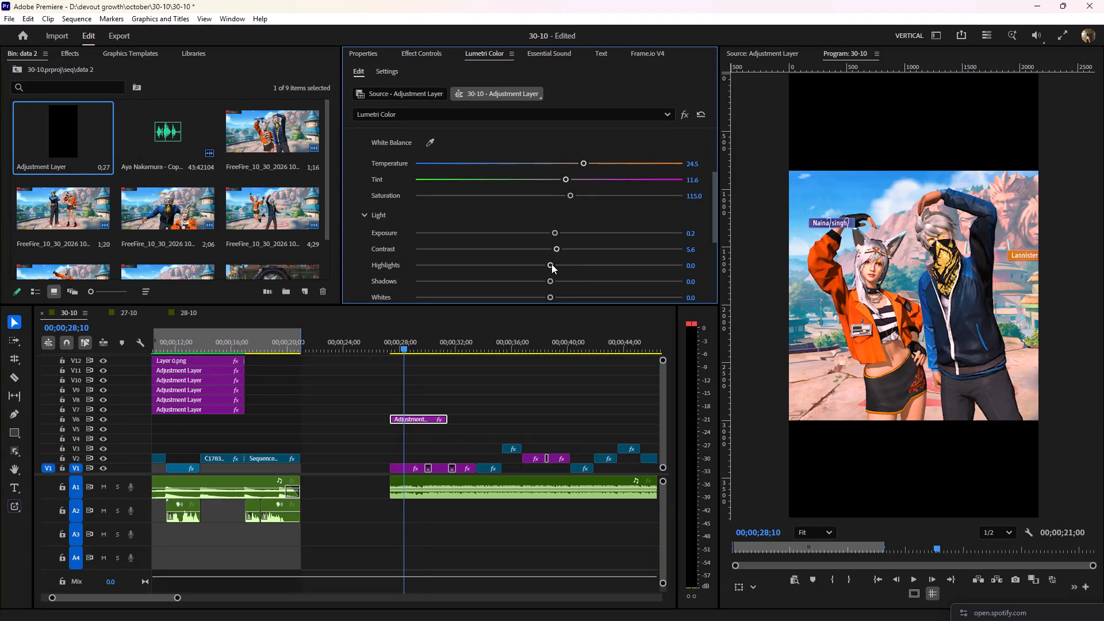
click(552, 264)
click(559, 249)
Set the adjustment layer's Lumetri Shadows to 6.9, Whites to 2.1 and Blacks to 9.4.
scroll(523, 255, down, 3)
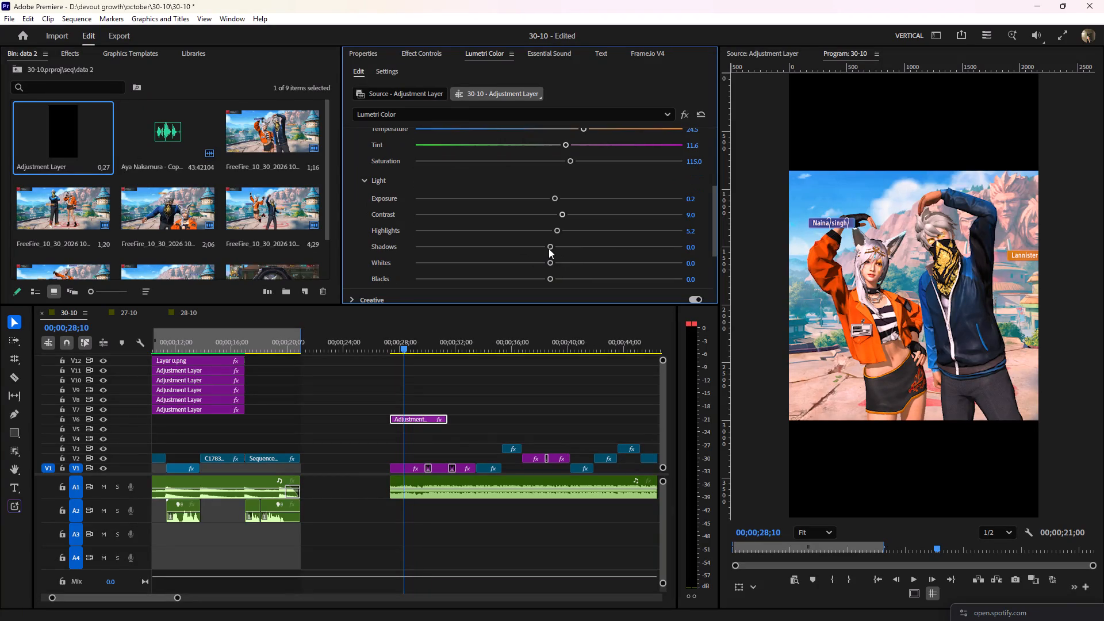
drag(549, 247, 561, 249)
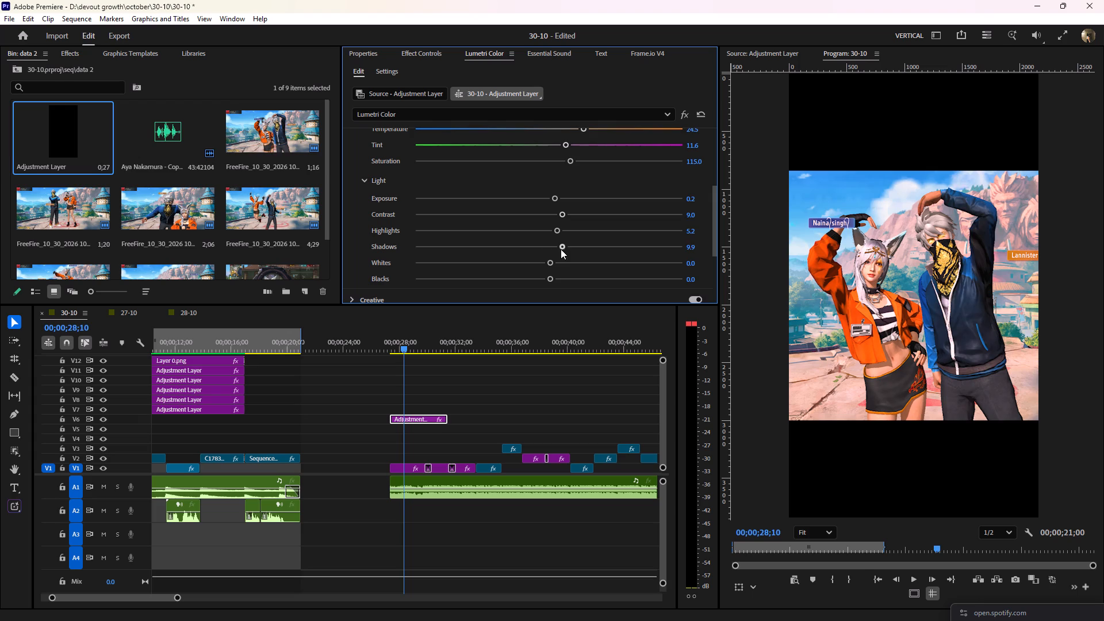
drag(561, 249, 557, 250)
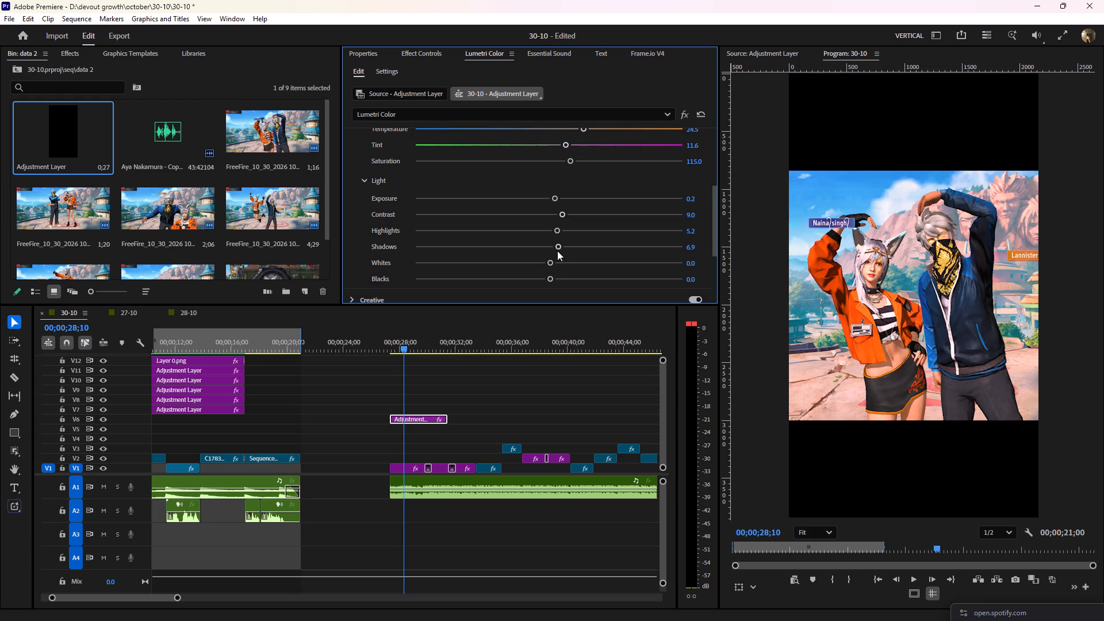
click(553, 263)
scroll(517, 263, down, 4)
drag(554, 232, 561, 232)
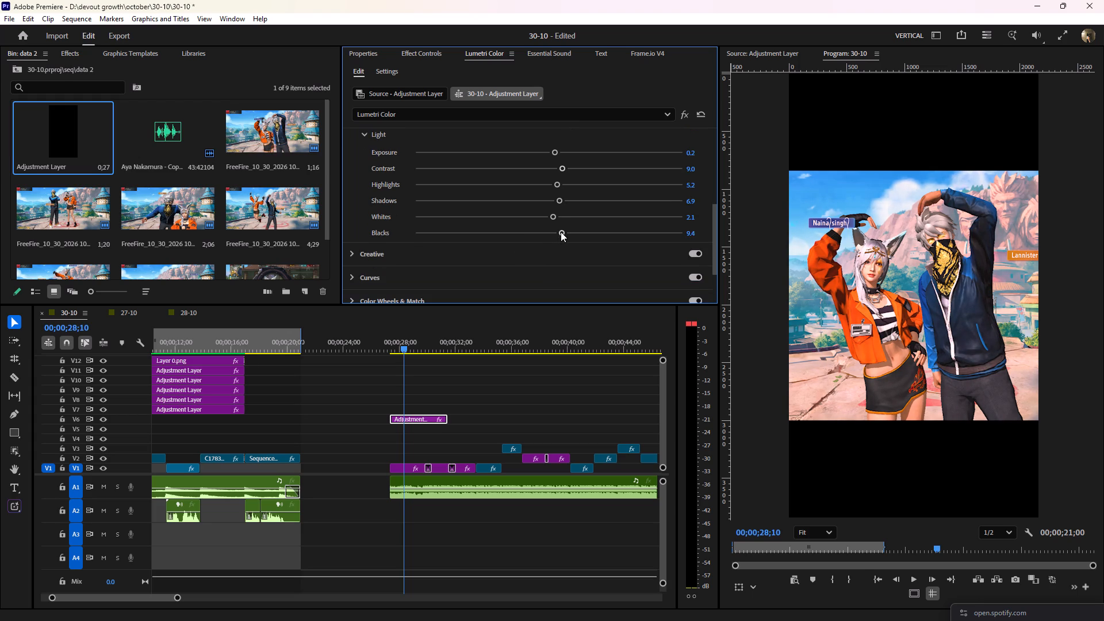
Trim the V6 adjustment layer to a duration of 00;00;01;28, ending at 00;00;29;08, and play back around its end.
click(422, 346)
click(418, 340)
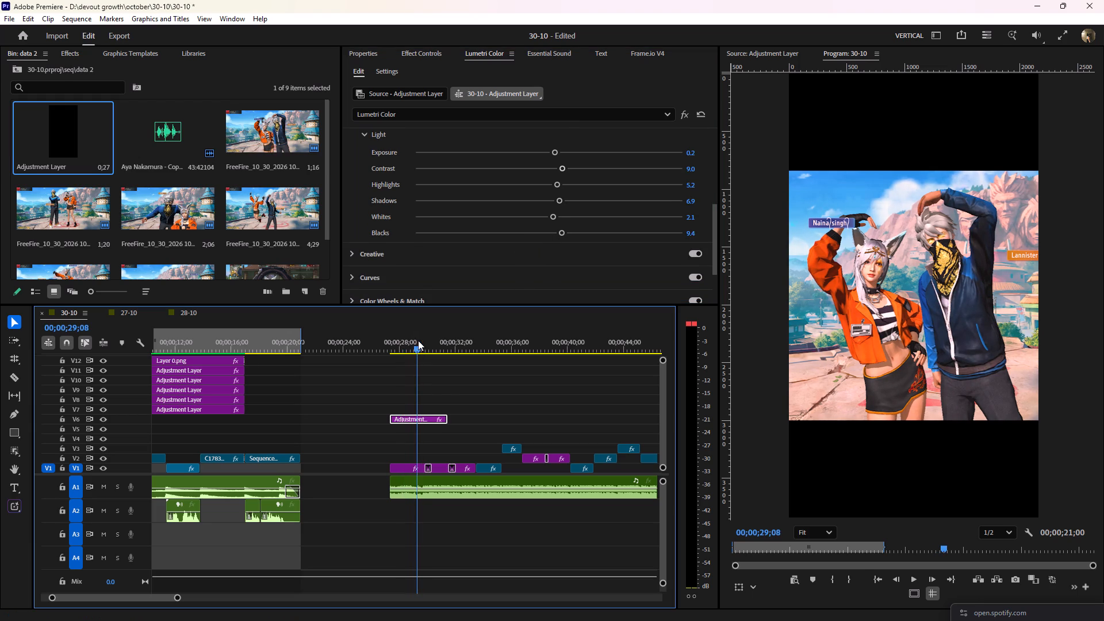
click(449, 413)
drag(450, 420, 422, 429)
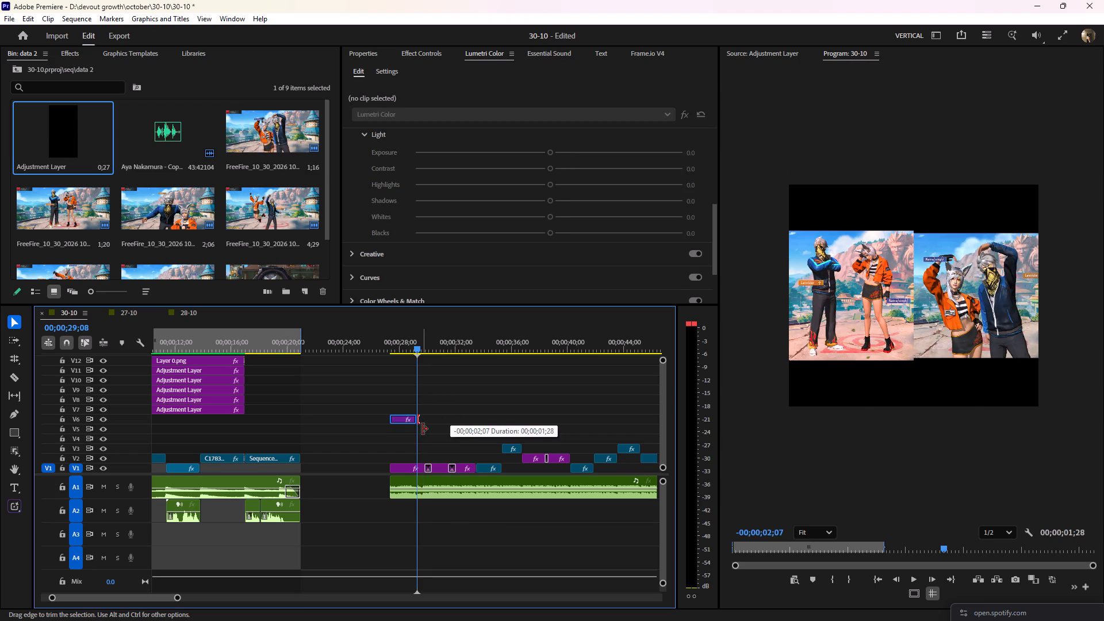
drag(422, 429, 420, 430)
click(415, 342)
key(space)
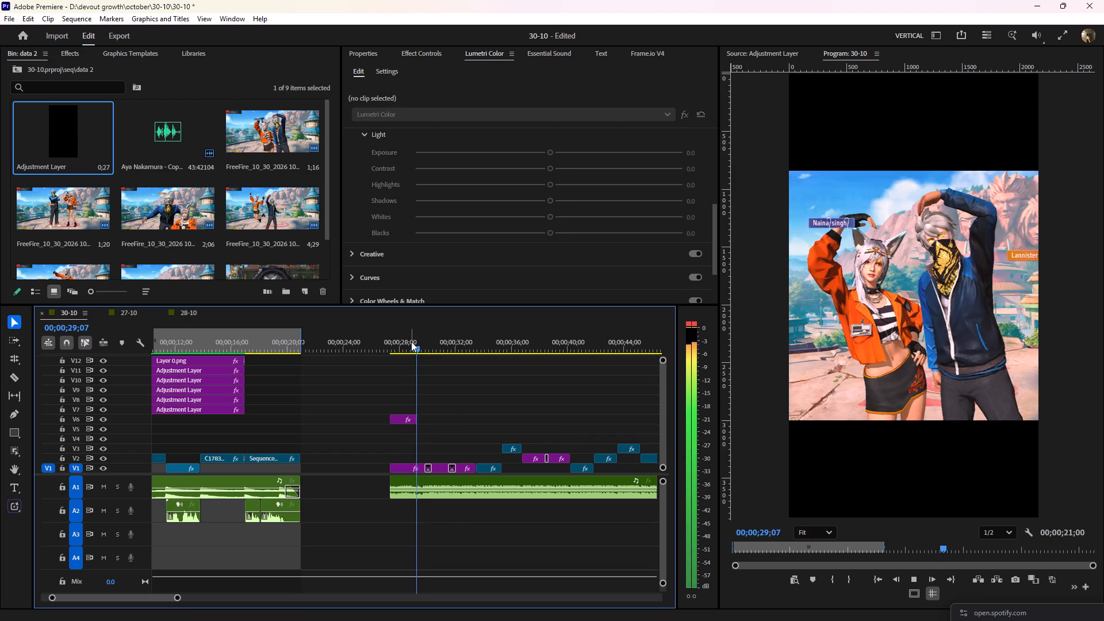
Extend the V6 adjustment layer to the end of the last V3 clip and the A1 music, covering the whole second edit.
key(space)
drag(418, 338, 406, 347)
key(space)
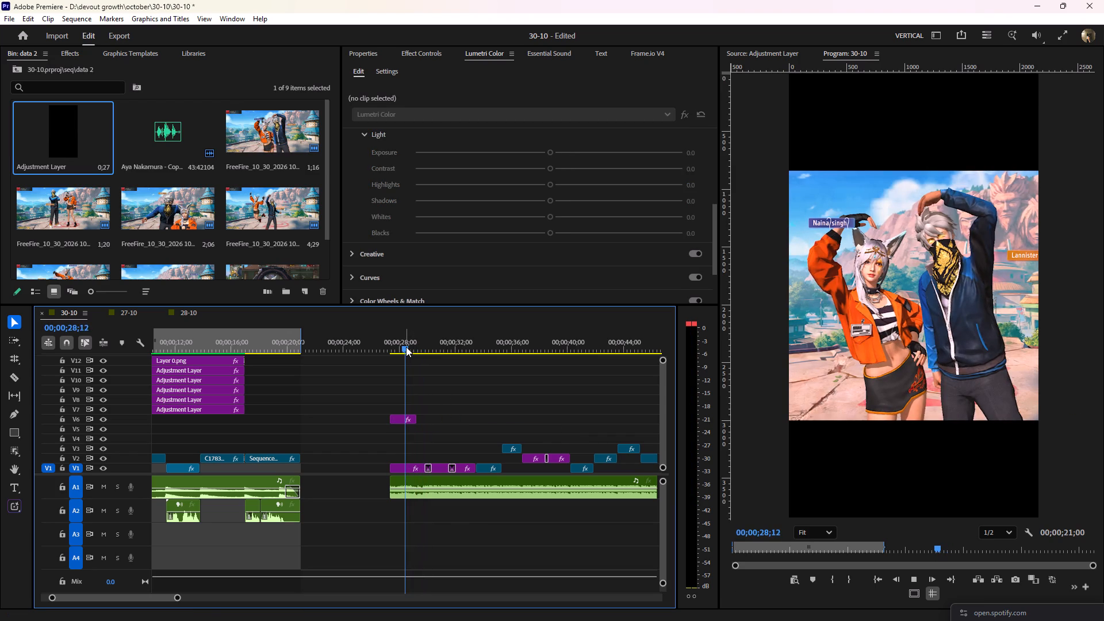
key(space)
key(minus)
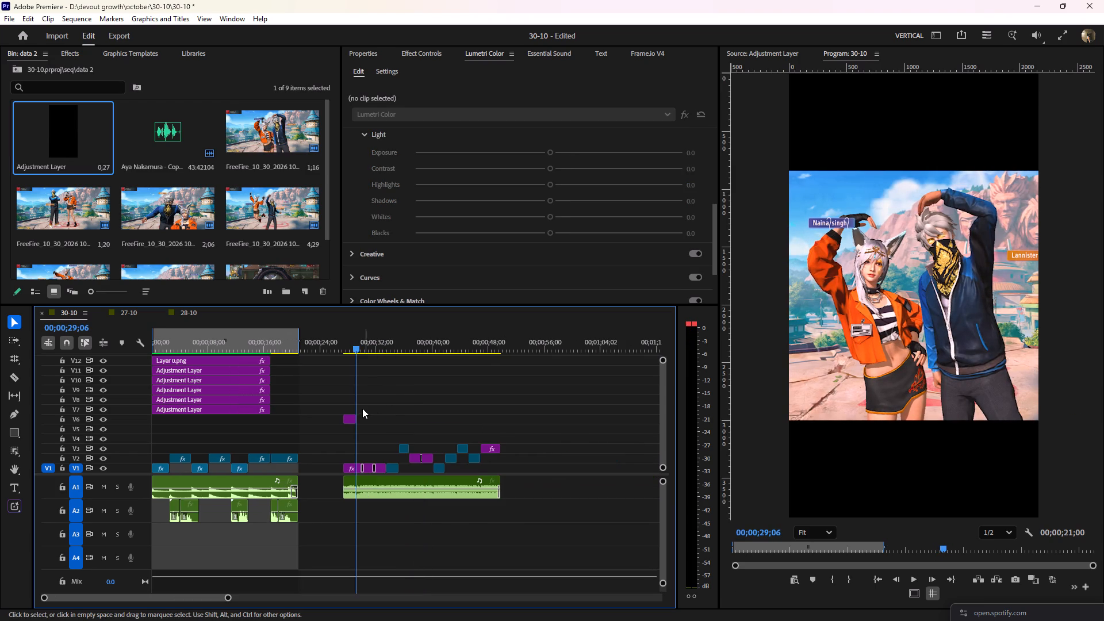
drag(359, 417, 393, 421)
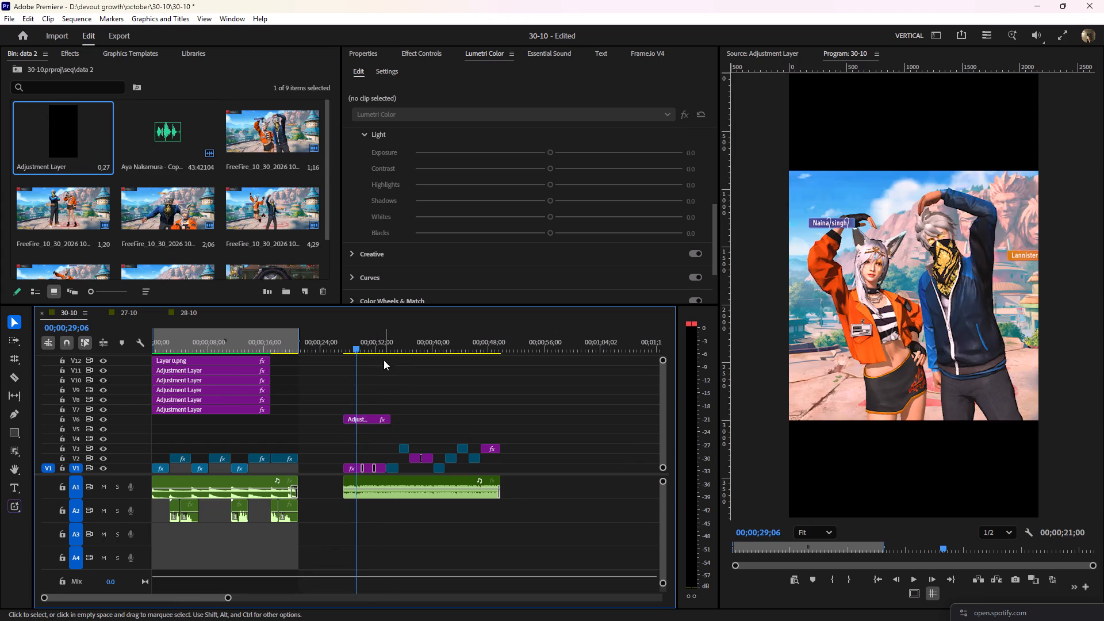
click(382, 344)
key(space)
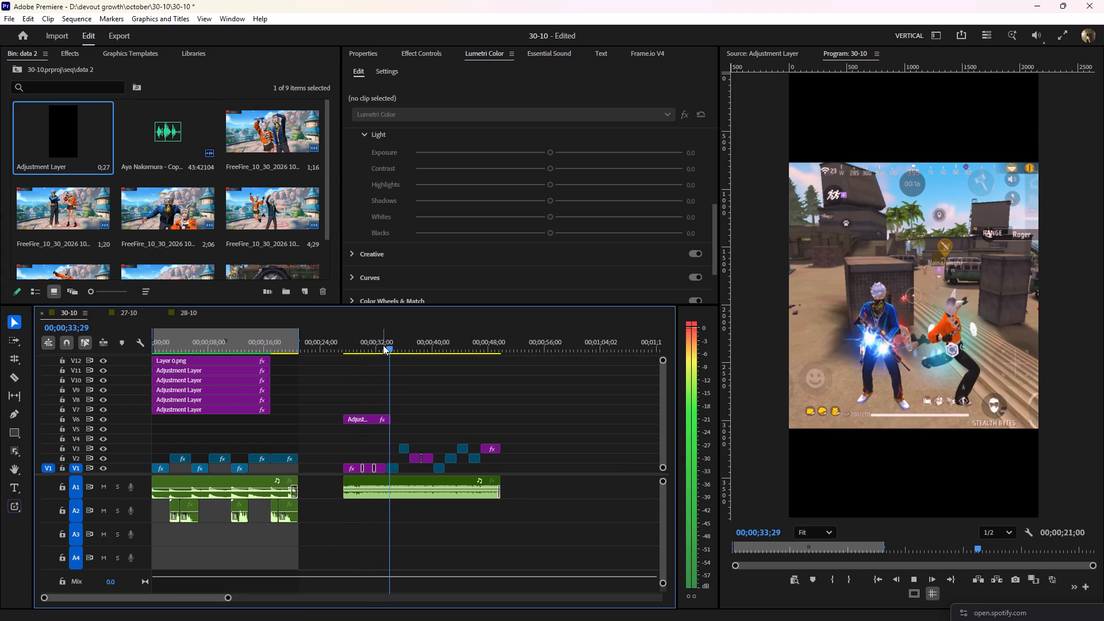
key(space)
key(space)
key(space)
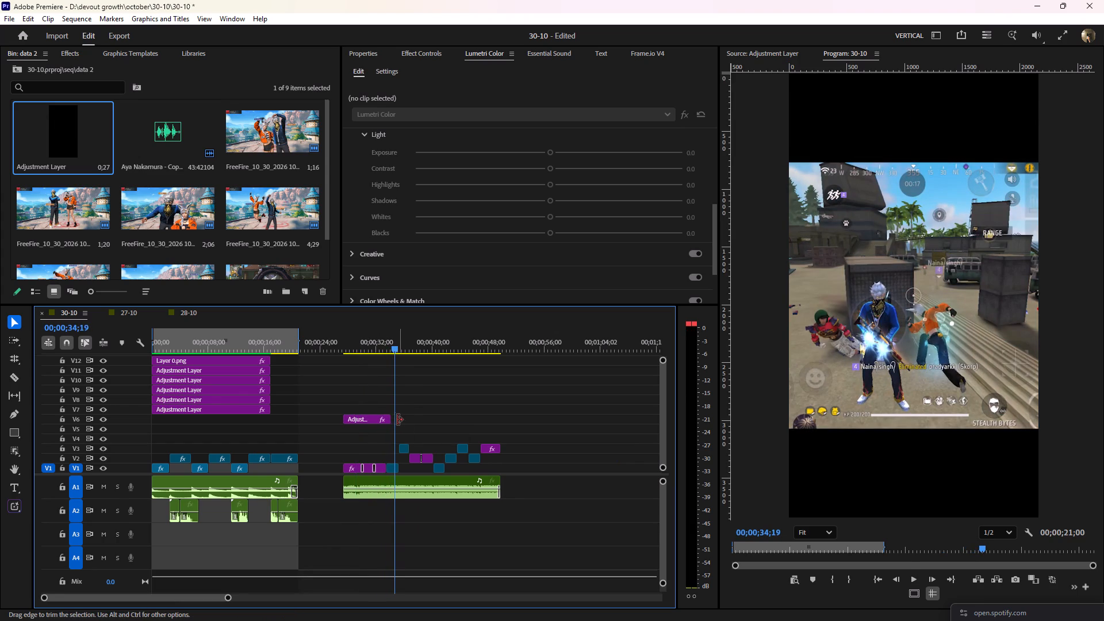
drag(396, 419, 507, 419)
click(522, 411)
Play back the graded edit from about 00;00;34;19 to its end, rechecking the cut near 00;00;37, and return the playhead to 00;00;25;06.
key(space)
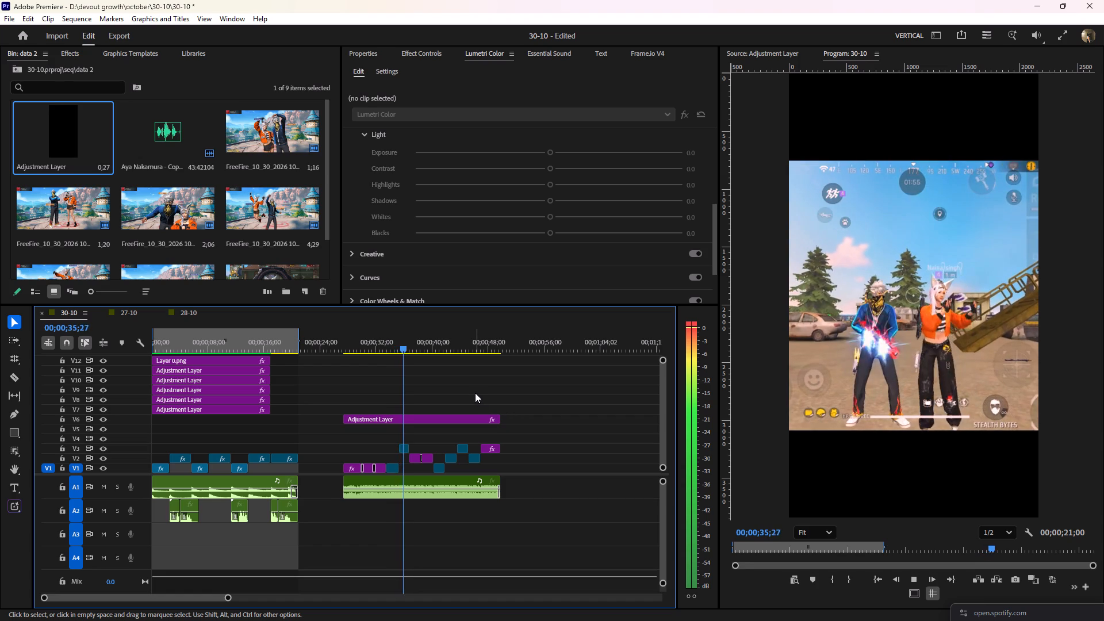
key(space)
key(space)
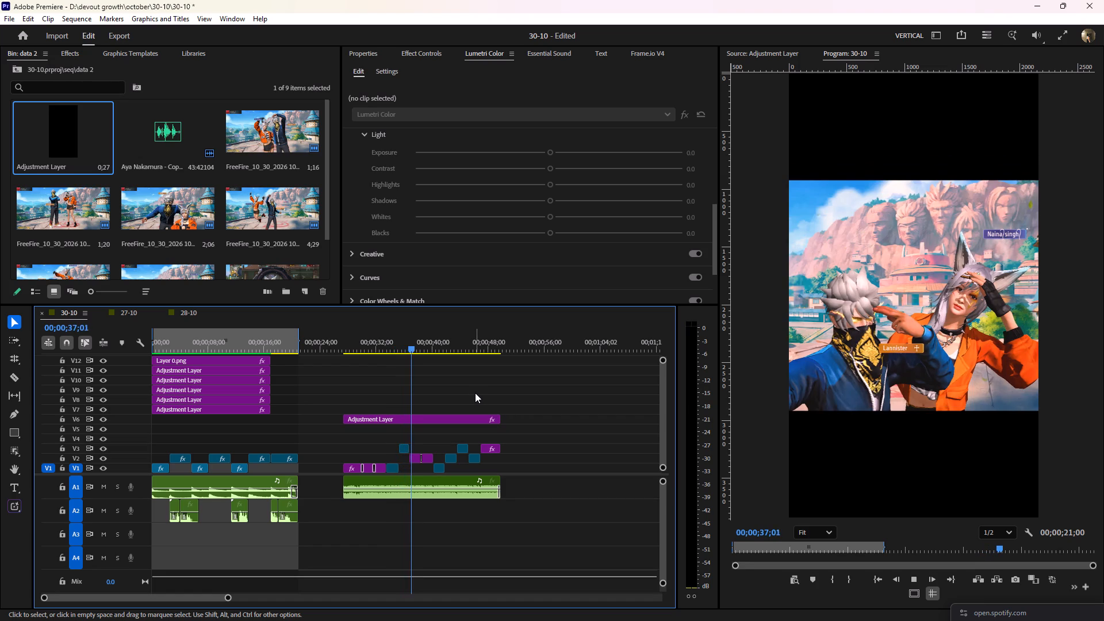
key(space)
text(==)
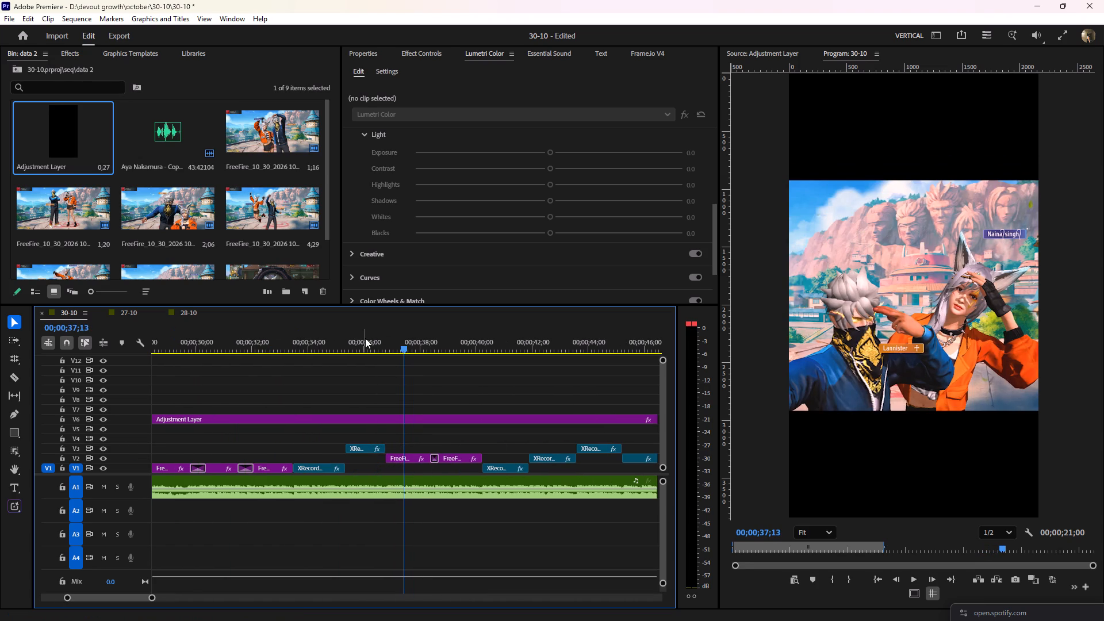
click(371, 335)
key(space)
key(space)
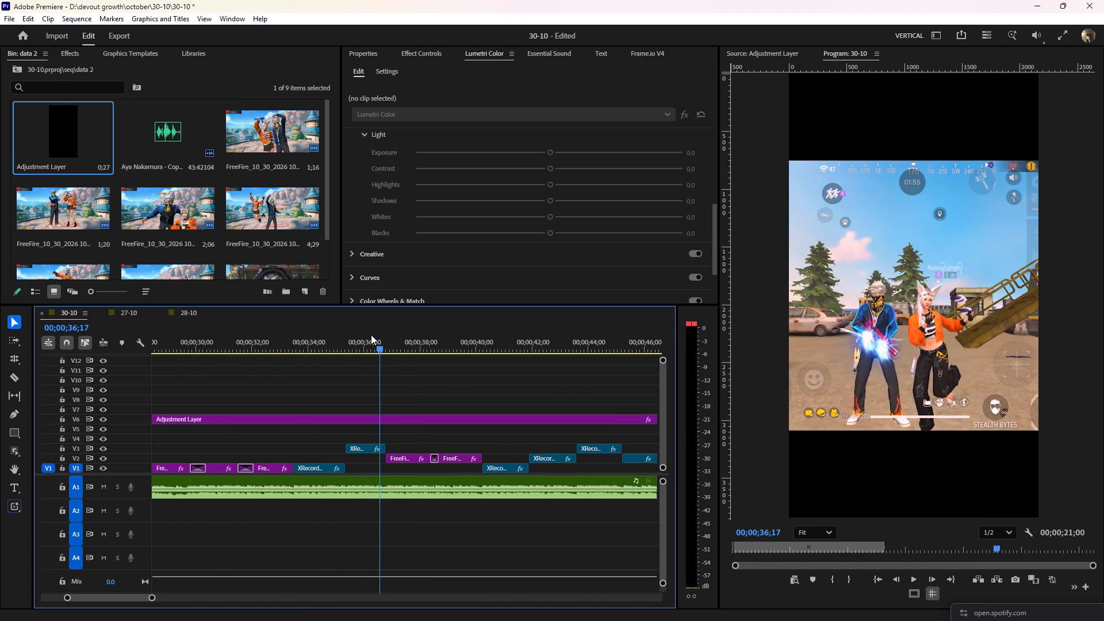
key(space)
key(space)
key(space)
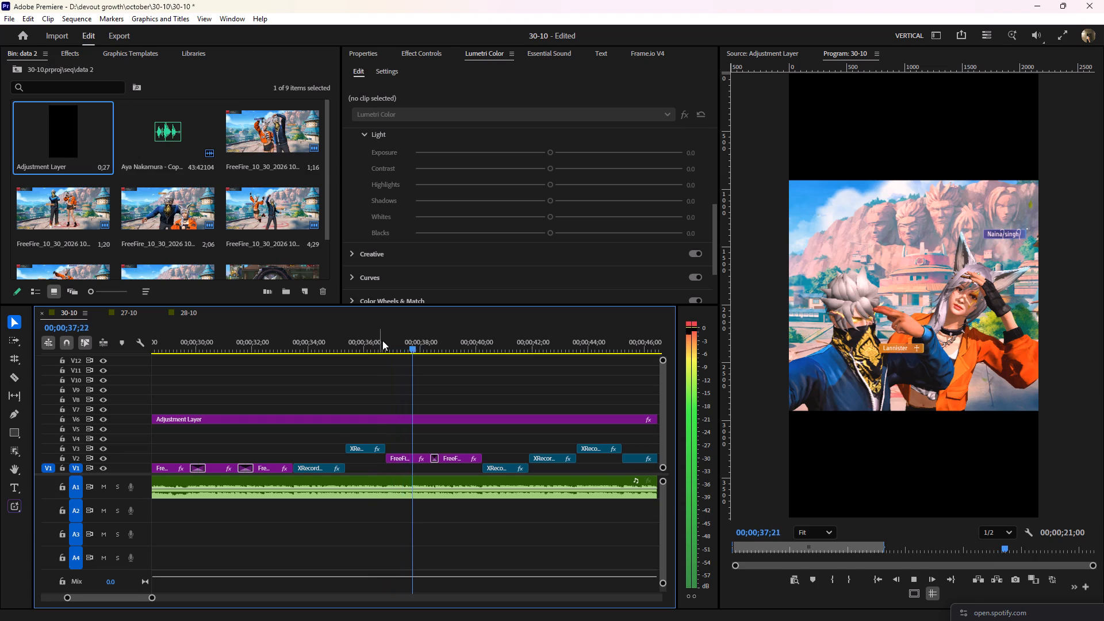
scroll(386, 343, down, 7)
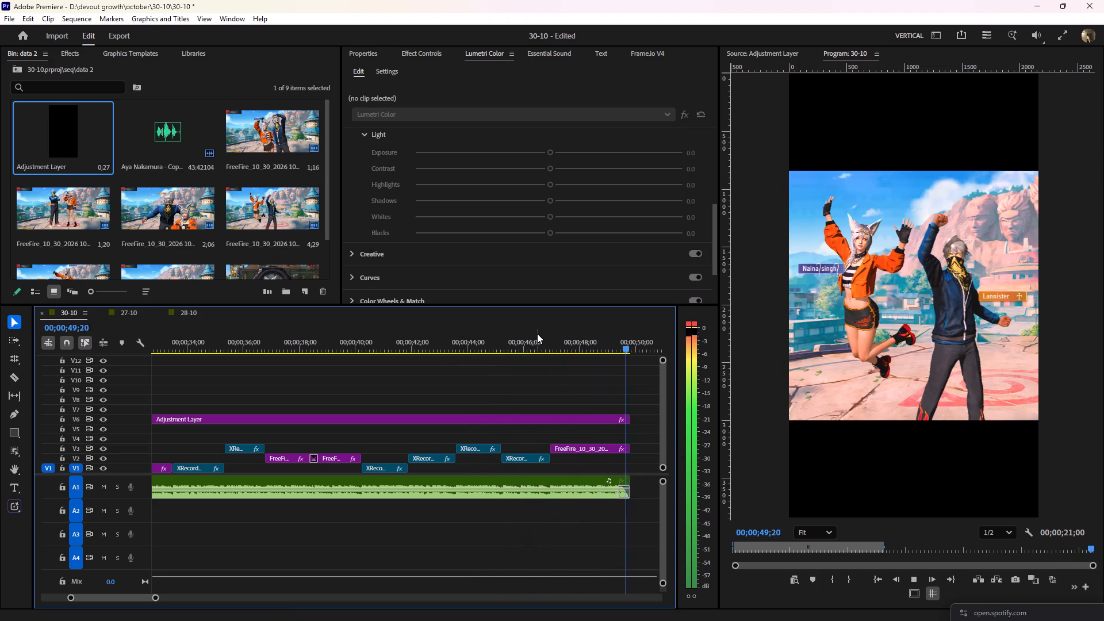
drag(537, 333, 478, 348)
text(--)
drag(379, 336, 289, 356)
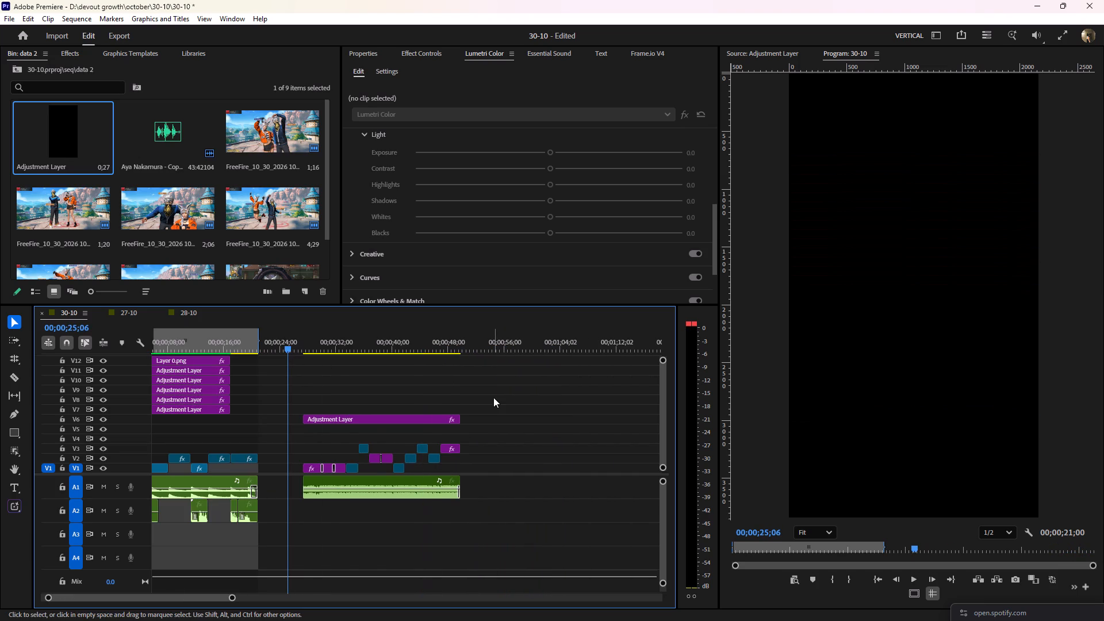
click(493, 397)
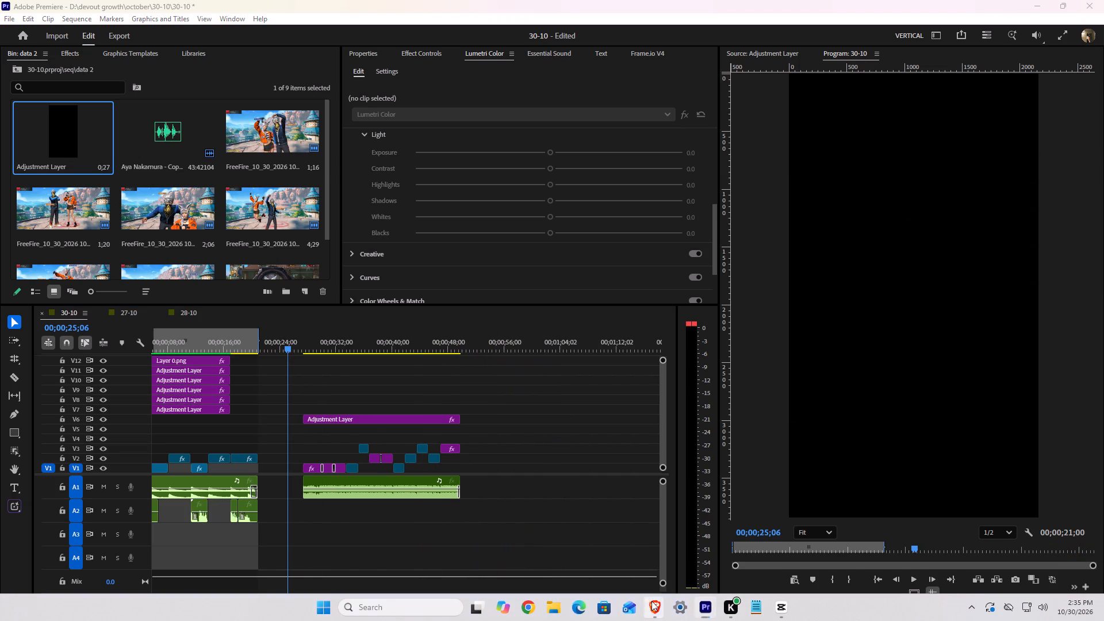
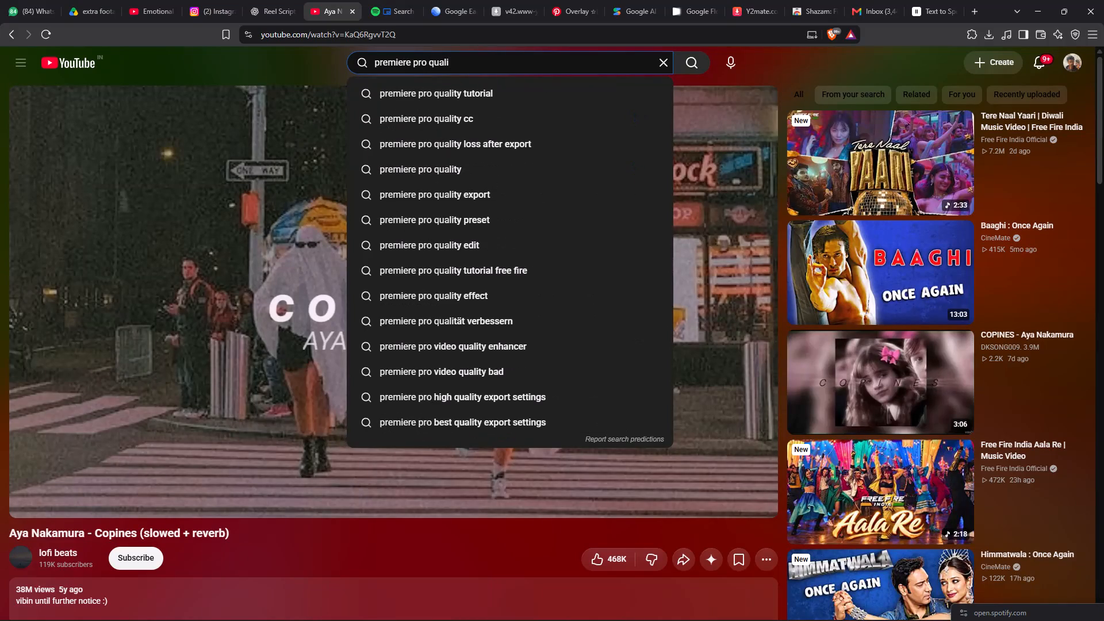
Search YouTube for "premiere pro quality cc" and preview the tutorials on increasing and upscaling video quality.
click(410, 113)
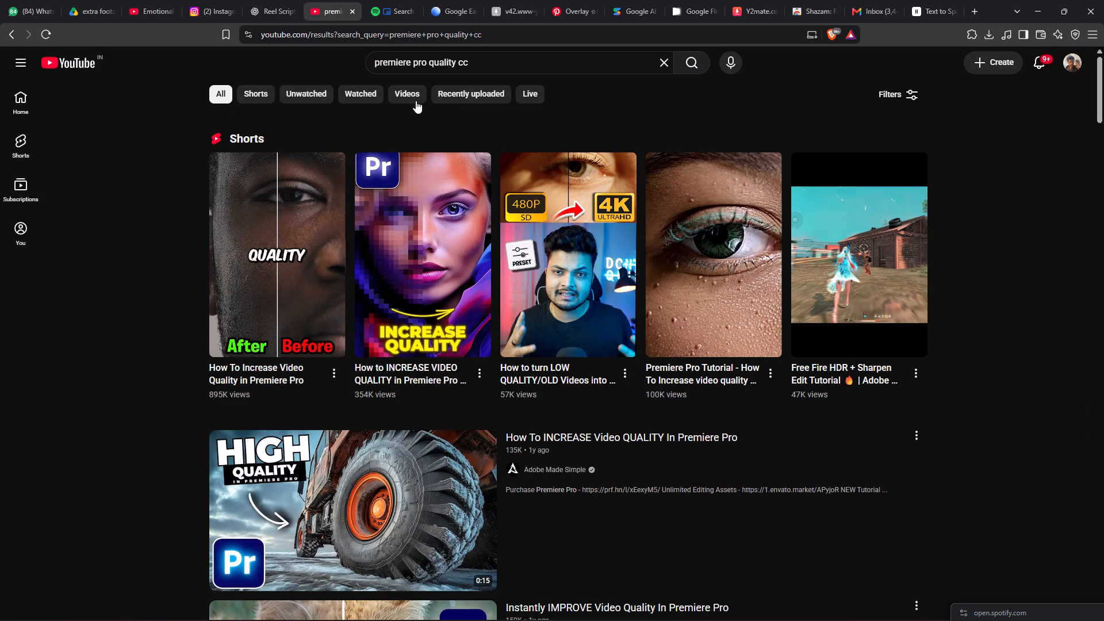
scroll(515, 320, down, 3)
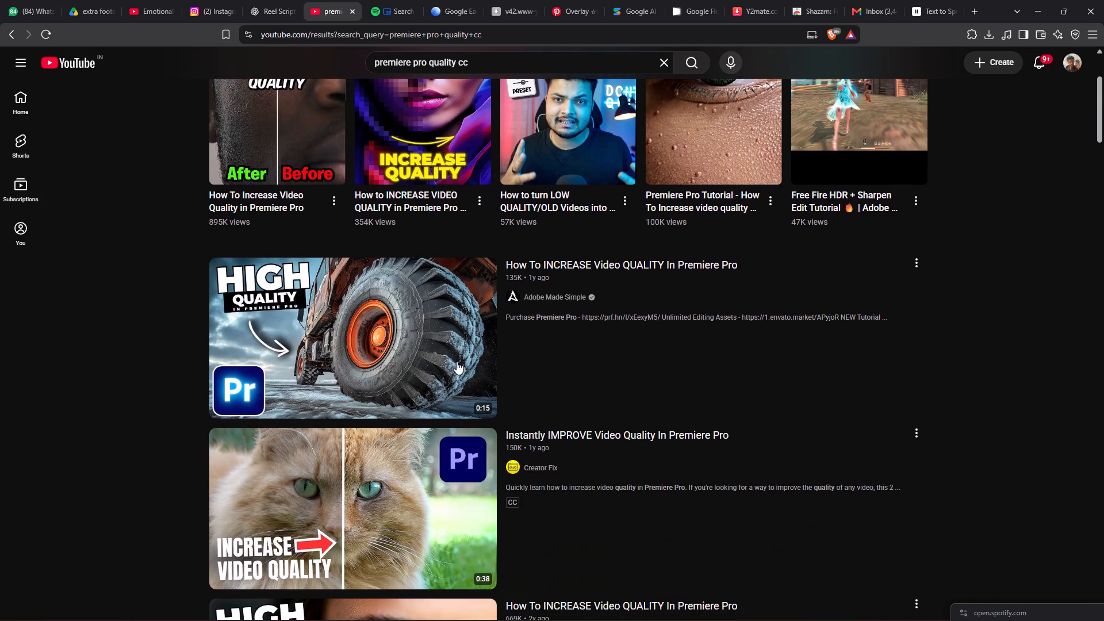
click(486, 271)
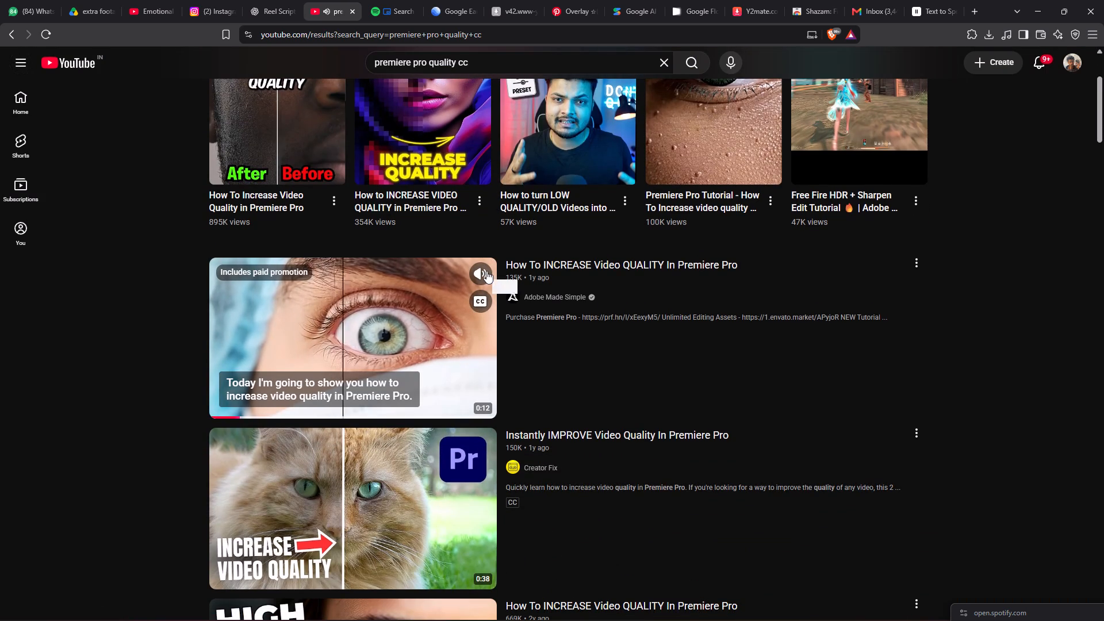
scroll(447, 374, down, 8)
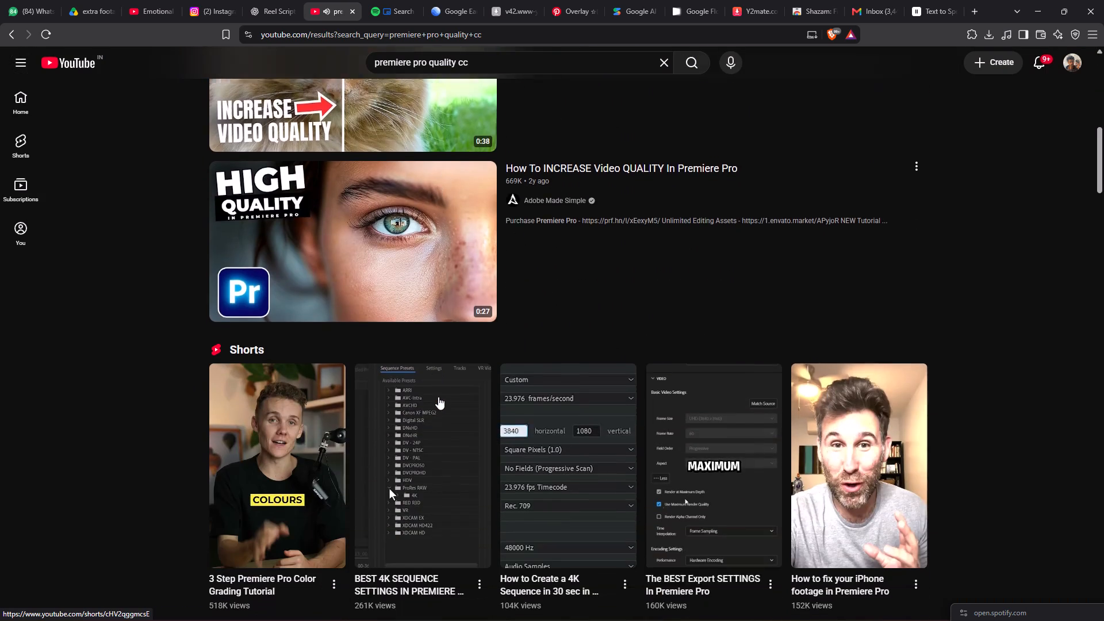
scroll(441, 388, down, 11)
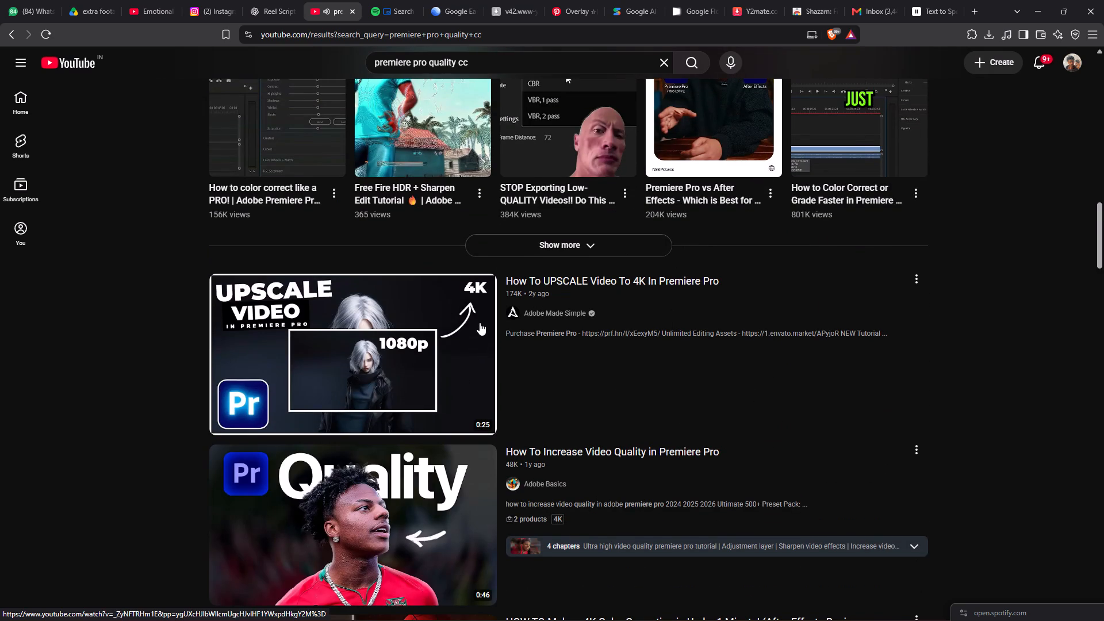
click(481, 289)
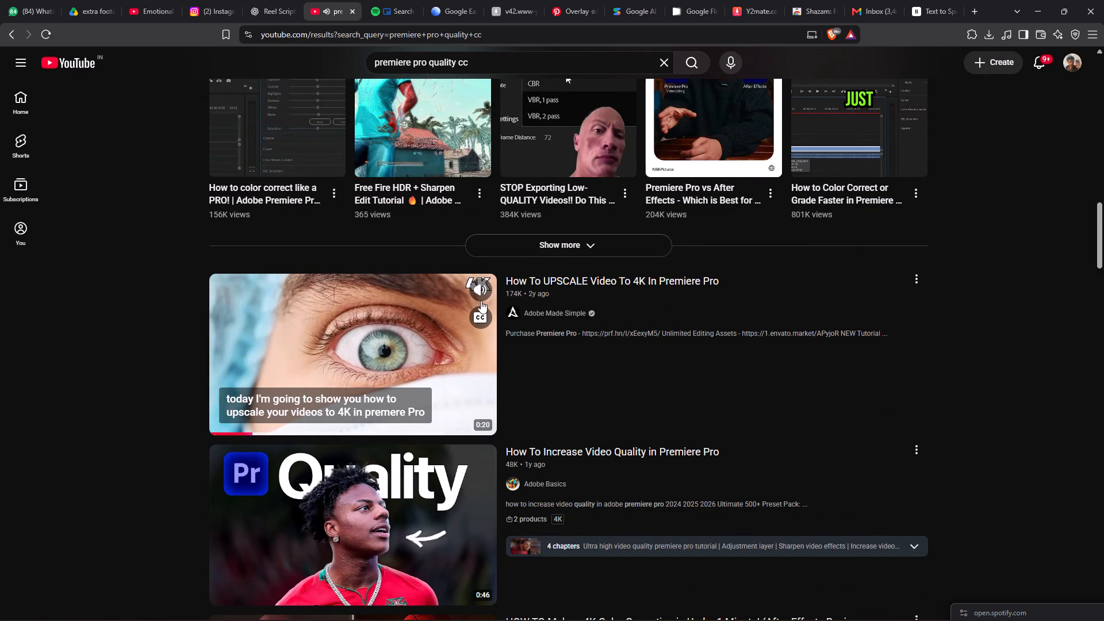
click(480, 317)
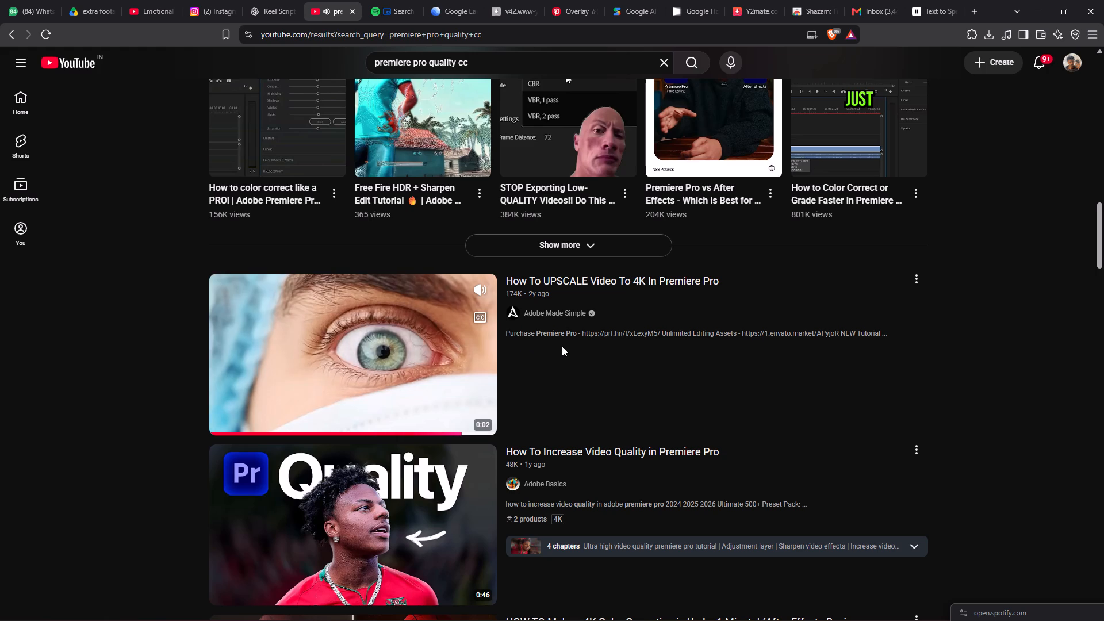
scroll(557, 354, down, 3)
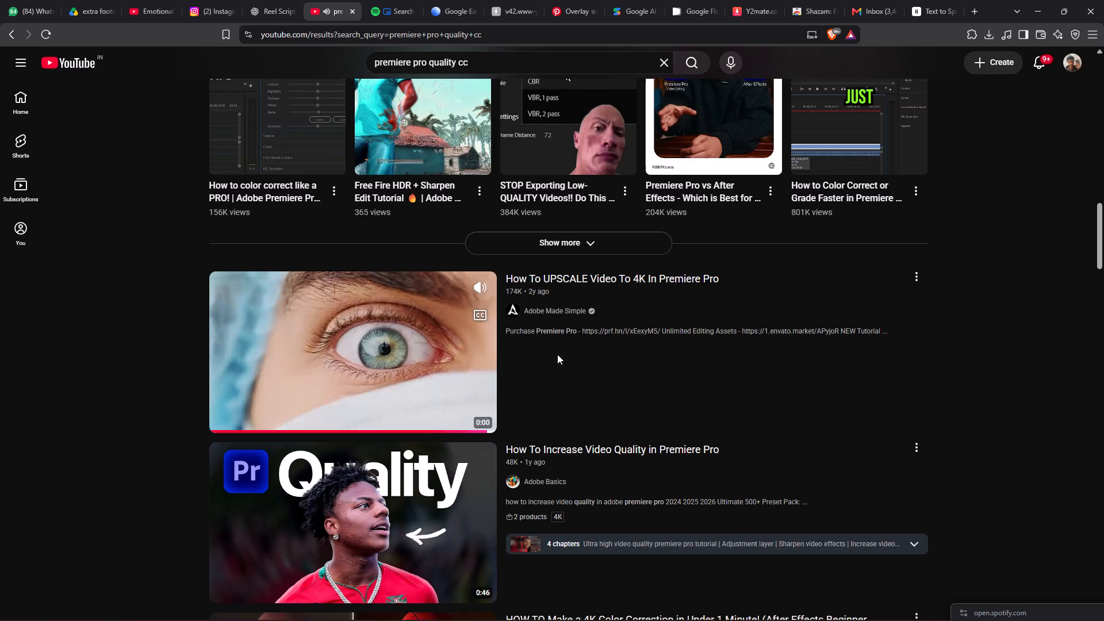
scroll(557, 354, down, 4)
scroll(507, 311, up, 2)
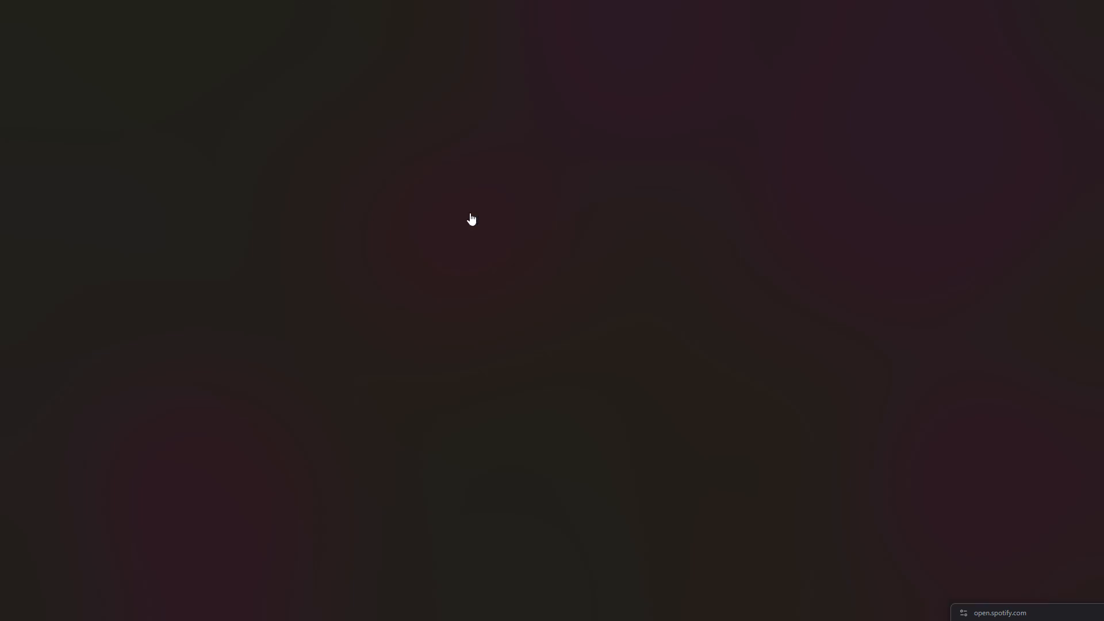
click(477, 197)
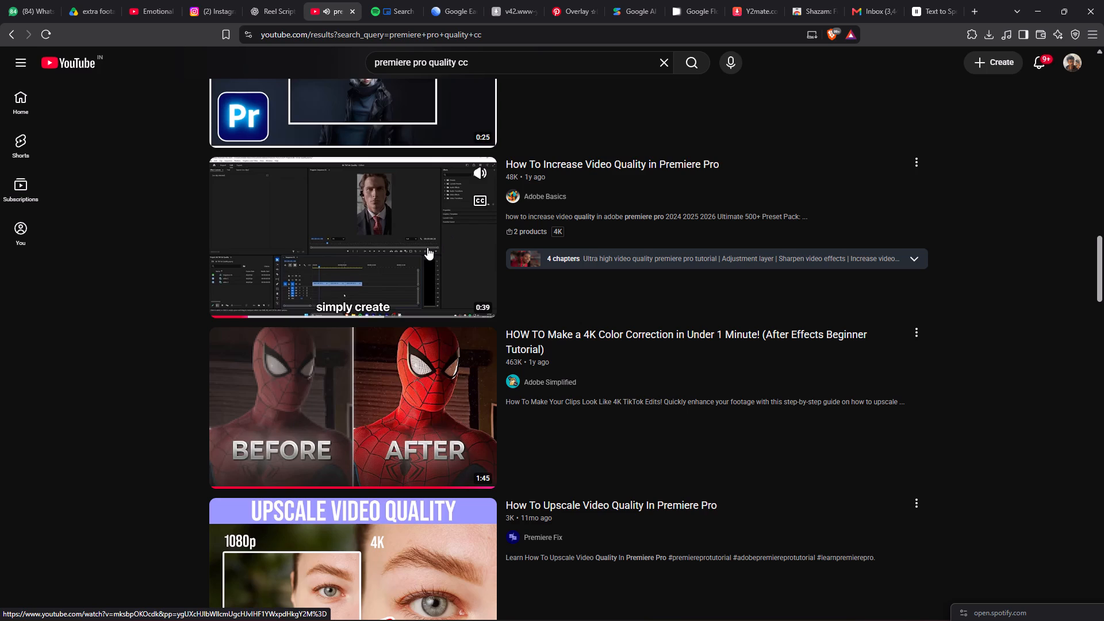
Watch the Adobe Basics tutorial "How To Increase Video Quality in Premiere Pro" to its end.
click(419, 254)
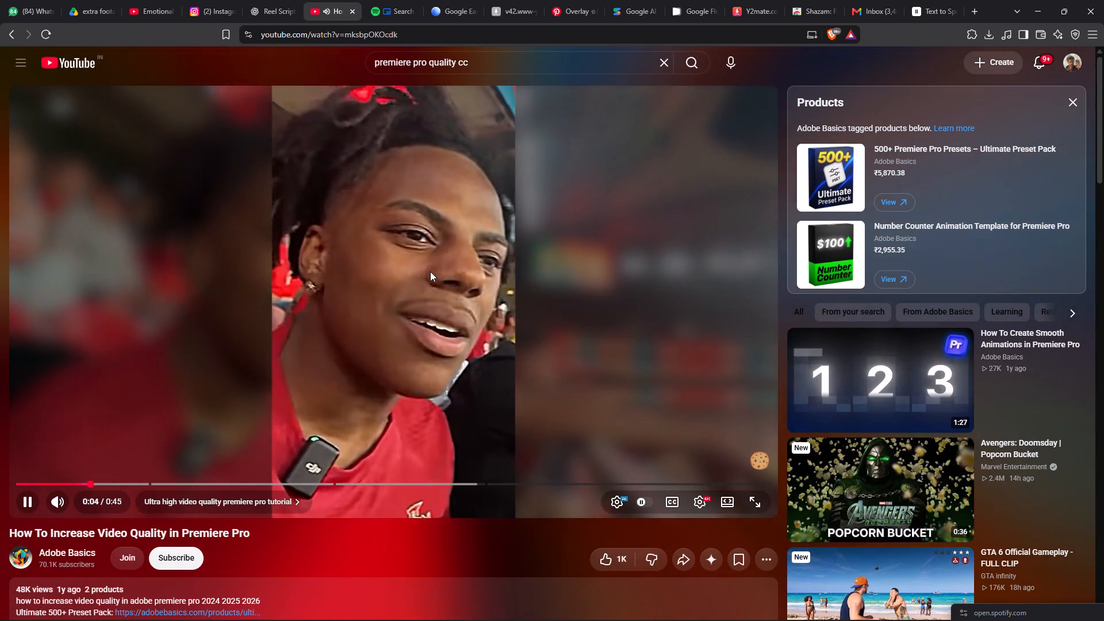
key(equal)
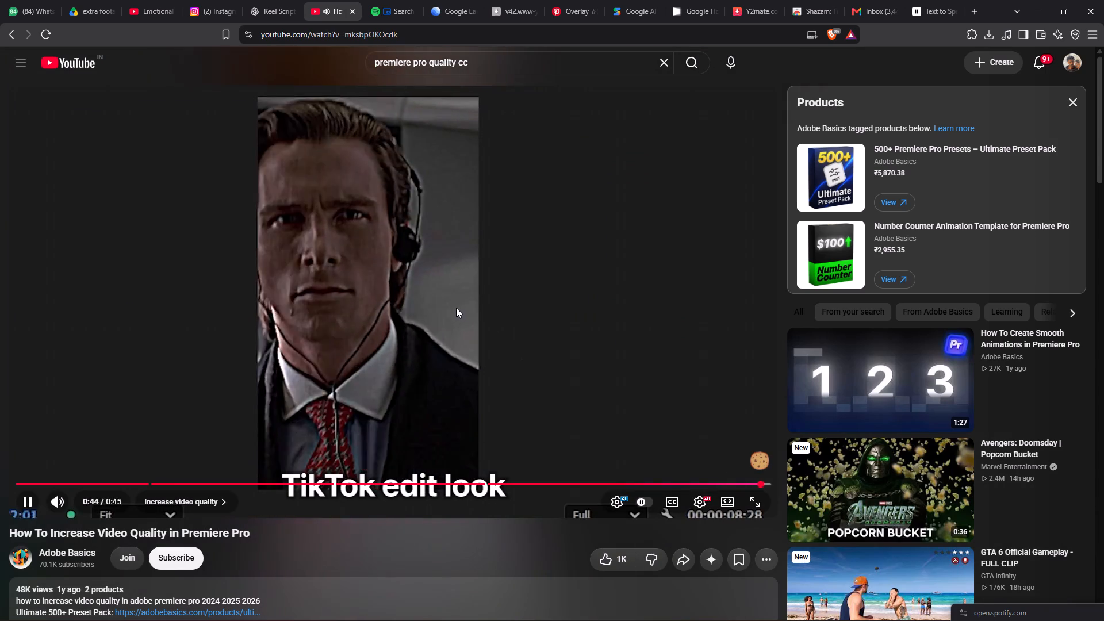
click(456, 308)
Switch to Premiere and slightly lower the Lumetri Temperature of the V6 adjustment layer over the second edit.
click(710, 611)
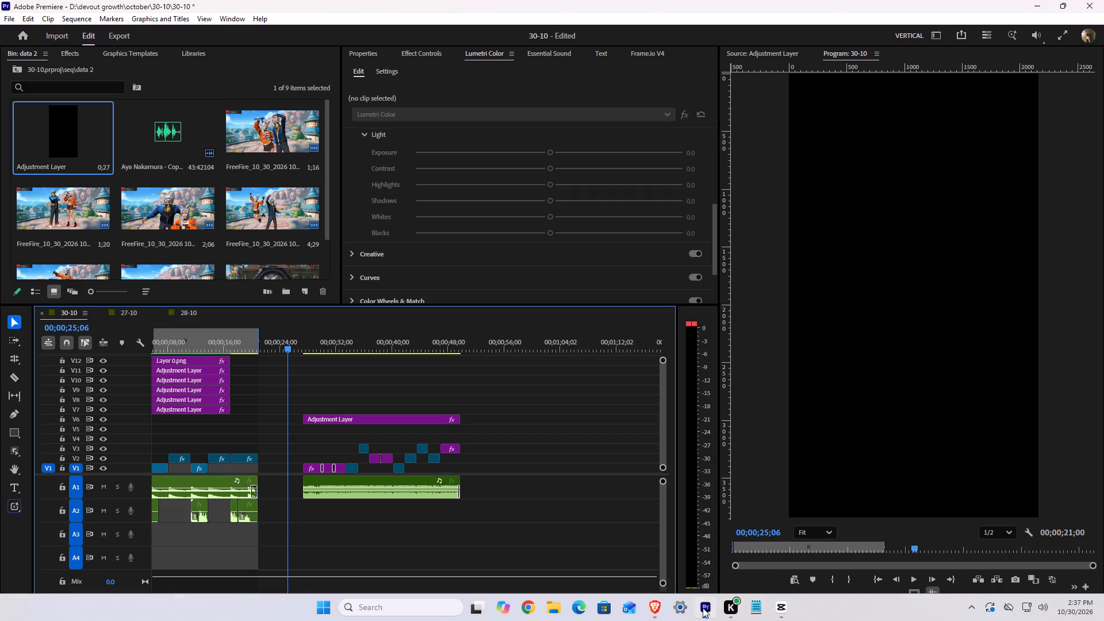
click(304, 345)
key(equal)
key(equal)
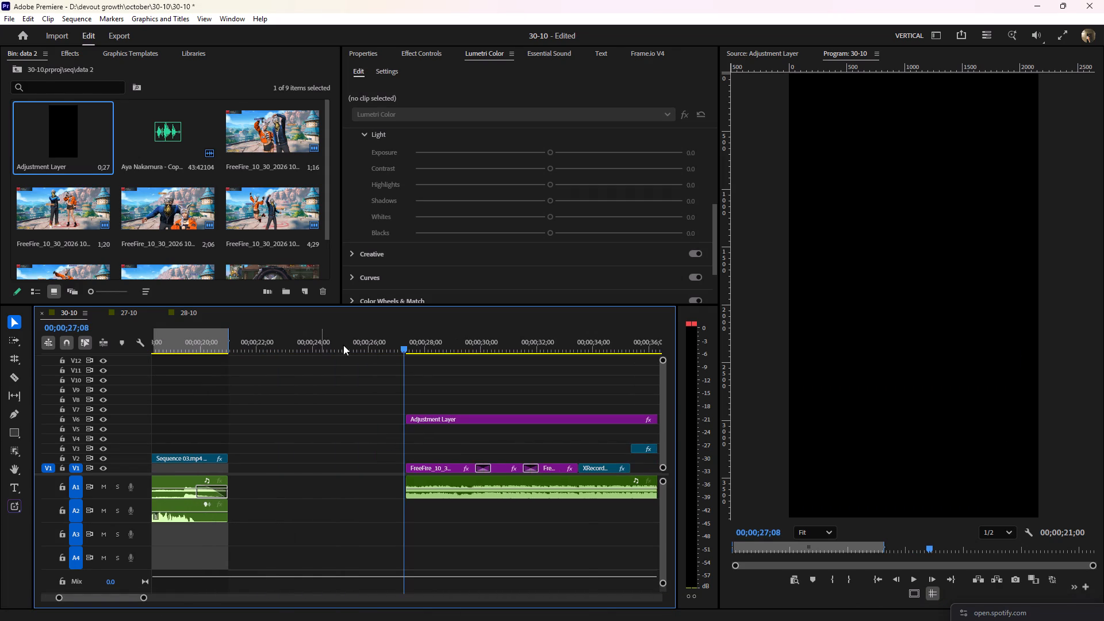
click(417, 344)
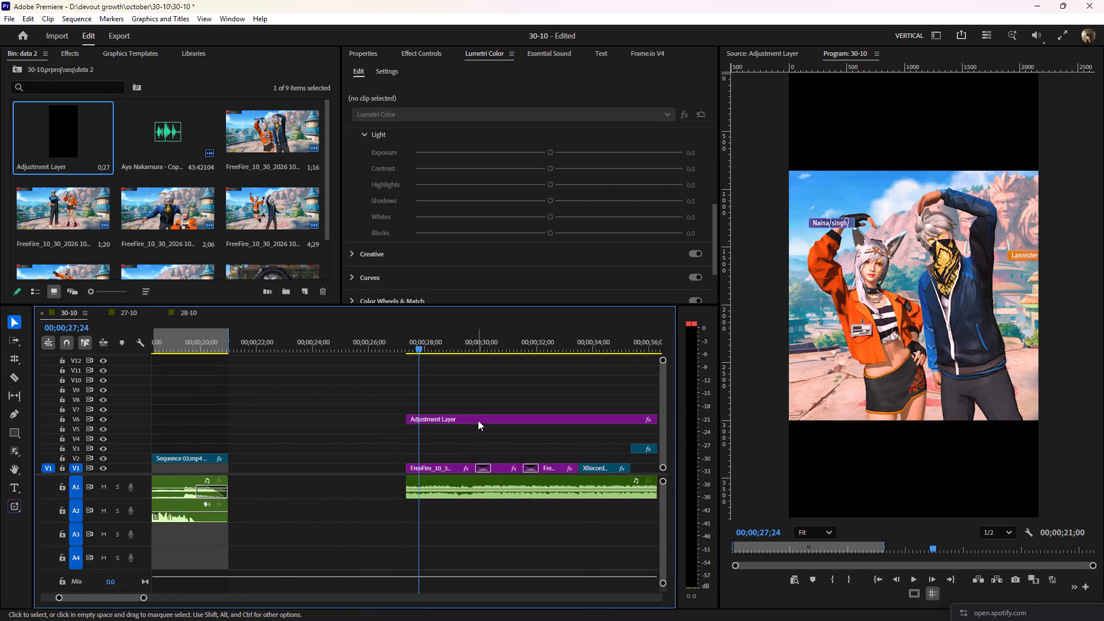
click(481, 417)
scroll(476, 189, up, 8)
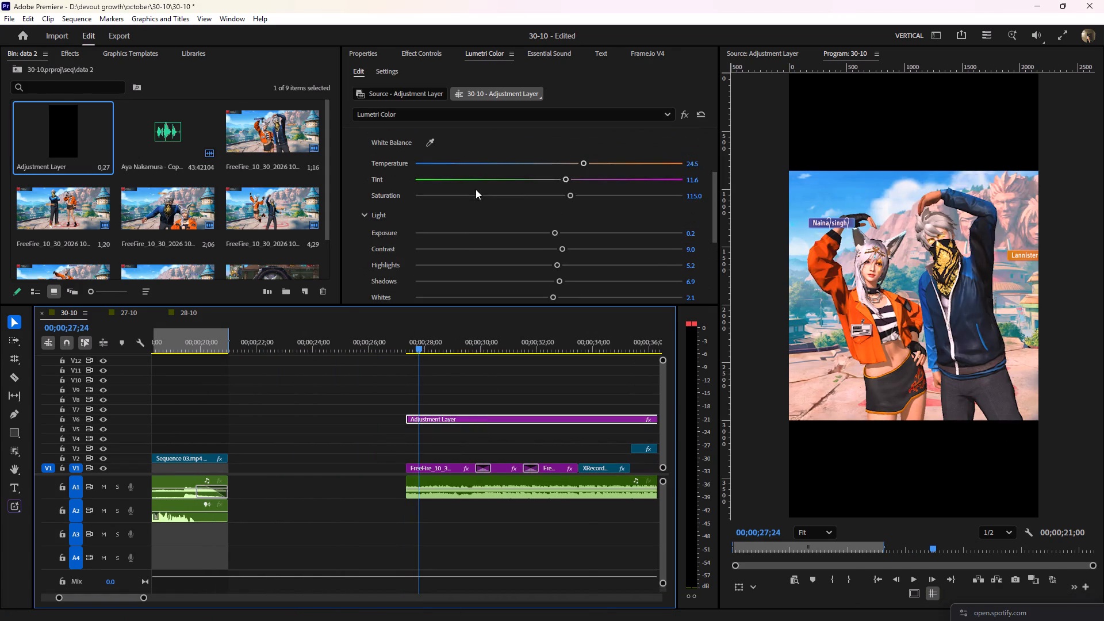
click(577, 172)
click(576, 172)
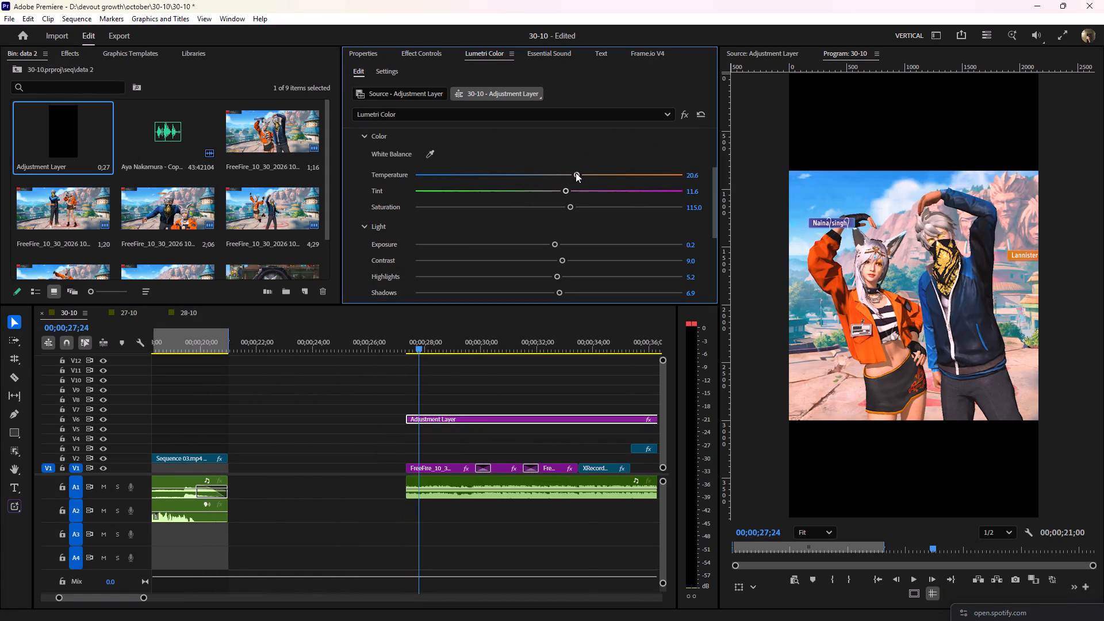
click(573, 174)
click(458, 402)
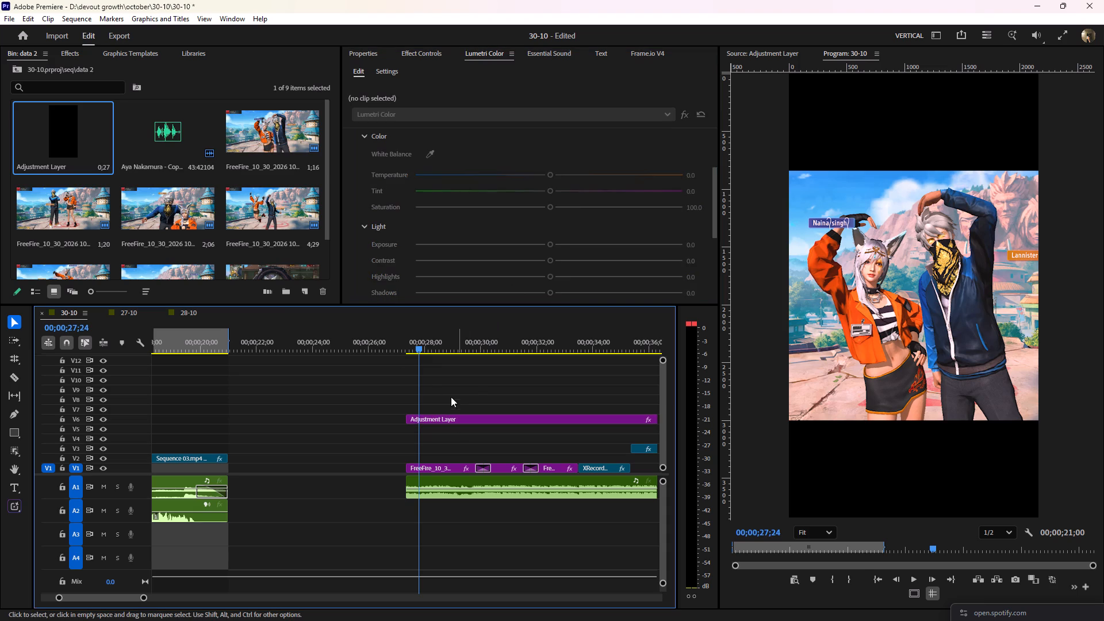
Place another adjustment layer on V7 at the start of the second edit and extend it to about 00;00;28;22.
drag(63, 132, 408, 411)
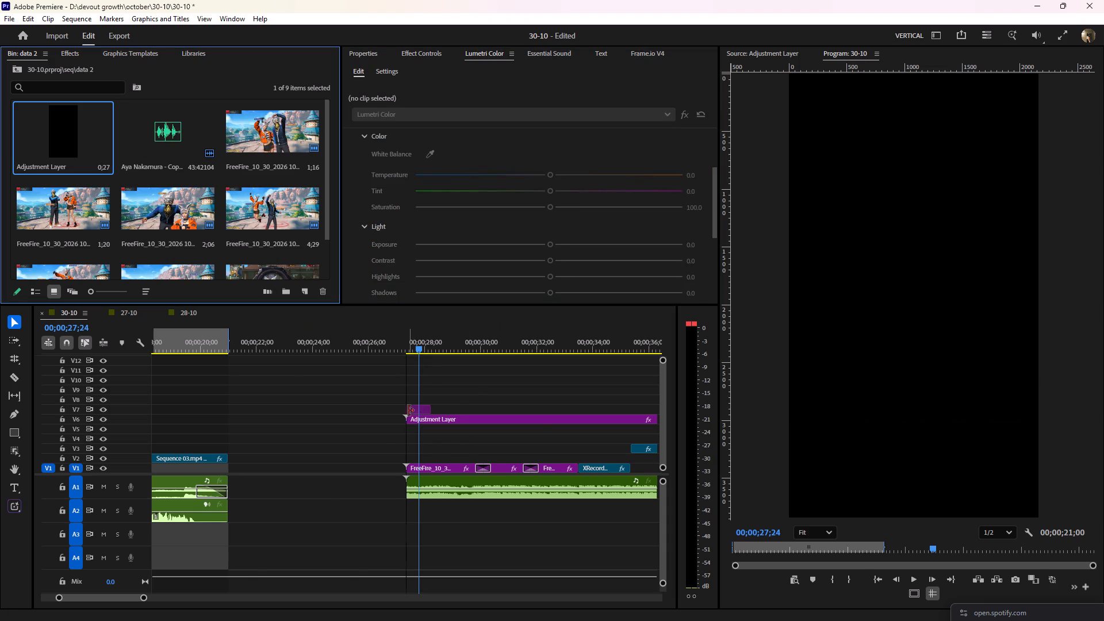
drag(432, 407, 447, 407)
click(436, 406)
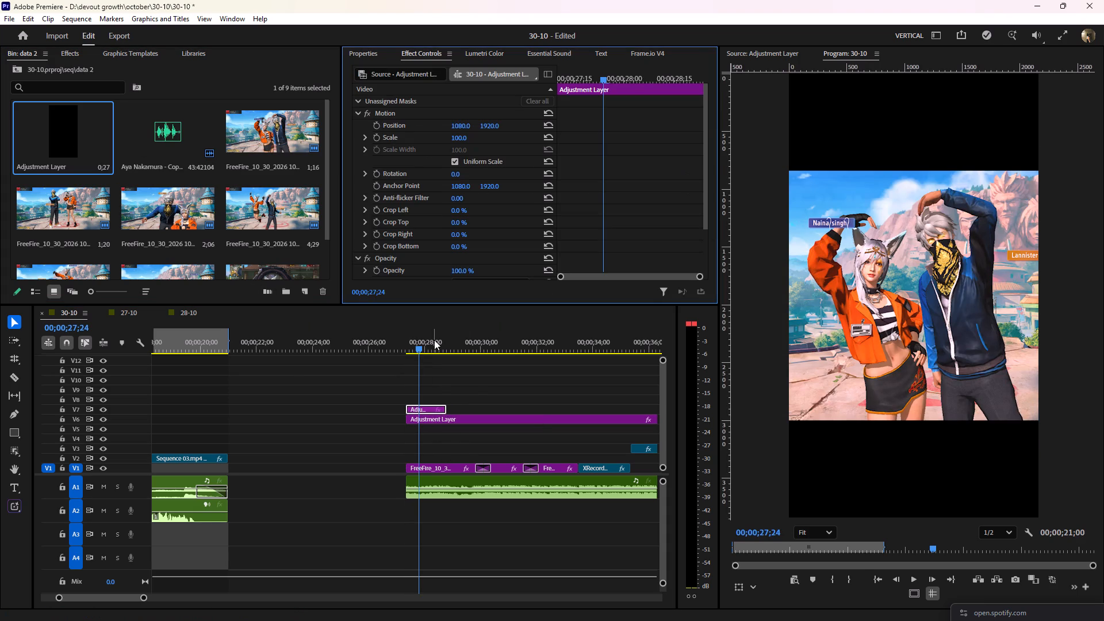
Search the effects for "sharp" and apply Sharpen and Unsharp Mask to the V7 adjustment layer over the second edit.
click(71, 46)
click(71, 56)
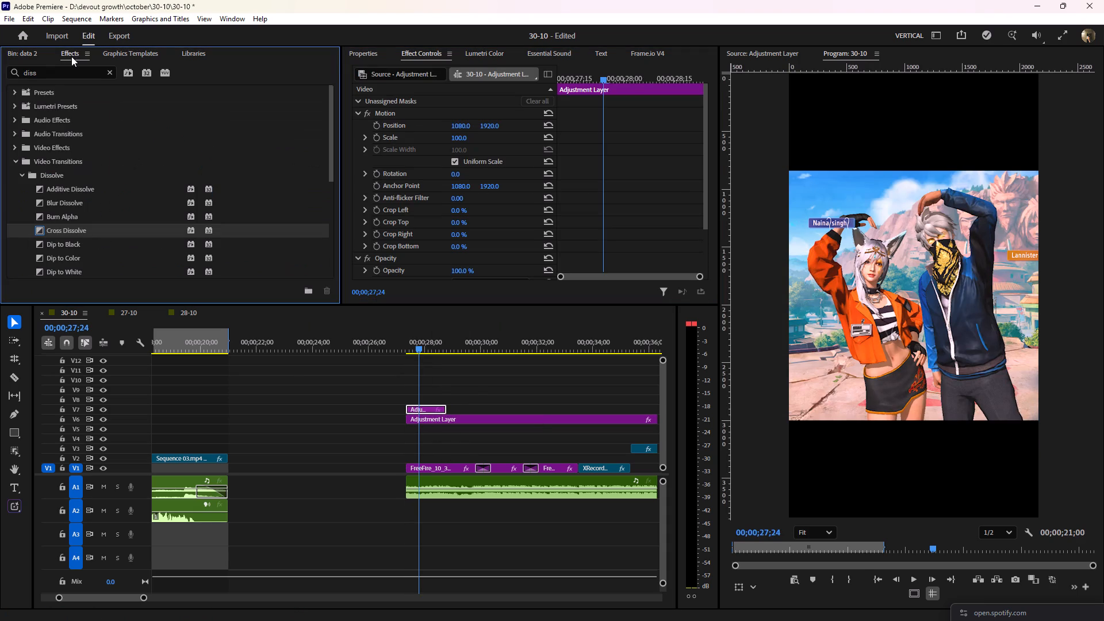
drag(47, 71, 16, 76)
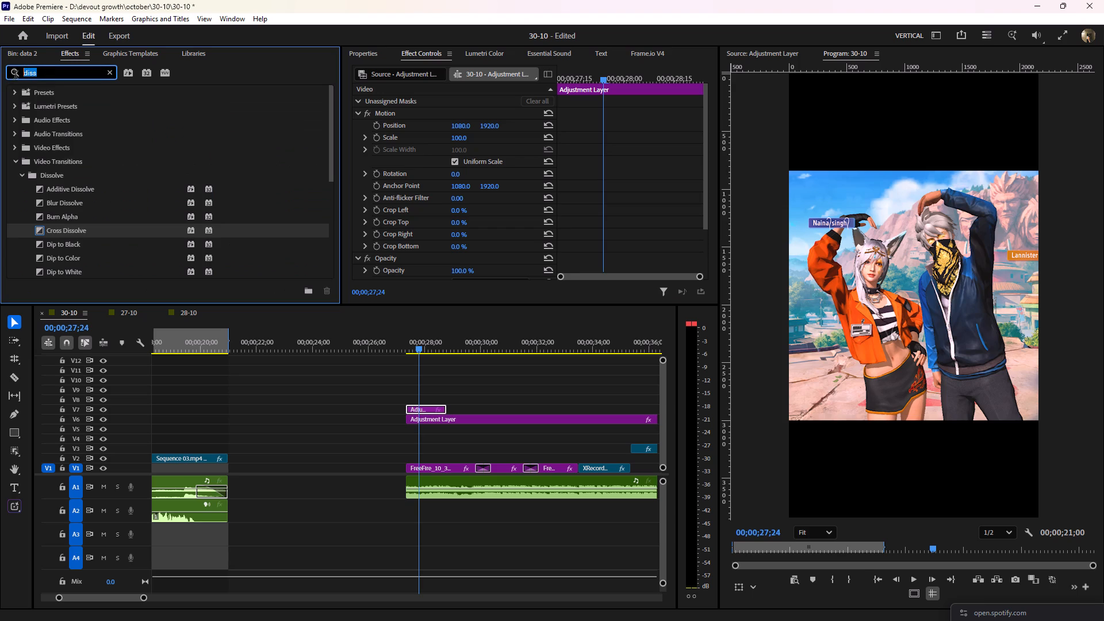
drag(16, 76, 14, 77)
drag(401, 339, 388, 343)
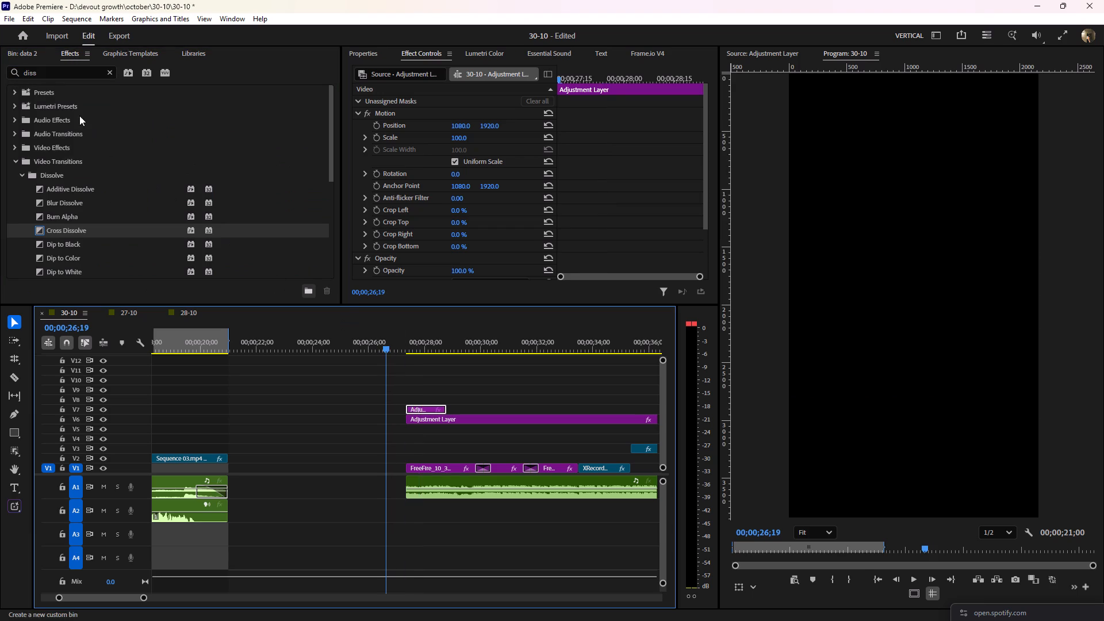
drag(47, 75, 18, 74)
text(sharp)
scroll(85, 250, down, 2)
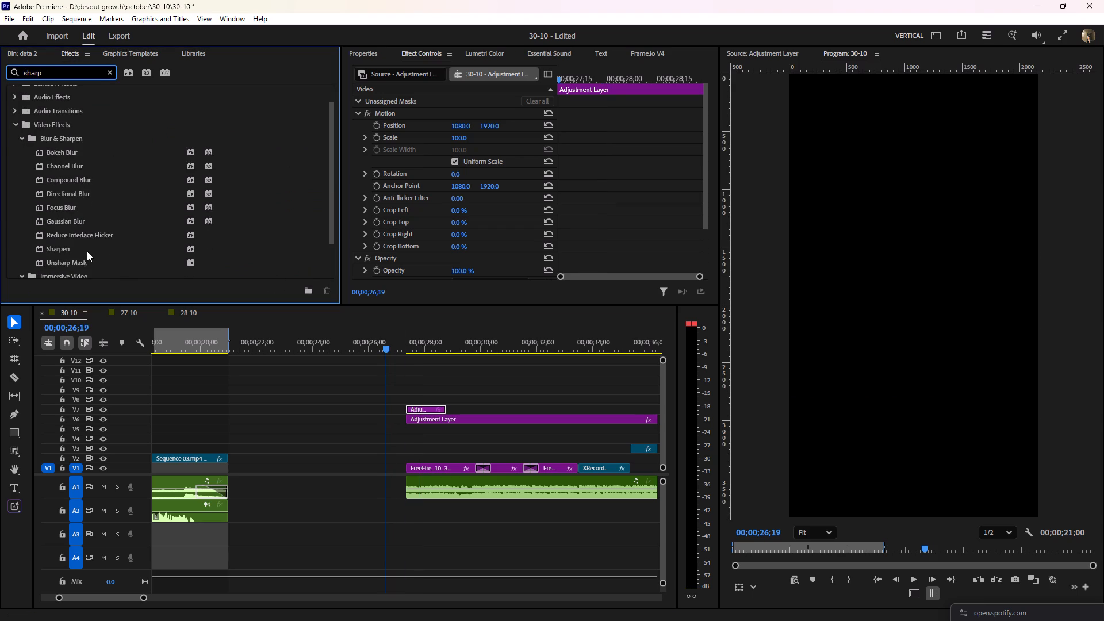
drag(87, 251, 435, 413)
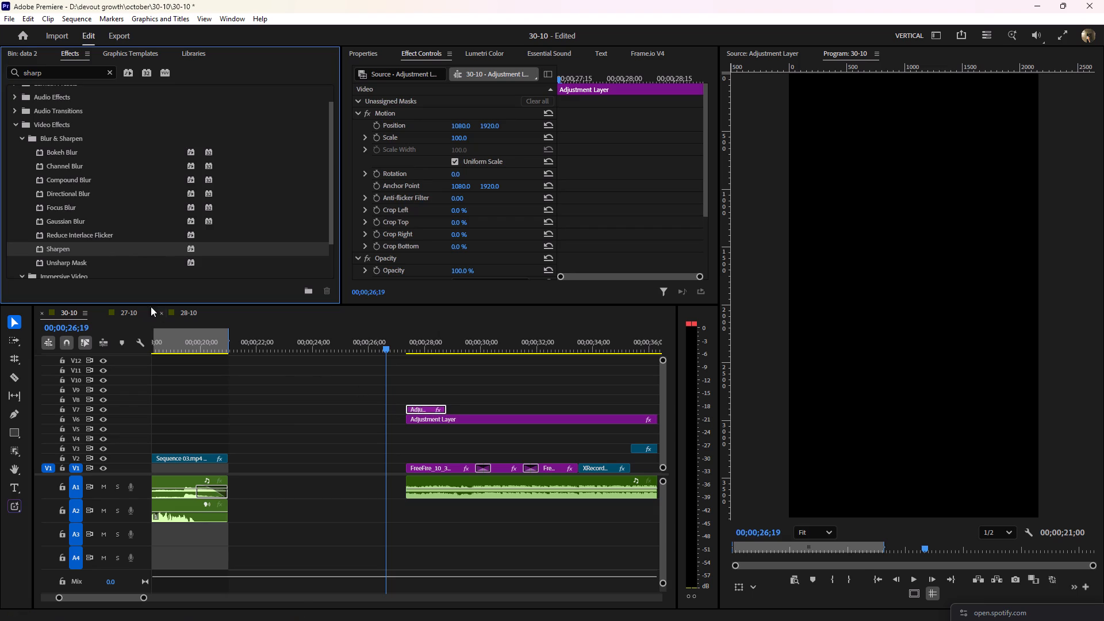
drag(78, 260, 423, 408)
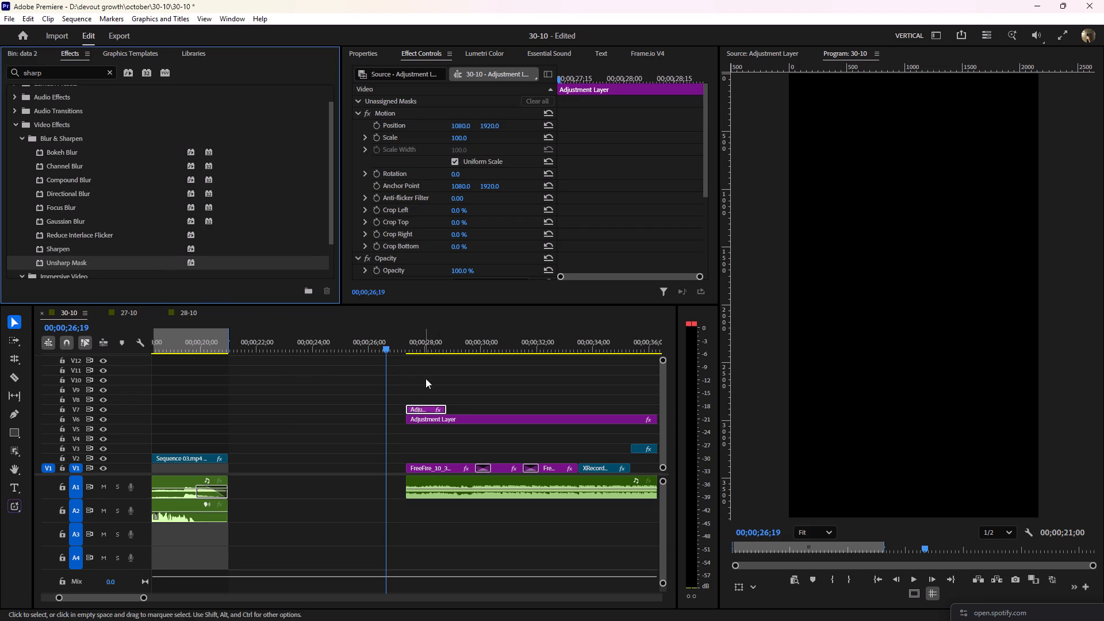
Set the V7 adjustment layer's Sharpen Amount to 37, judging the picture at 00;00;28;04.
click(429, 345)
scroll(402, 179, down, 2)
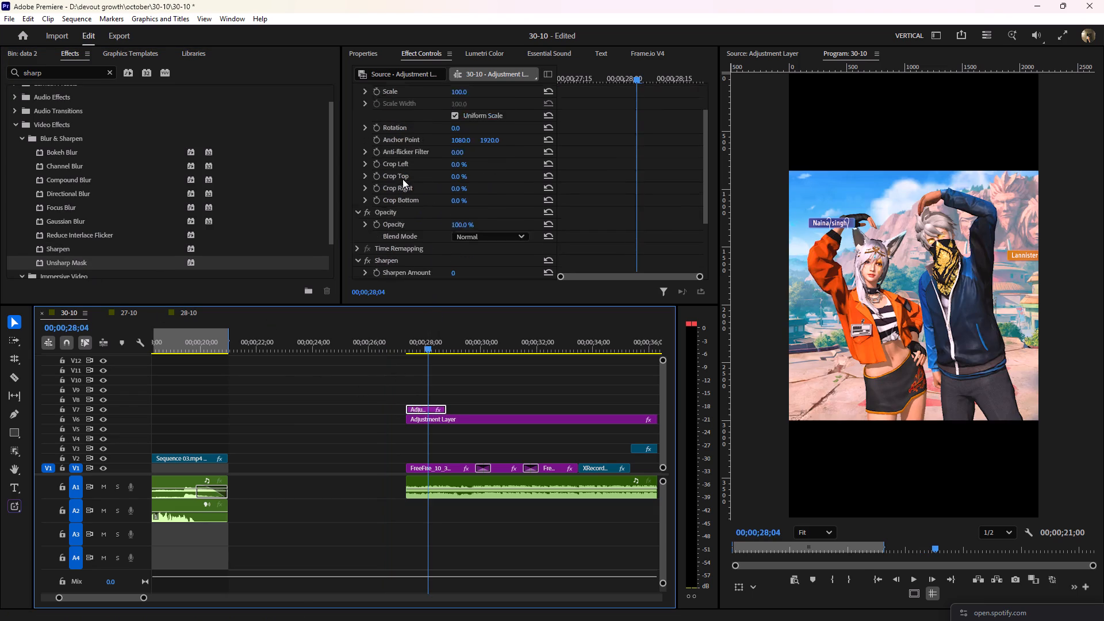
scroll(402, 179, down, 10)
drag(459, 186, 471, 187)
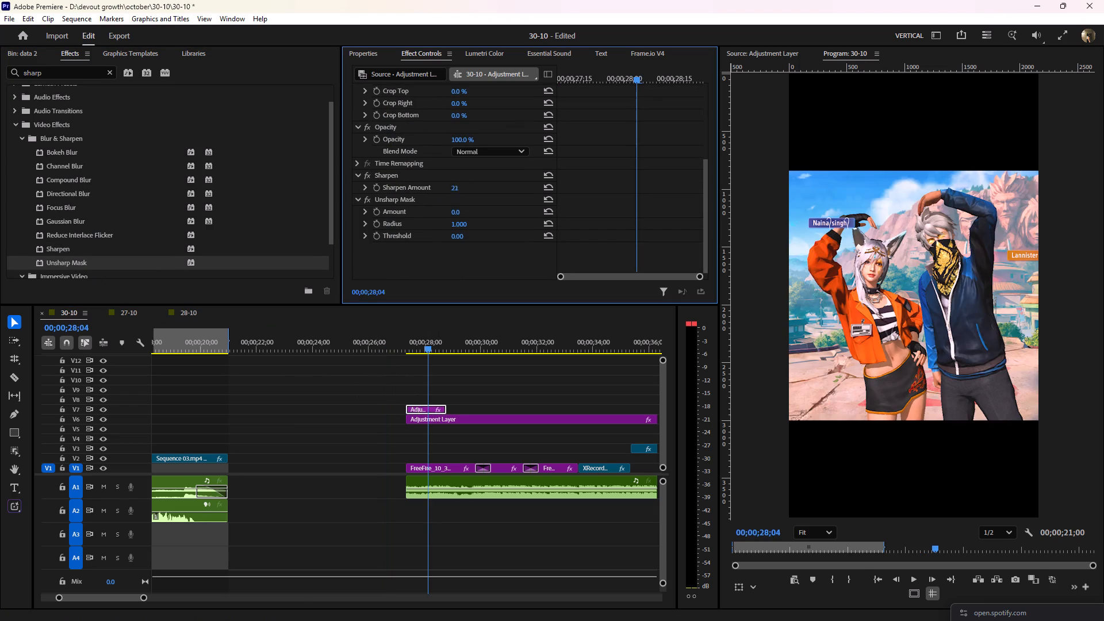
drag(471, 187, 422, 195)
drag(422, 195, 513, 194)
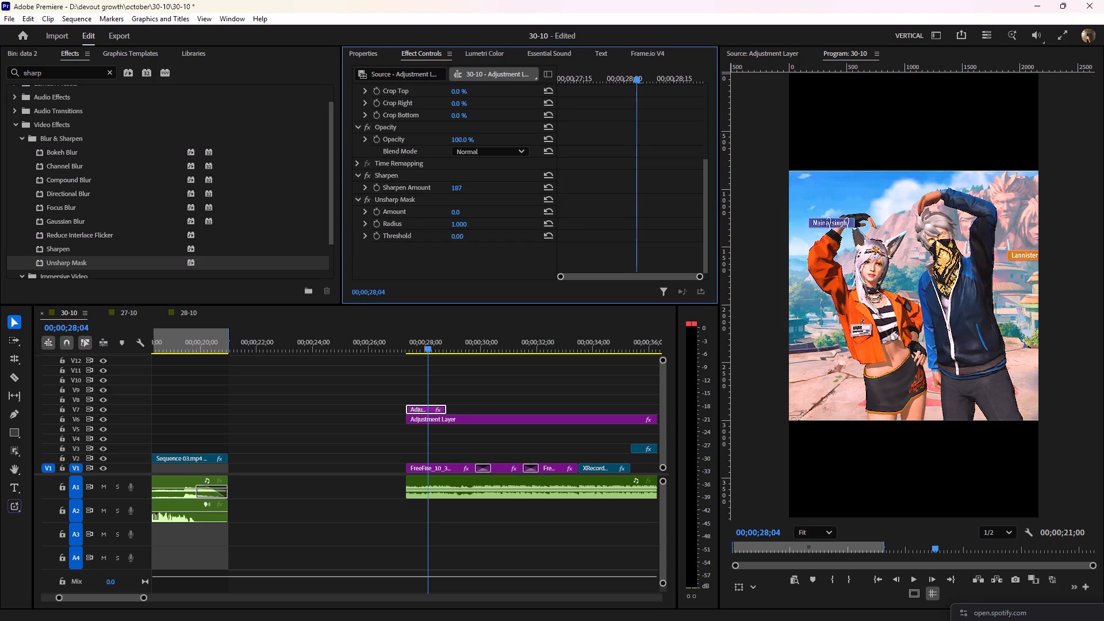
drag(513, 194, 423, 202)
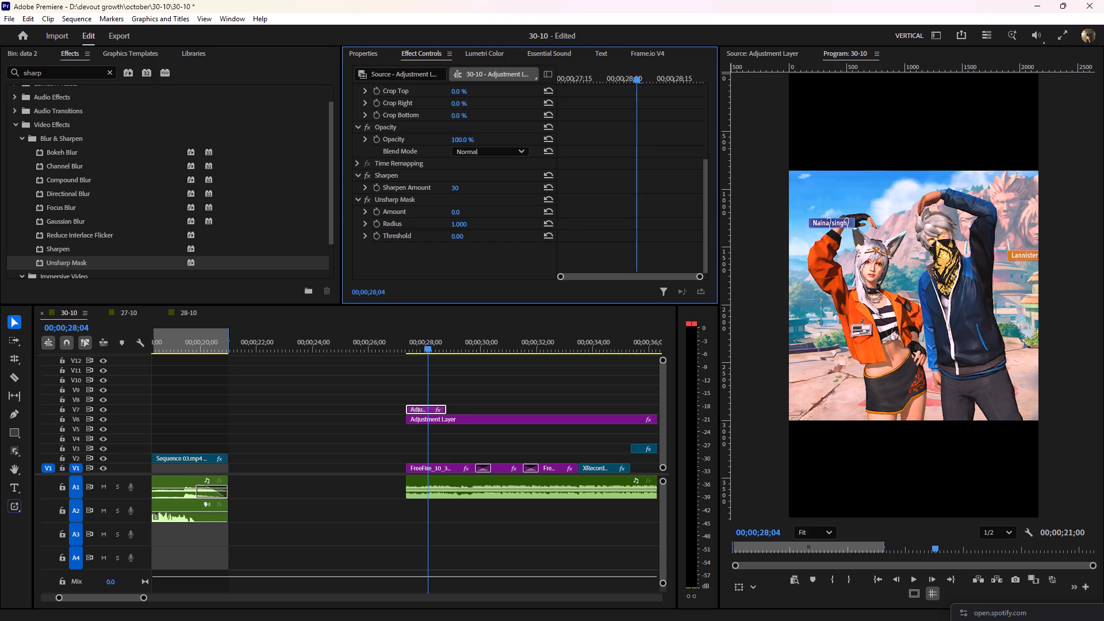
drag(423, 202, 427, 204)
Set the V7 adjustment layer's Unsharp Mask Amount to 247.
drag(459, 212, 435, 213)
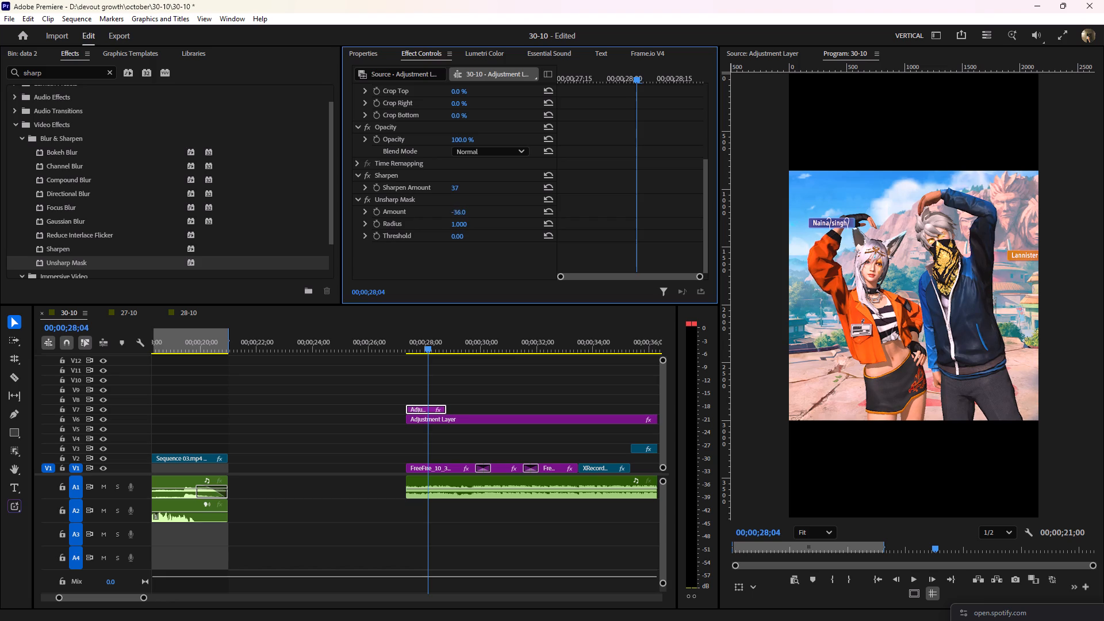
drag(435, 213, 598, 194)
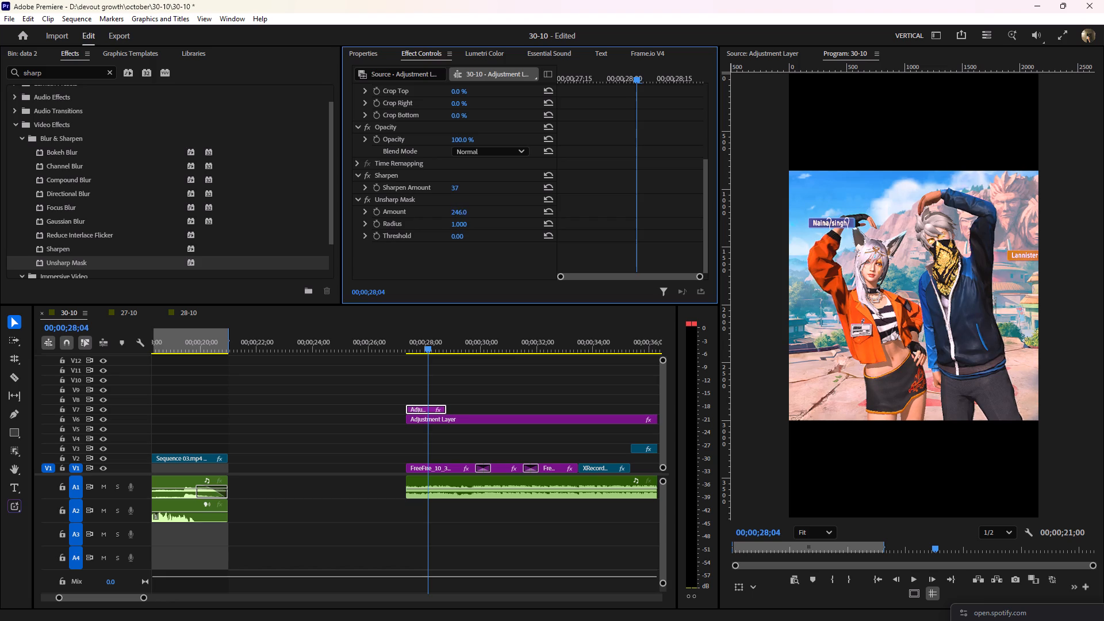
drag(598, 194, 599, 194)
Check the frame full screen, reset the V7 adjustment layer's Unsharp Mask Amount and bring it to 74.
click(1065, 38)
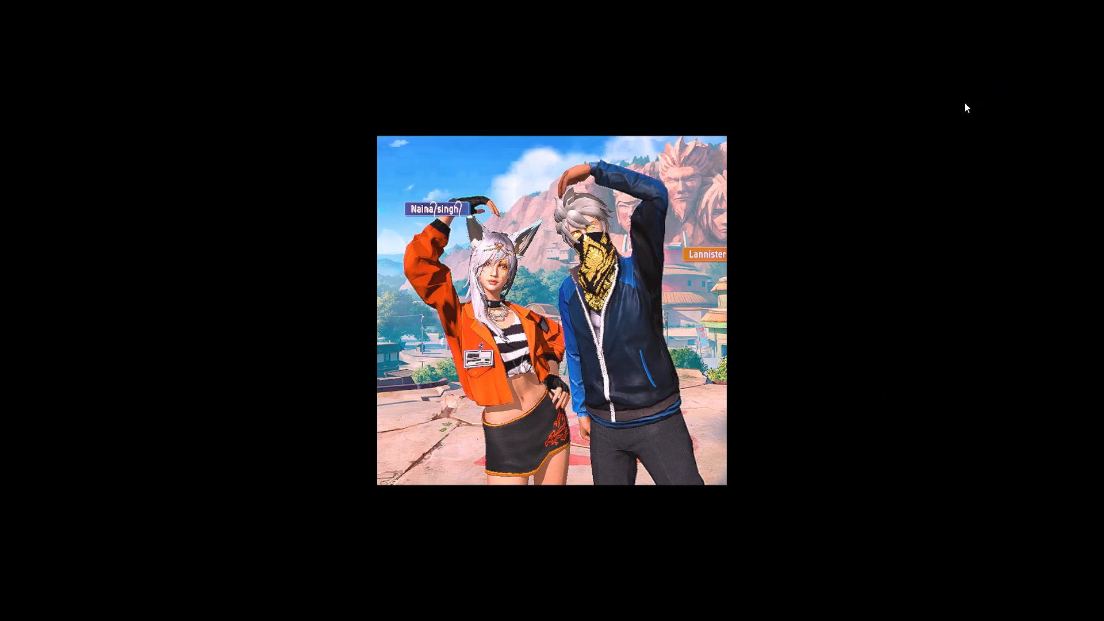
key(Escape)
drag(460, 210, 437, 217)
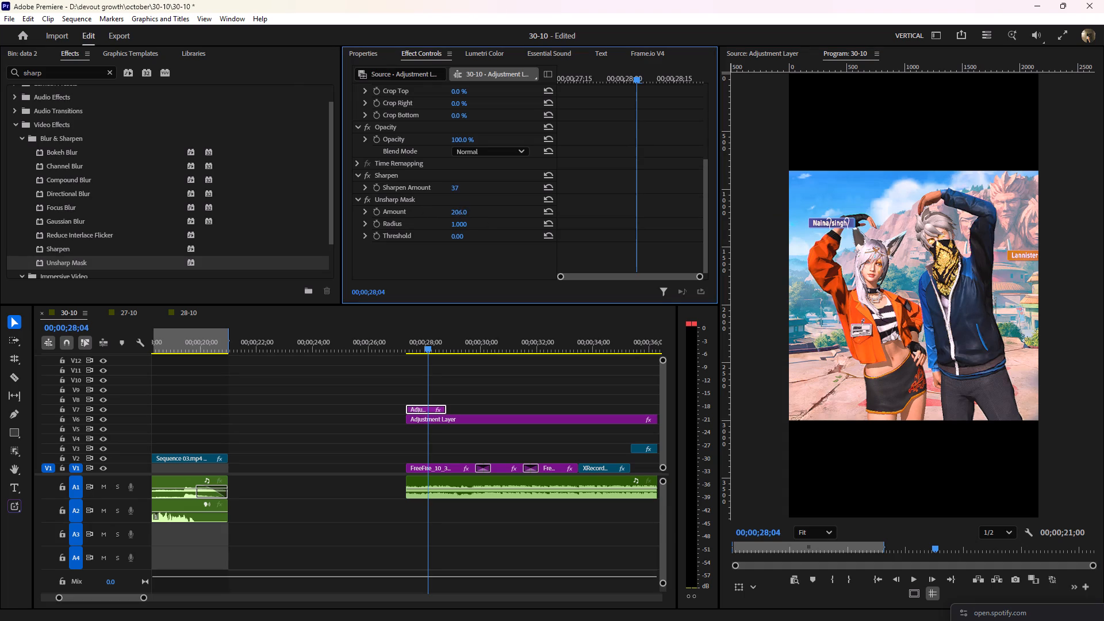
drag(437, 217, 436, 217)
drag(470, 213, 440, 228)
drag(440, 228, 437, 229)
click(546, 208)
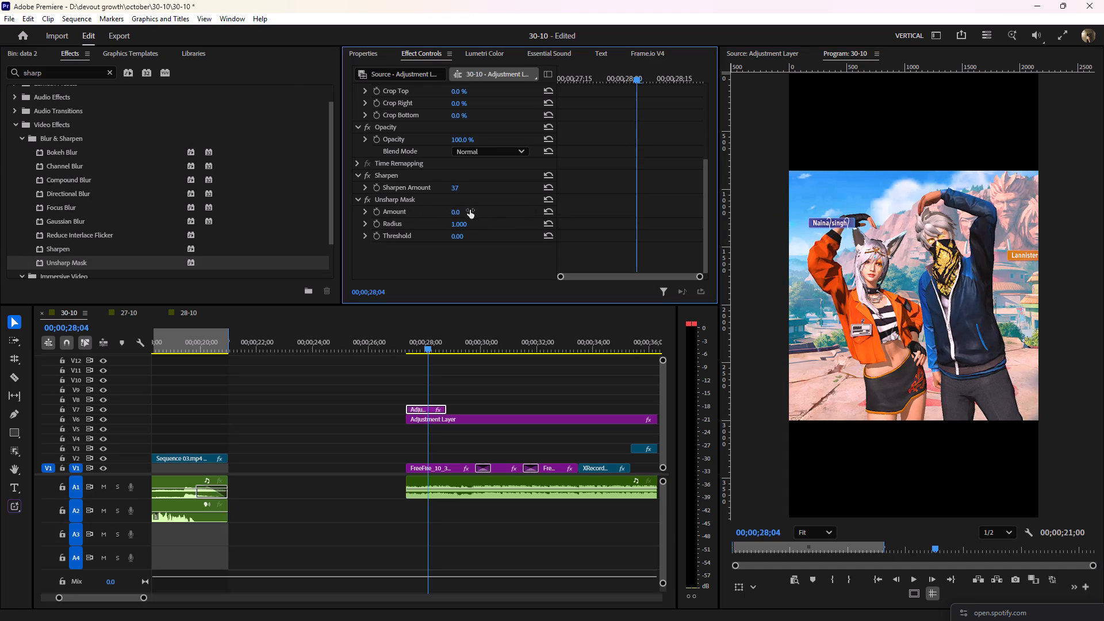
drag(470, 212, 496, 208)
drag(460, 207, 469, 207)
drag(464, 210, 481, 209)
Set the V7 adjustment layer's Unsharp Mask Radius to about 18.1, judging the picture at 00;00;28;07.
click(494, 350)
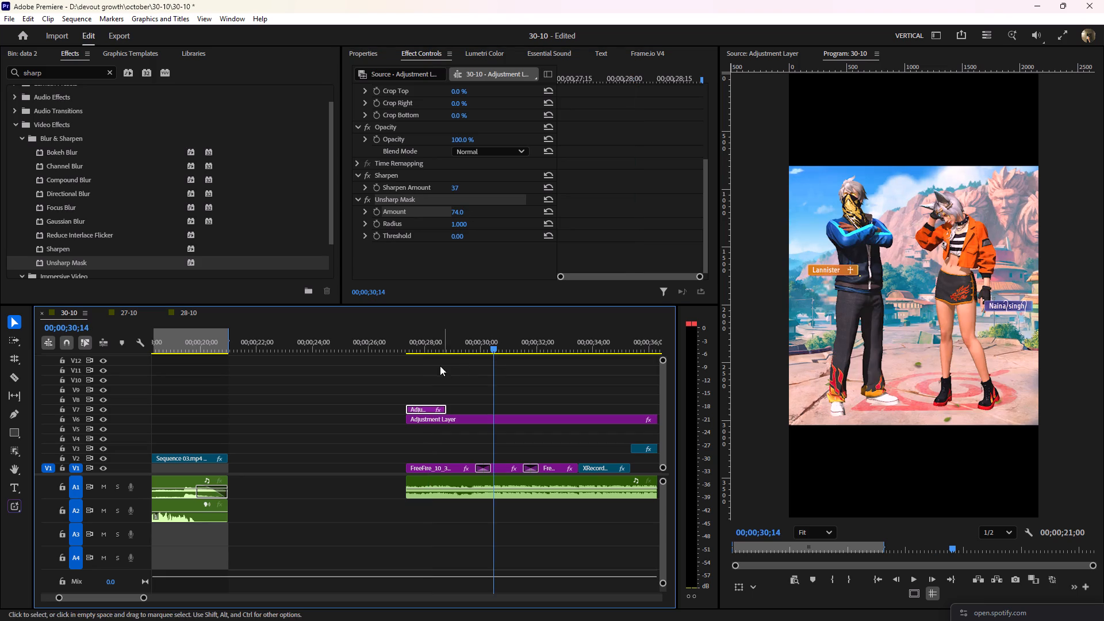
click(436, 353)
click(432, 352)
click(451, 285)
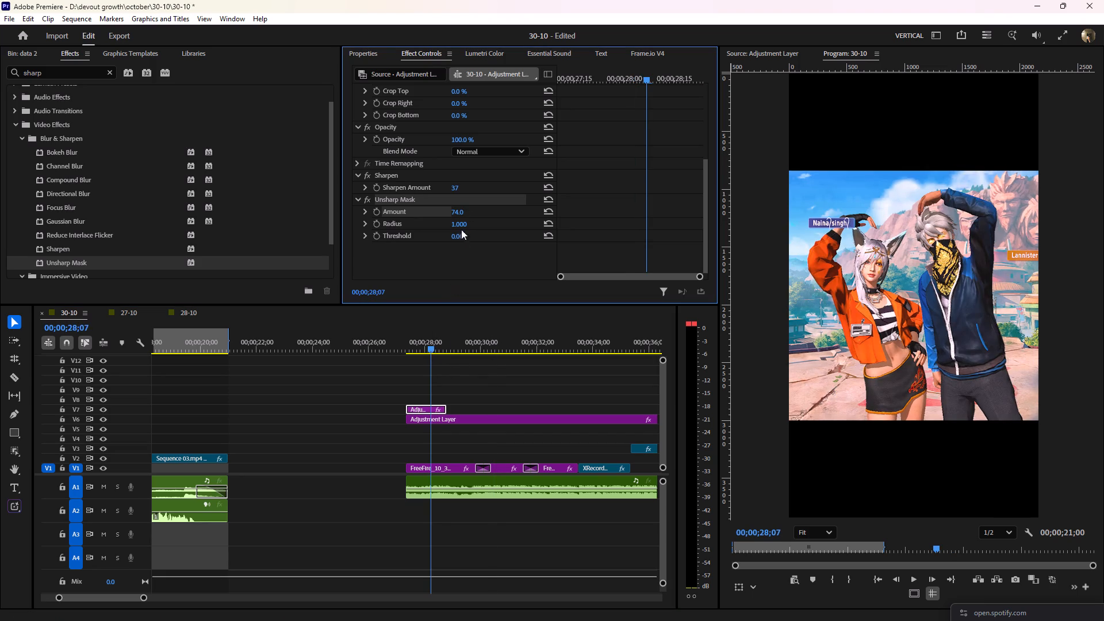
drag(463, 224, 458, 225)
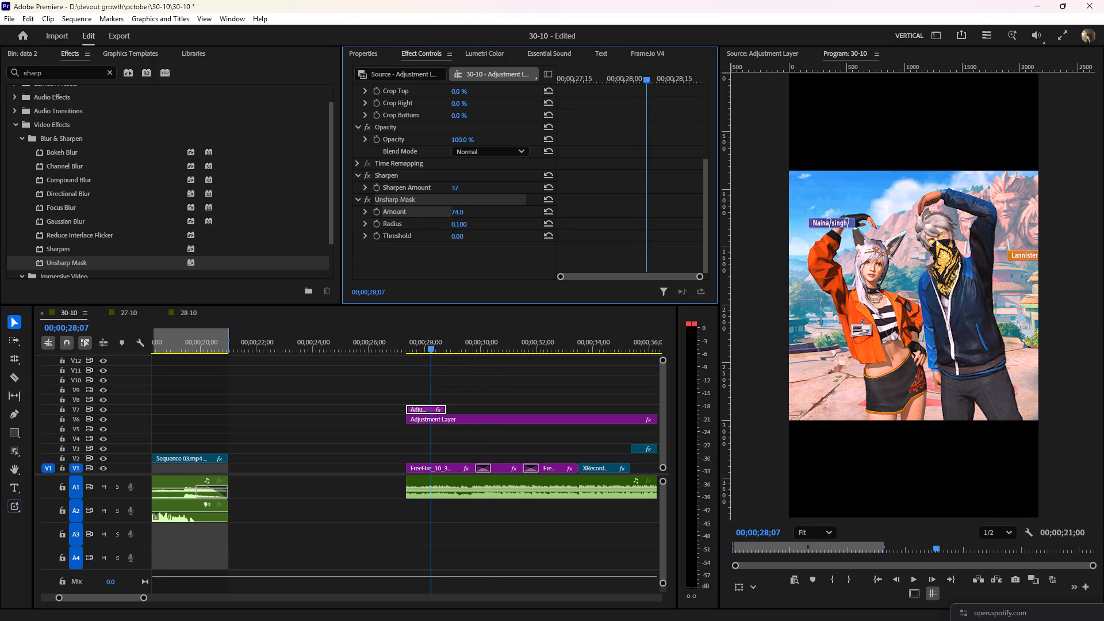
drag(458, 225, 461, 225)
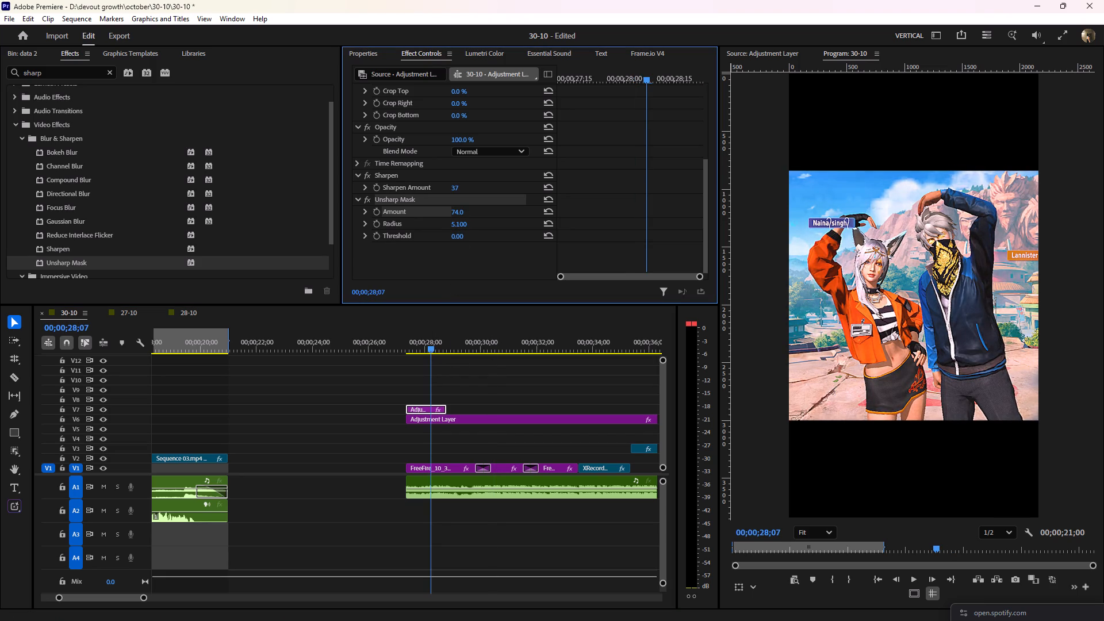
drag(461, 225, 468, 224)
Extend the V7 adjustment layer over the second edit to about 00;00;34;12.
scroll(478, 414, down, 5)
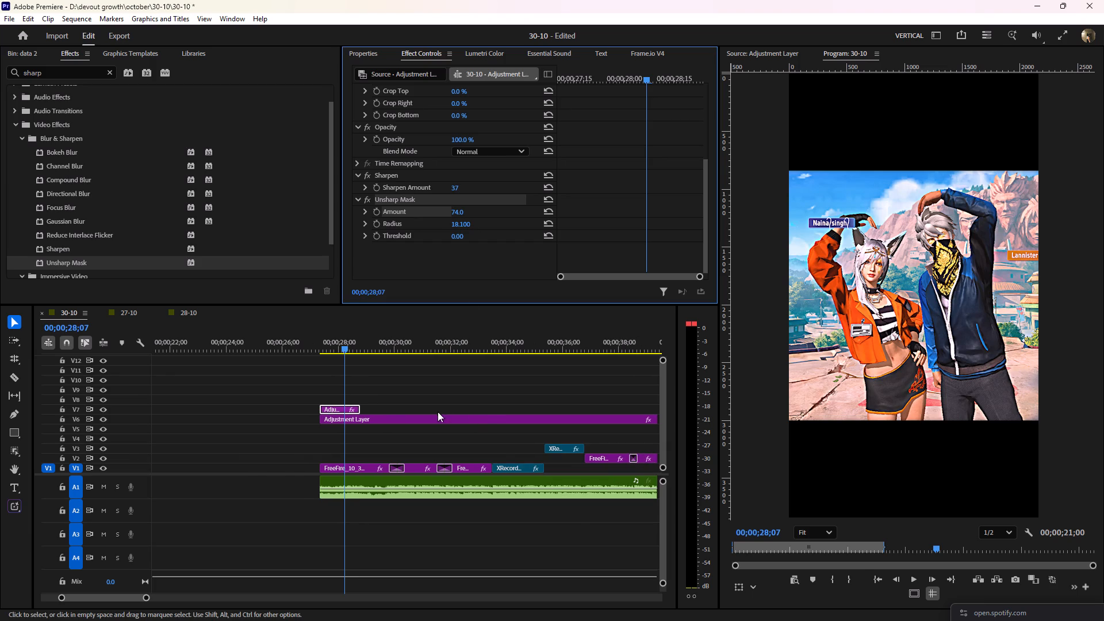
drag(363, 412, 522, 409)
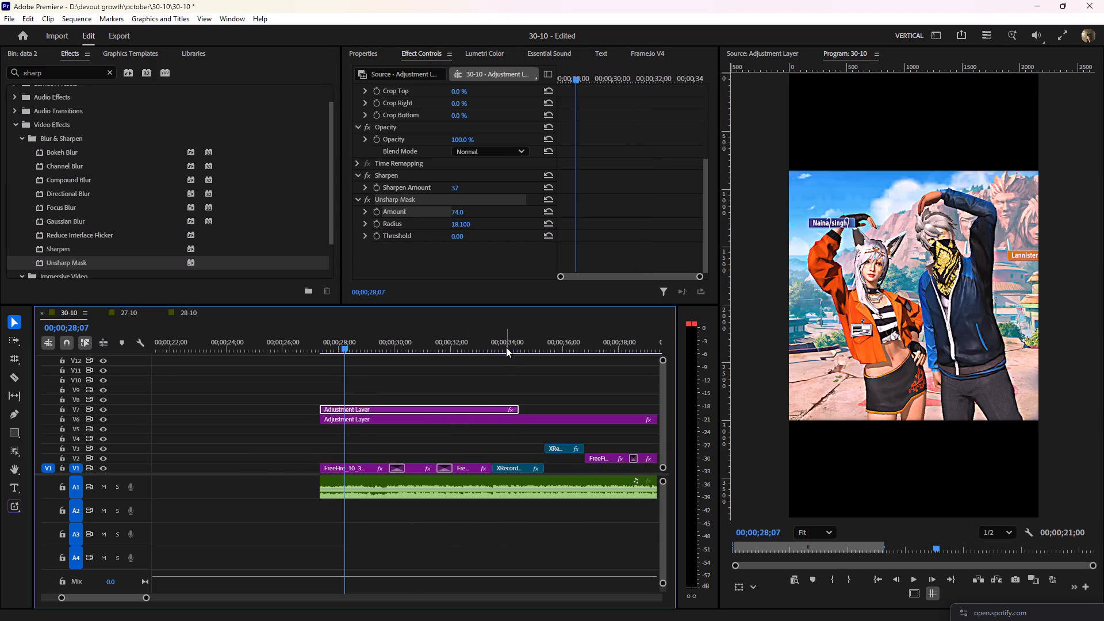
Play the gameplay clip around 00;00;34;01 to examine how the sharpening looks on it.
click(506, 347)
key(space)
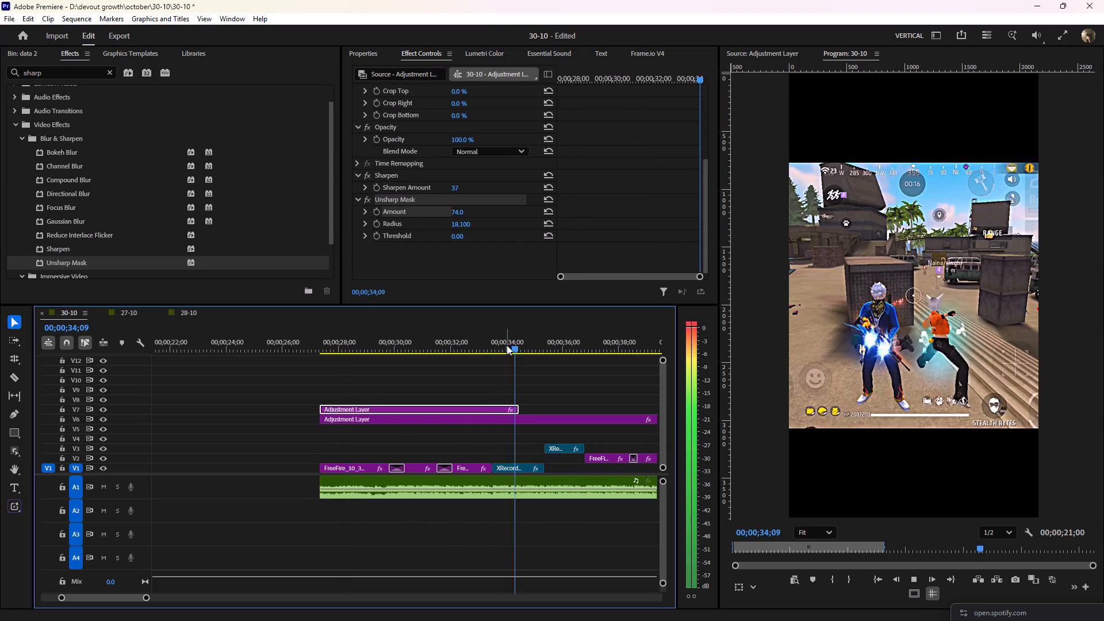
key(space)
click(511, 339)
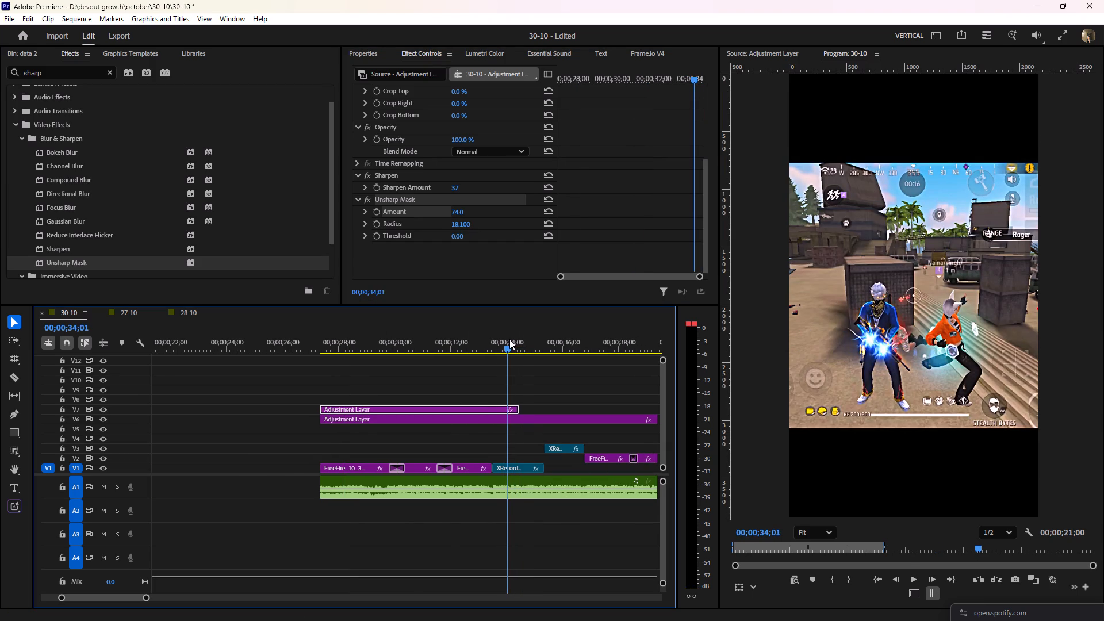
key(space)
key(space)
click(512, 339)
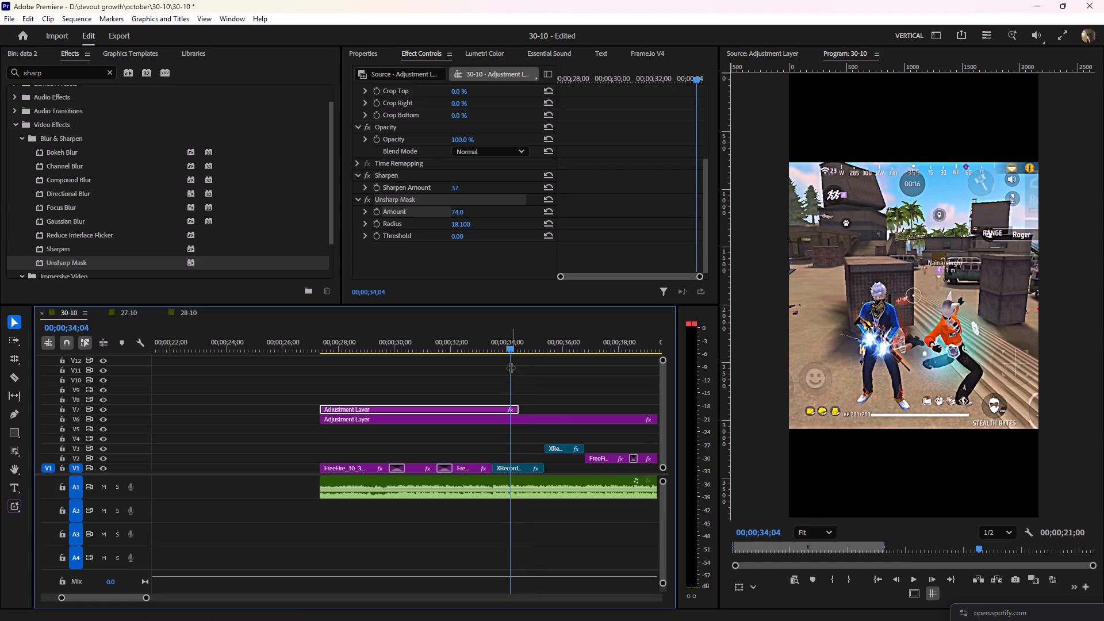
drag(504, 336, 293, 370)
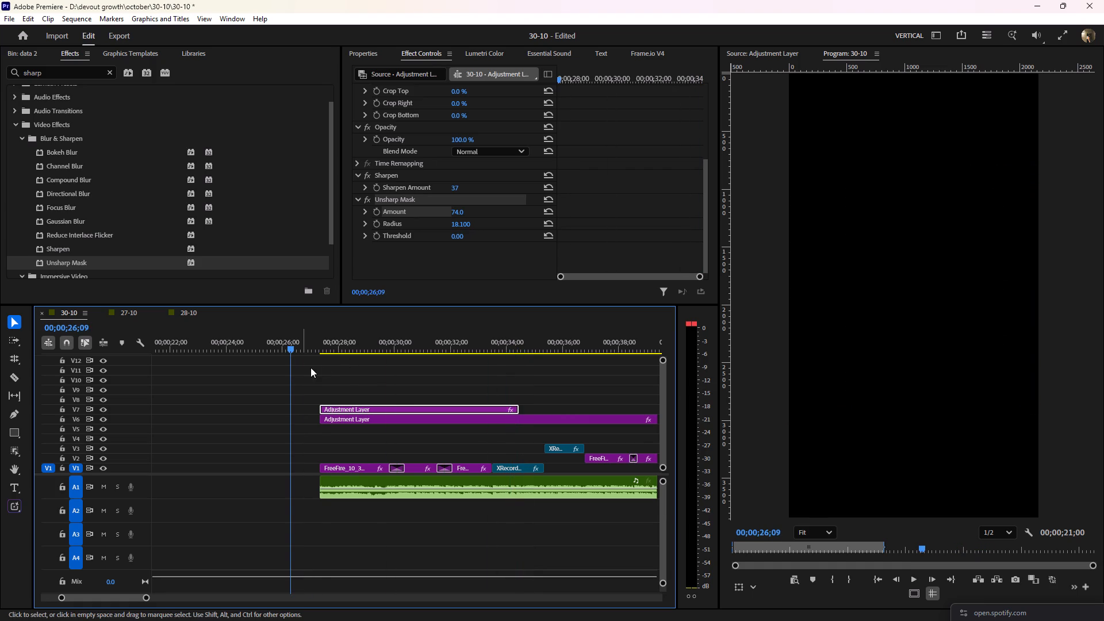
Reset the V7 adjustment layer's Unsharp Mask and set Amount to 10 and Radius to 4, checking the opening shot around 00;00;28;16.
drag(463, 224, 464, 225)
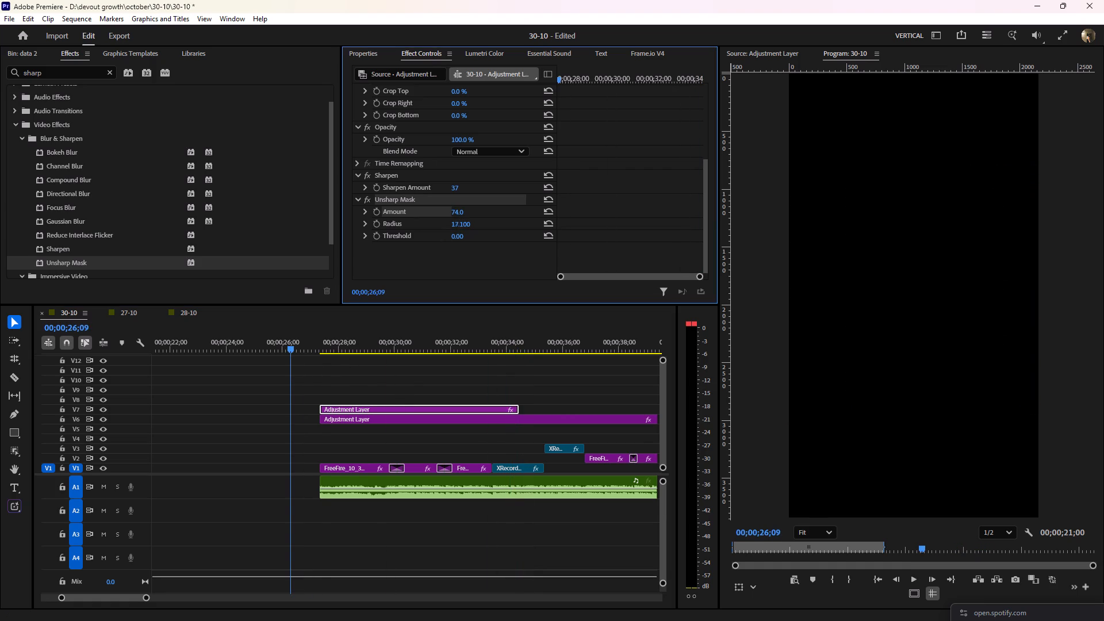
drag(464, 225, 447, 233)
click(549, 224)
drag(471, 212, 466, 212)
click(548, 210)
drag(468, 213, 474, 213)
click(469, 224)
drag(350, 340, 355, 340)
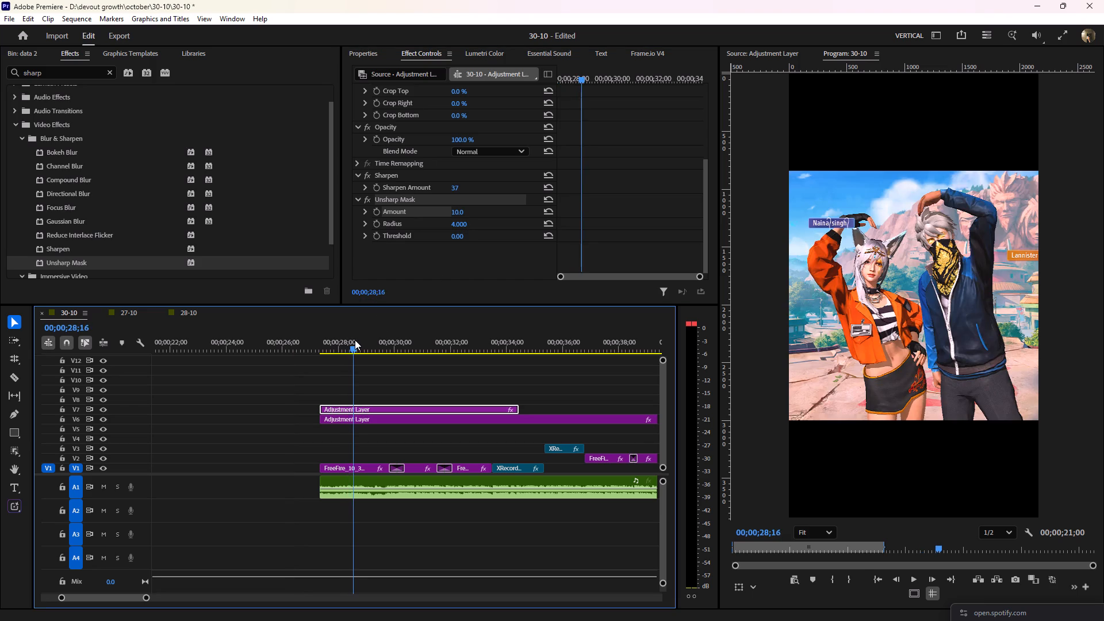
drag(355, 340, 355, 340)
drag(358, 340, 310, 348)
Extend the V7 adjustment layer to the end of the second edit, matching the V6 adjustment layer.
click(367, 385)
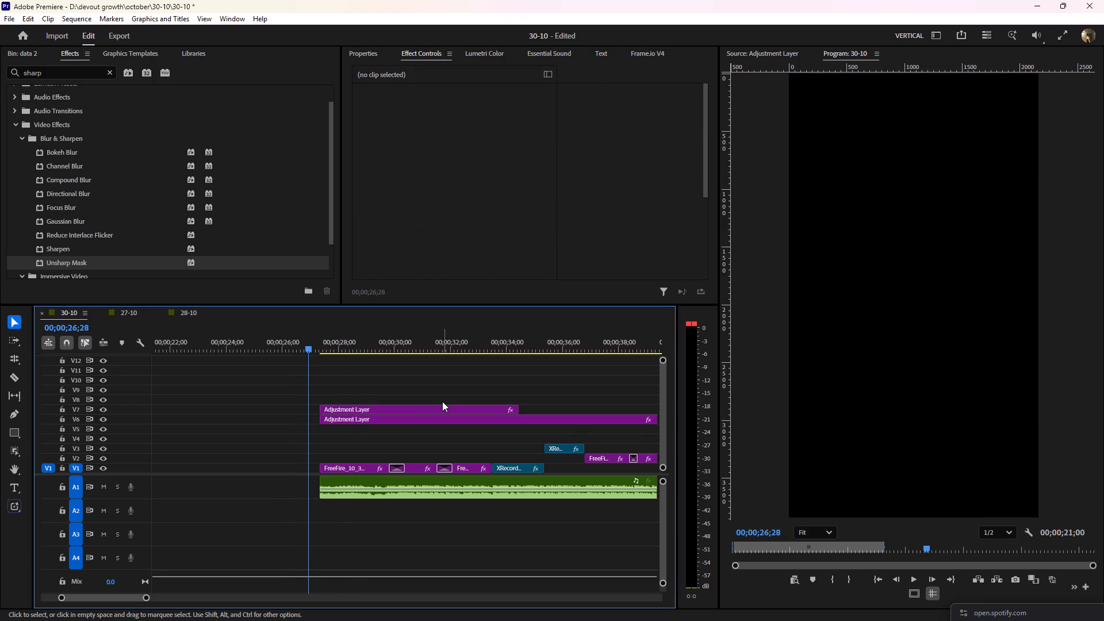
key(minus)
key(minus)
drag(396, 411, 508, 407)
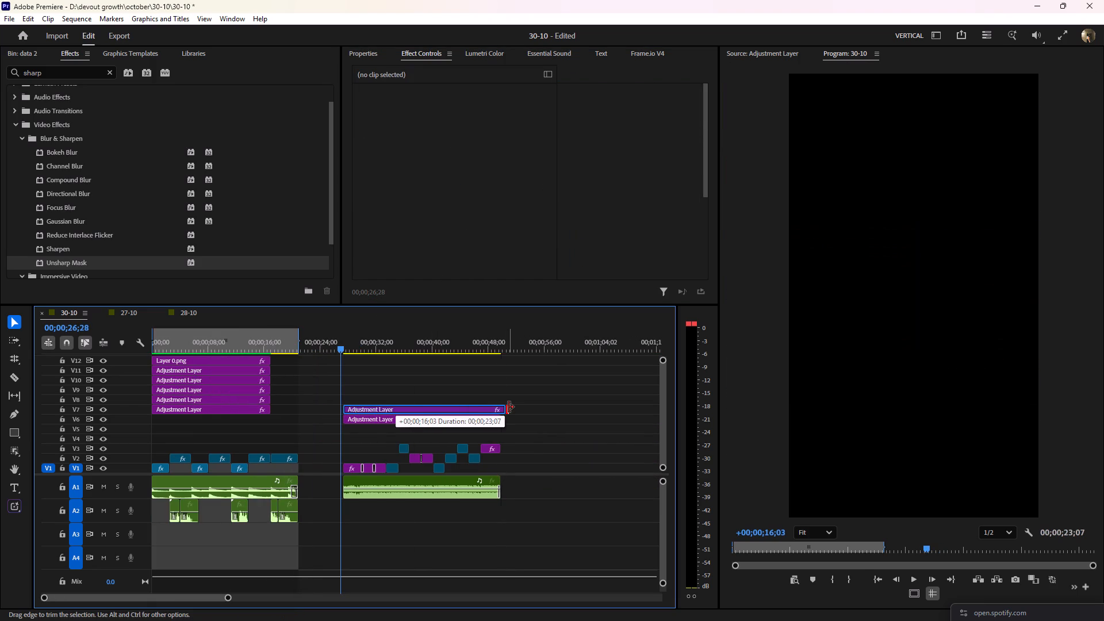
drag(508, 407, 504, 407)
click(518, 398)
Play the opening of the second edit from about 00;00;27;15 to review the sharpened picture and first cross dissolve.
key(minus)
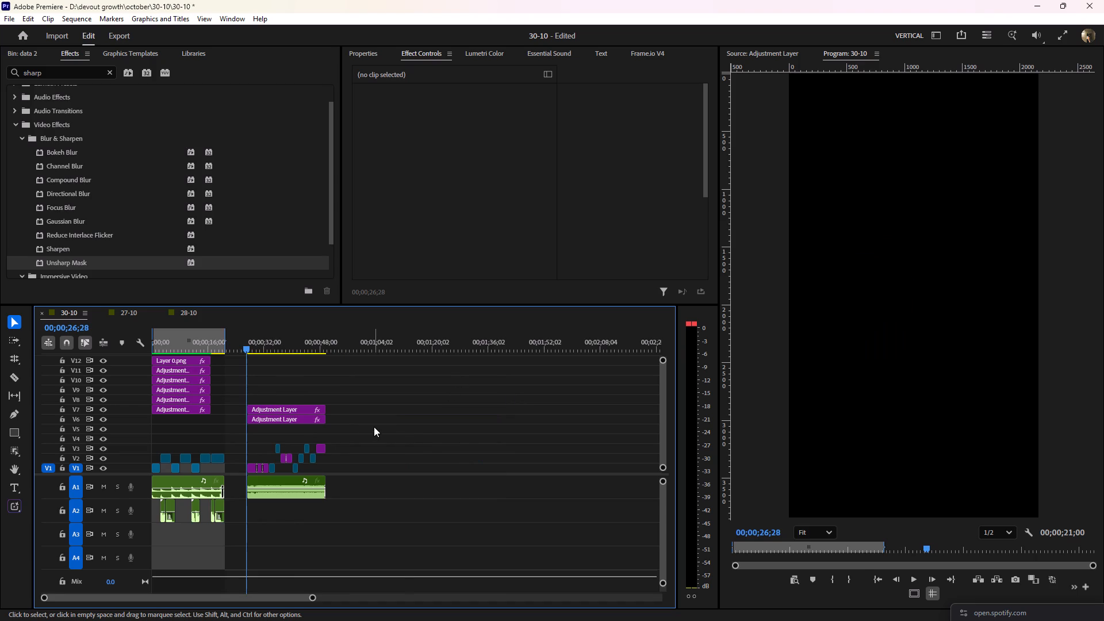
key(equal)
key(equal)
drag(426, 343, 411, 346)
key(space)
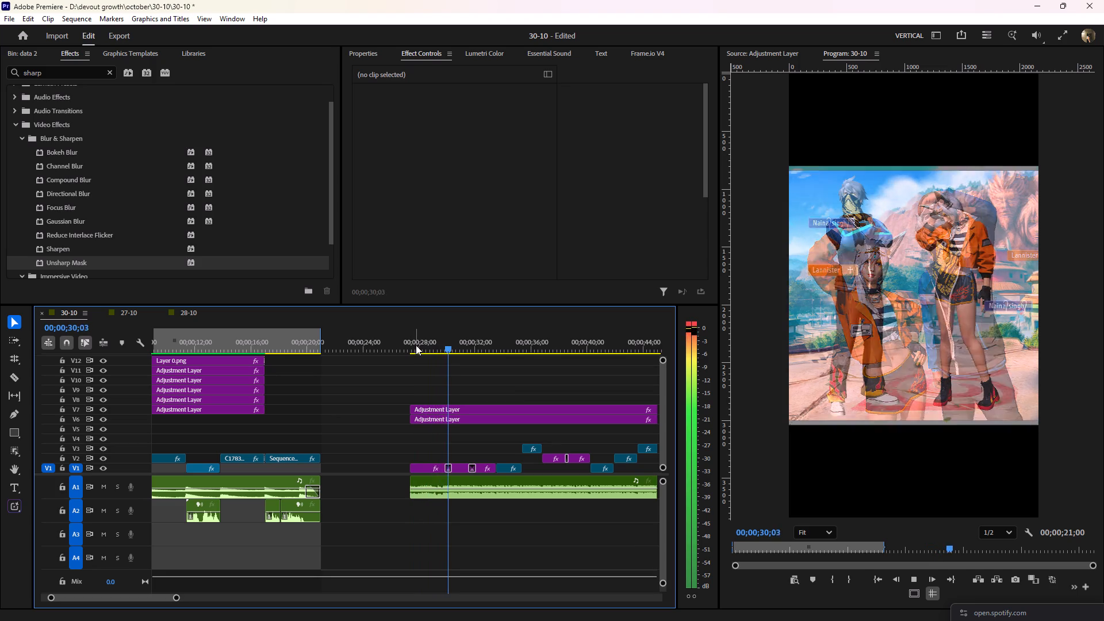
drag(419, 348, 413, 348)
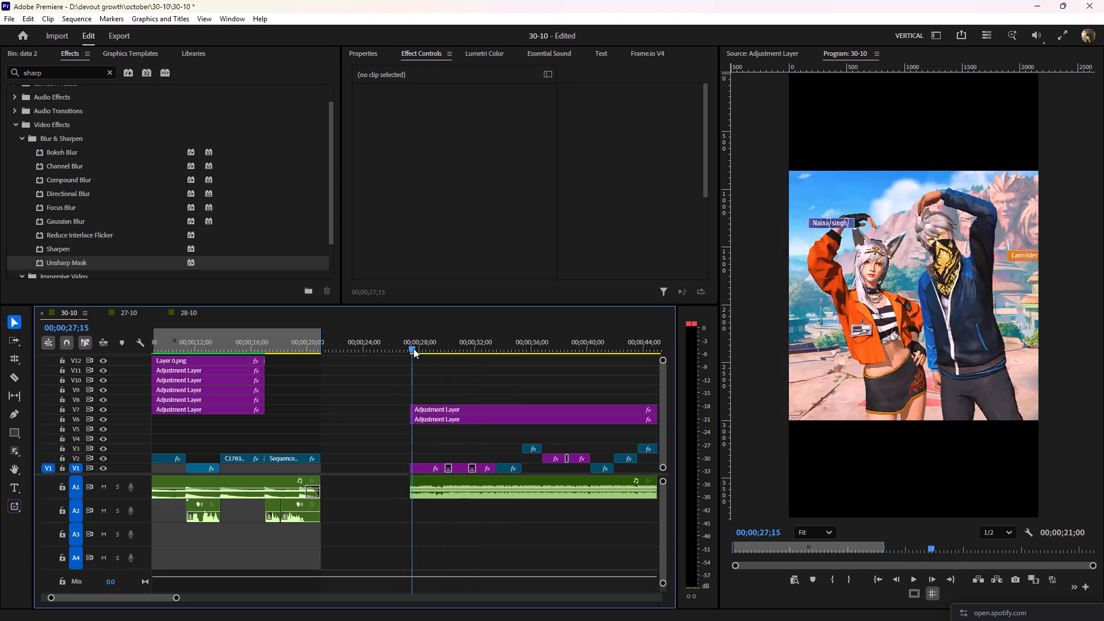
drag(413, 348, 397, 354)
Switch to the Brave browser window showing the YouTube video "How To Increase Video Quality in Premiere Pro".
click(652, 607)
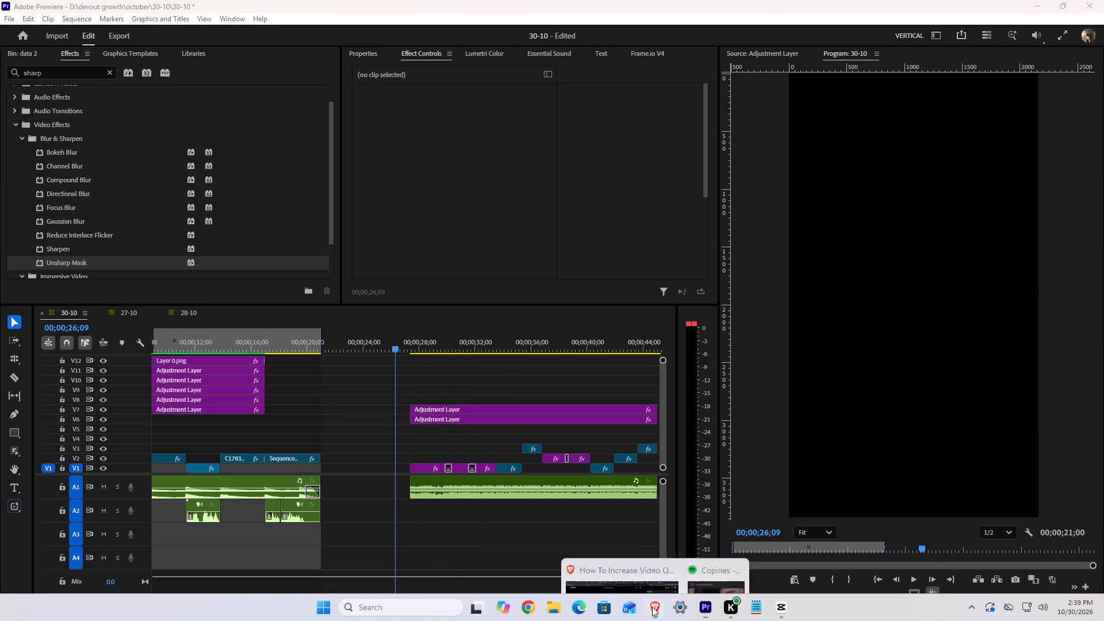
click(634, 555)
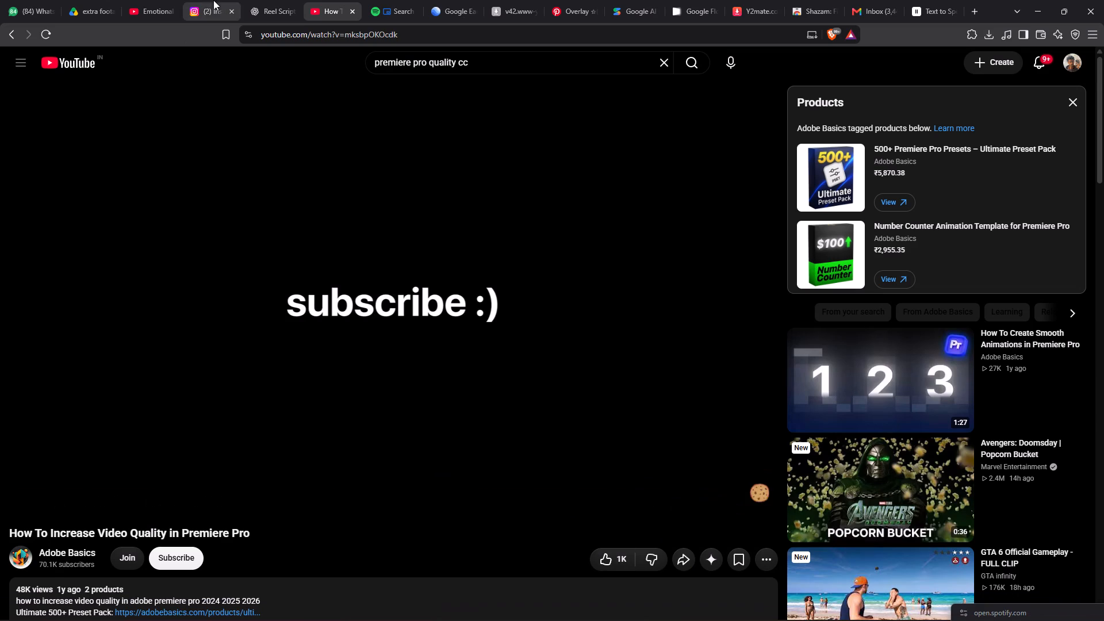
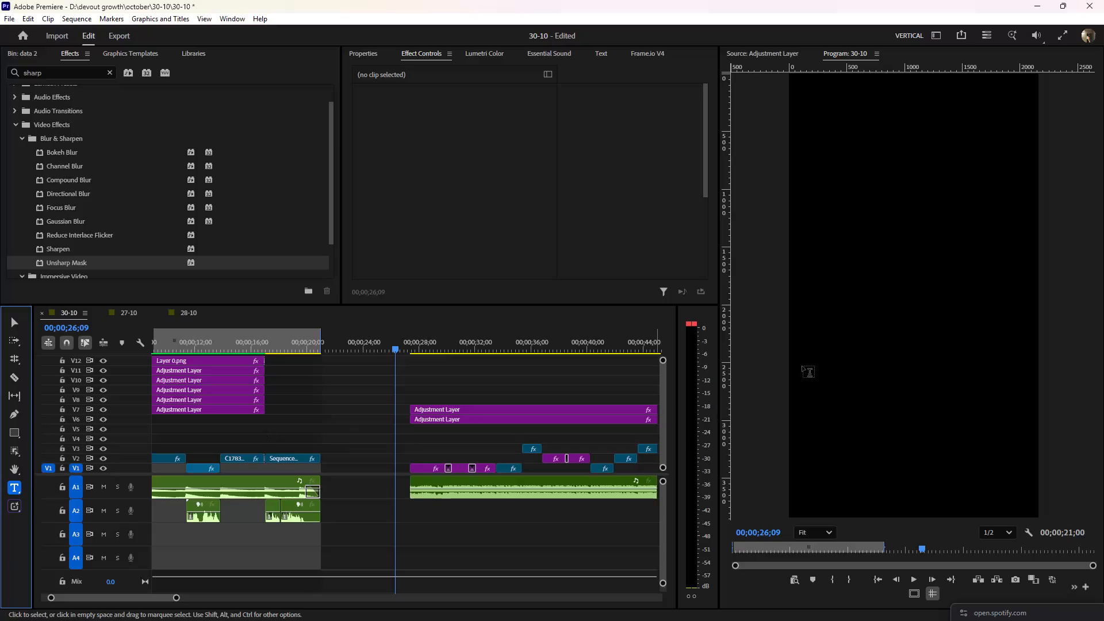
Add a text title reading "Duoholic#" in the middle of the frame at 00;00;26;09.
click(846, 294)
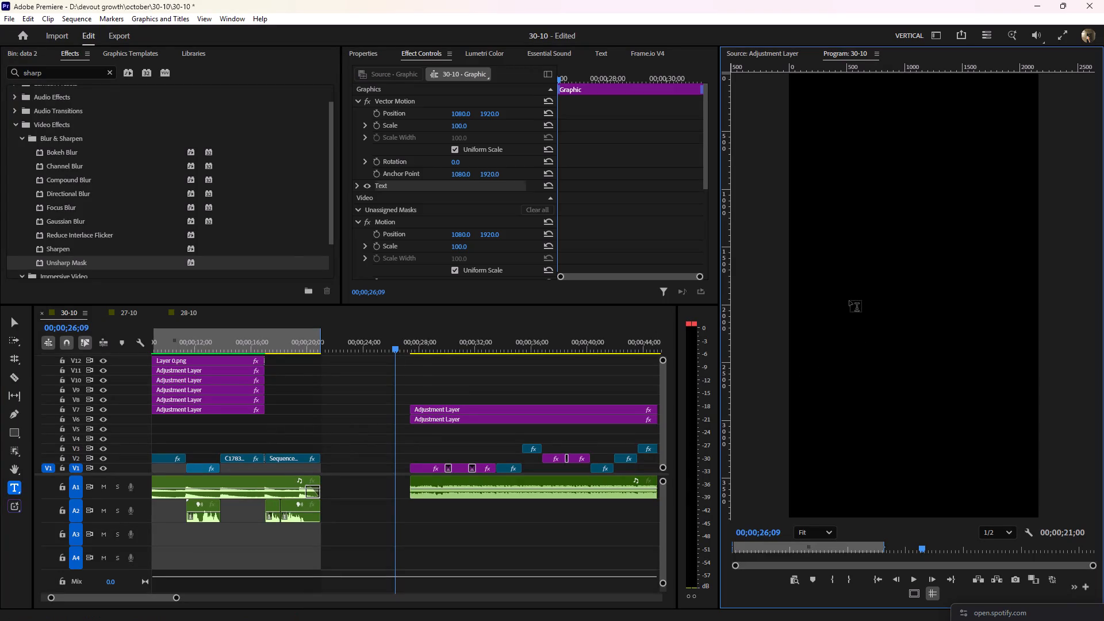
text(Duoholic)
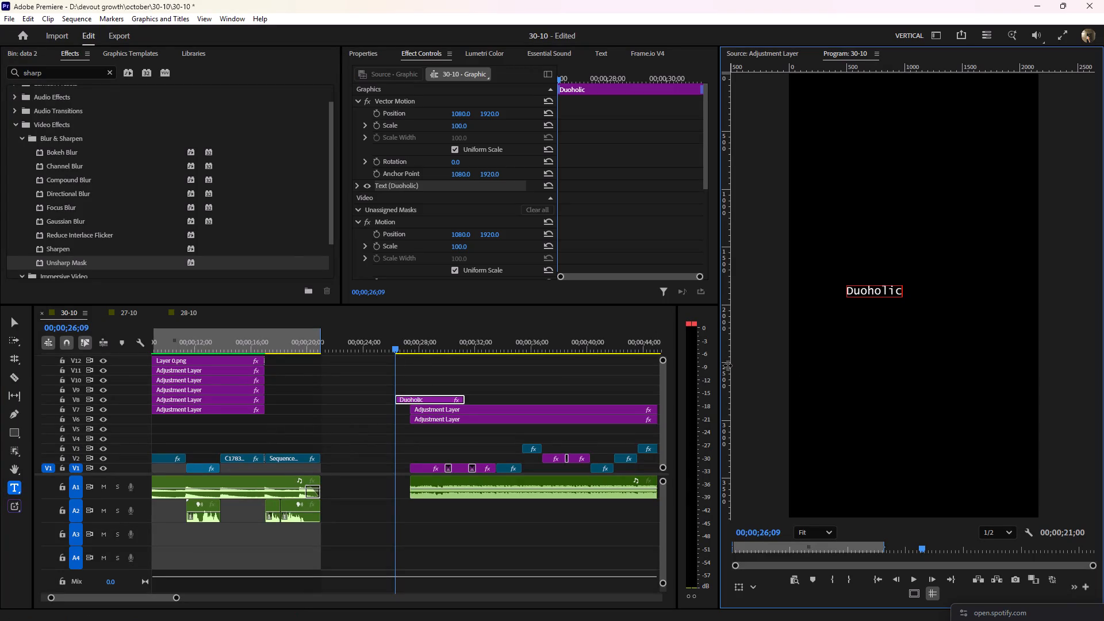
key(shift+numbersign)
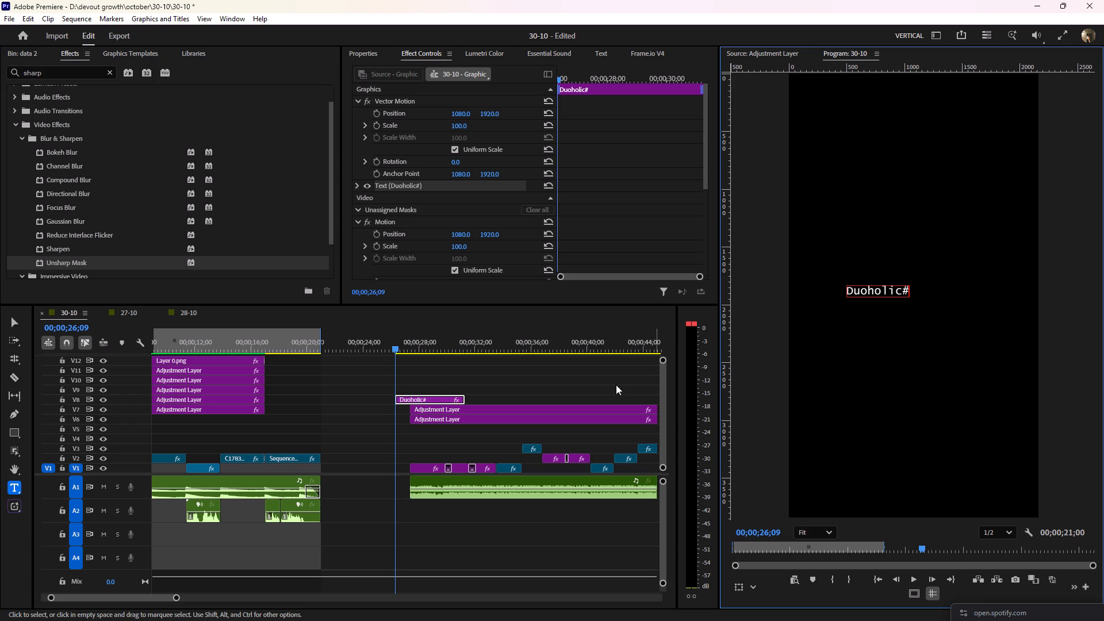
click(446, 379)
click(10, 321)
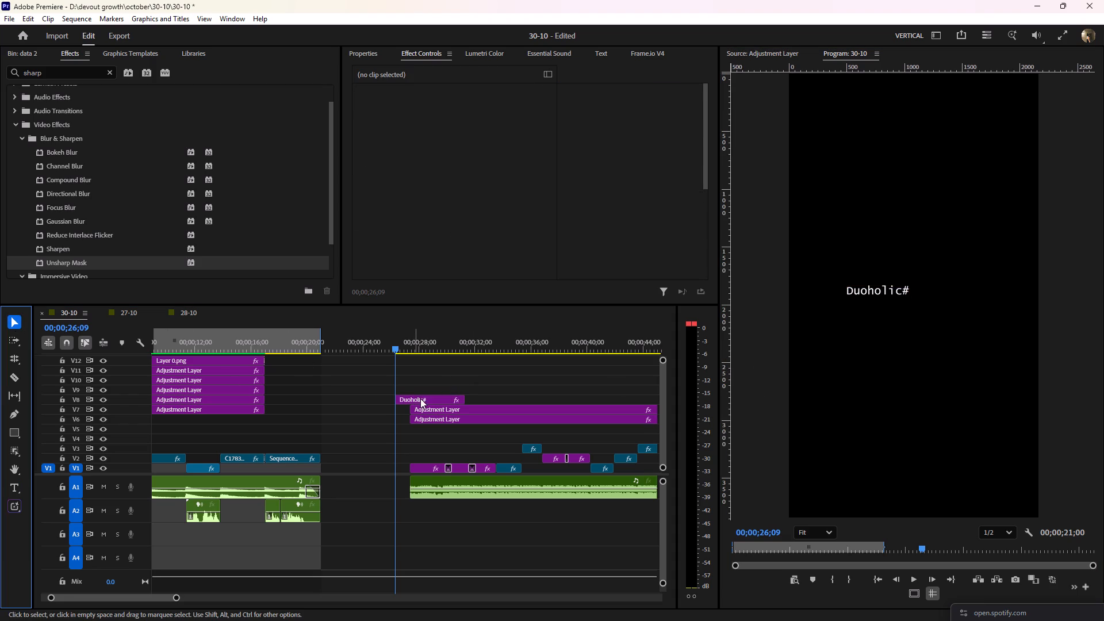
Try PolySans Trial on the Duoholic# title and settle on the Poppins font.
click(424, 398)
click(371, 51)
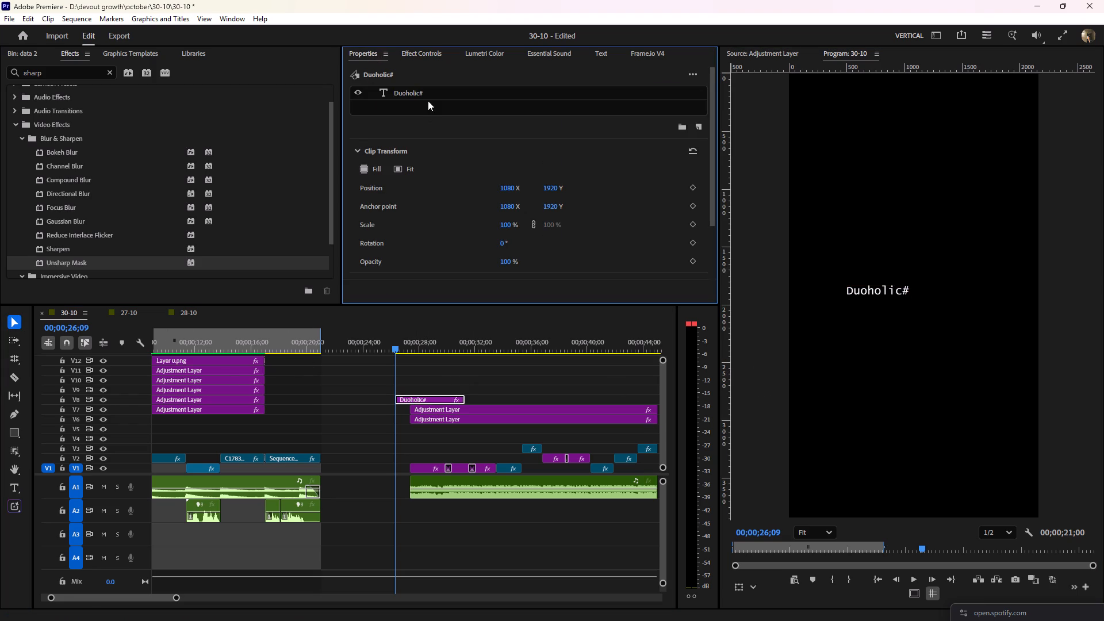
click(430, 93)
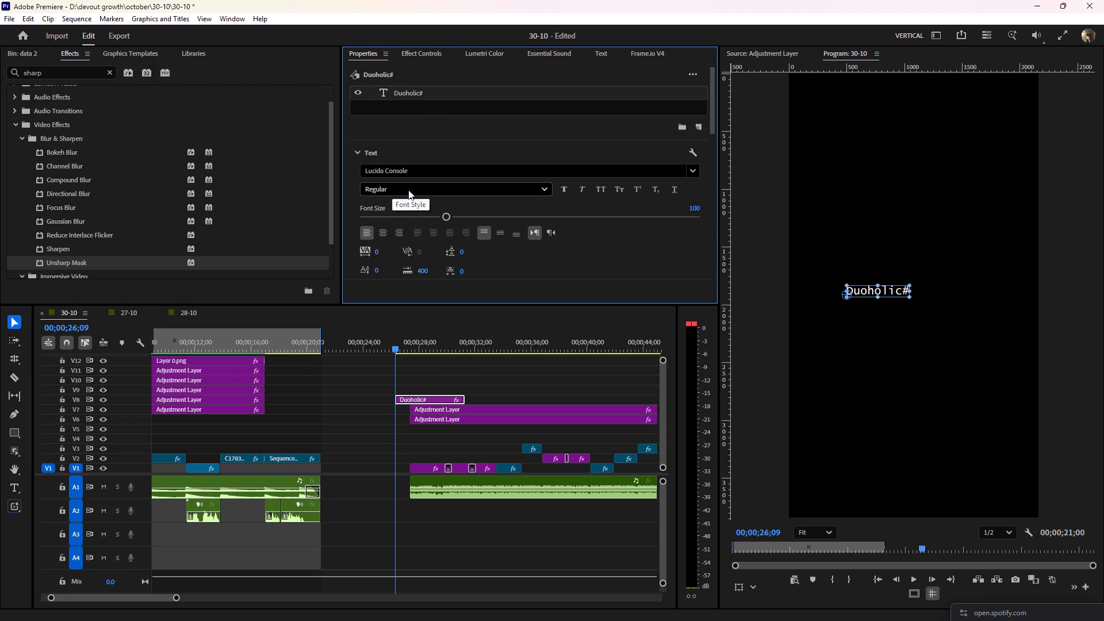
click(420, 170)
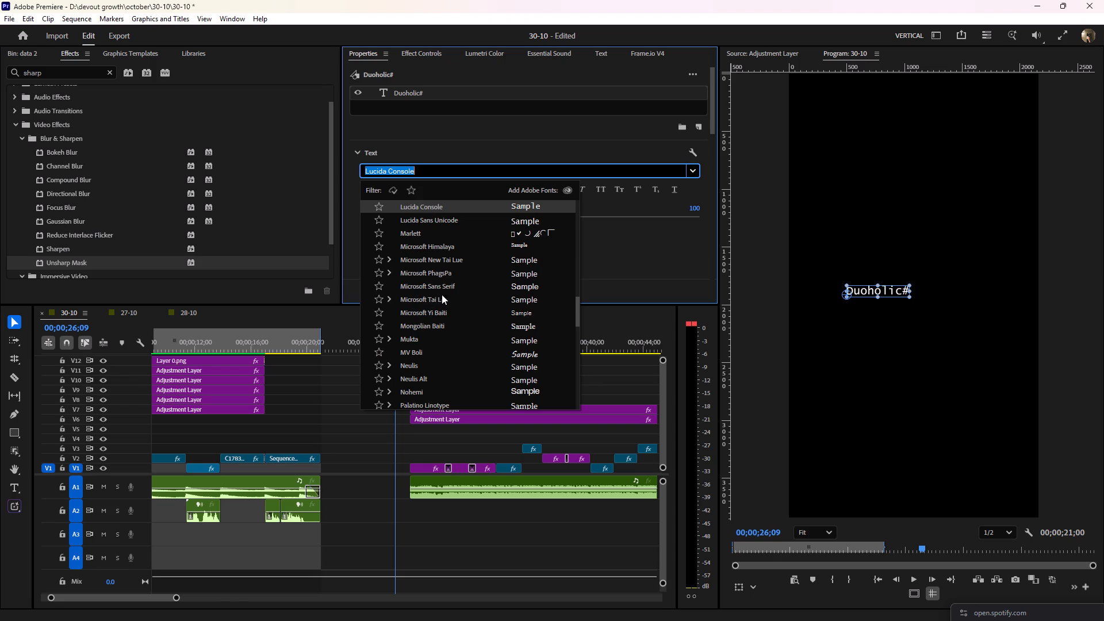
scroll(458, 293, down, 14)
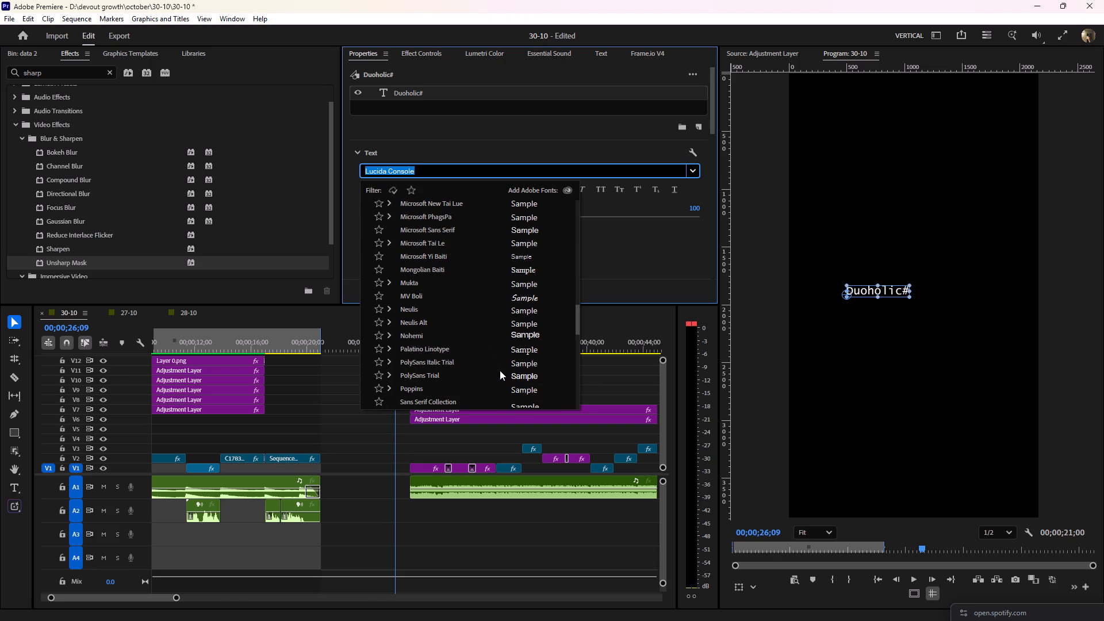
click(500, 372)
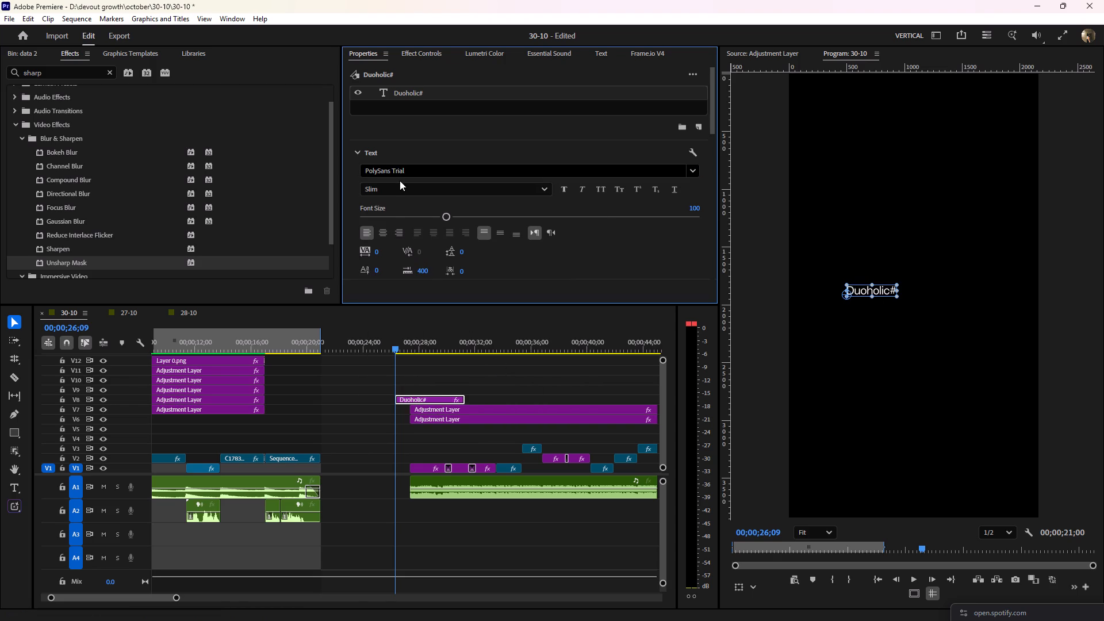
click(405, 172)
scroll(432, 294, down, 10)
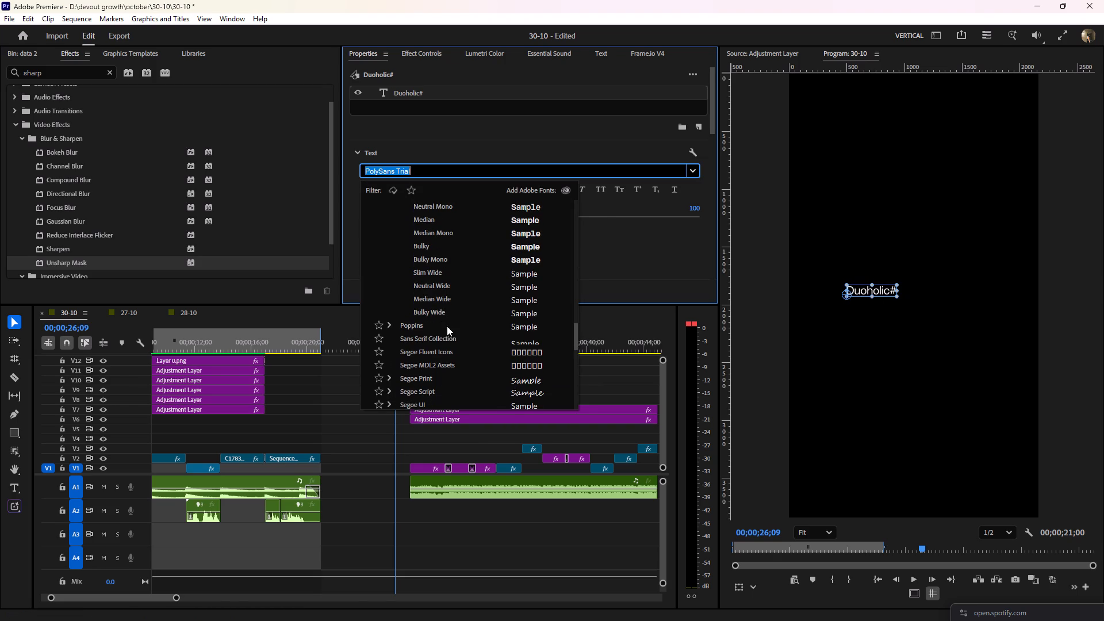
click(436, 324)
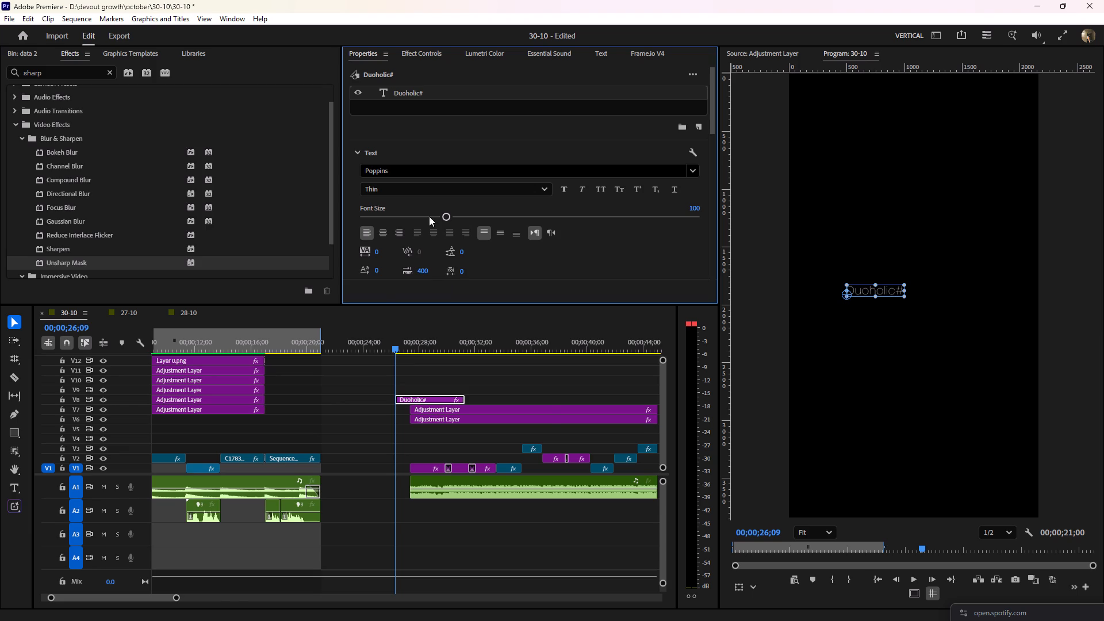
Set the title's font style to SemiBold Italic, trying SemiBold first.
click(427, 190)
click(436, 343)
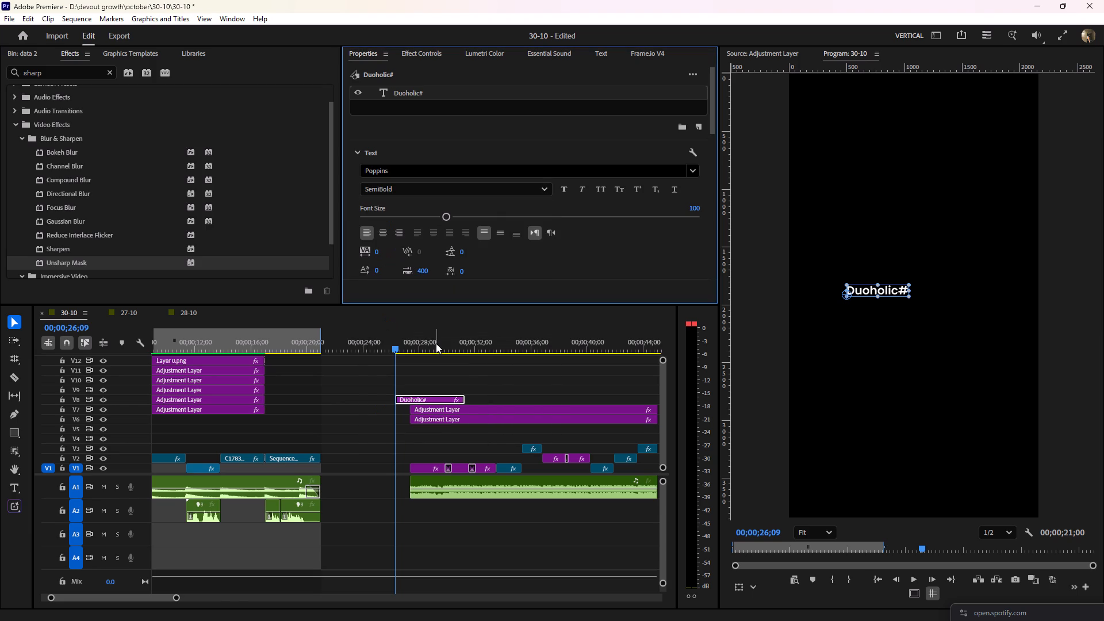
click(411, 191)
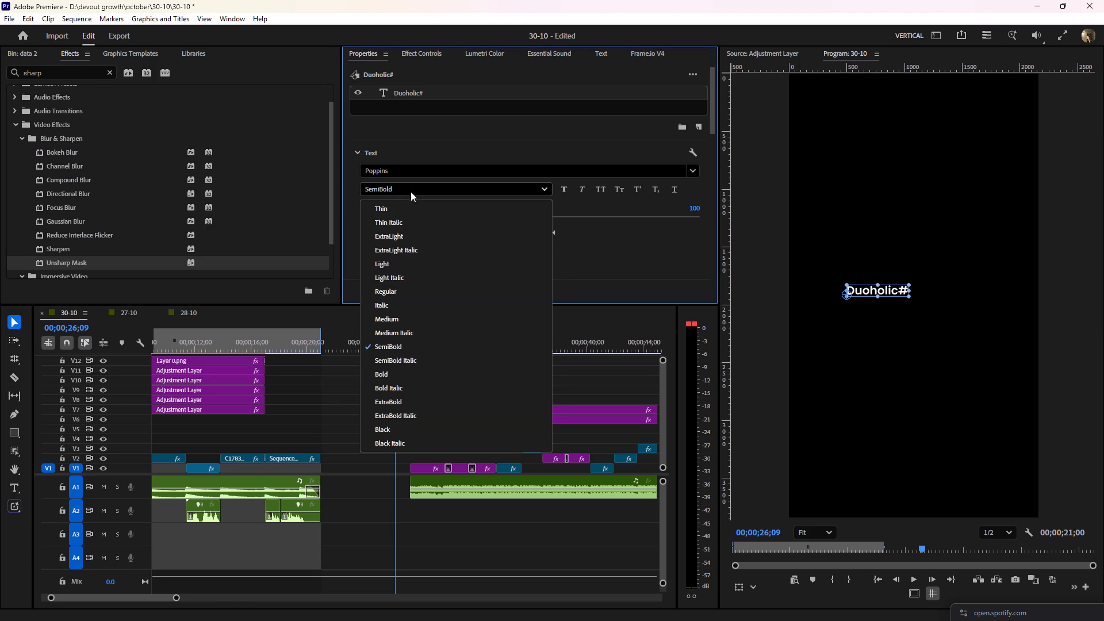
click(414, 358)
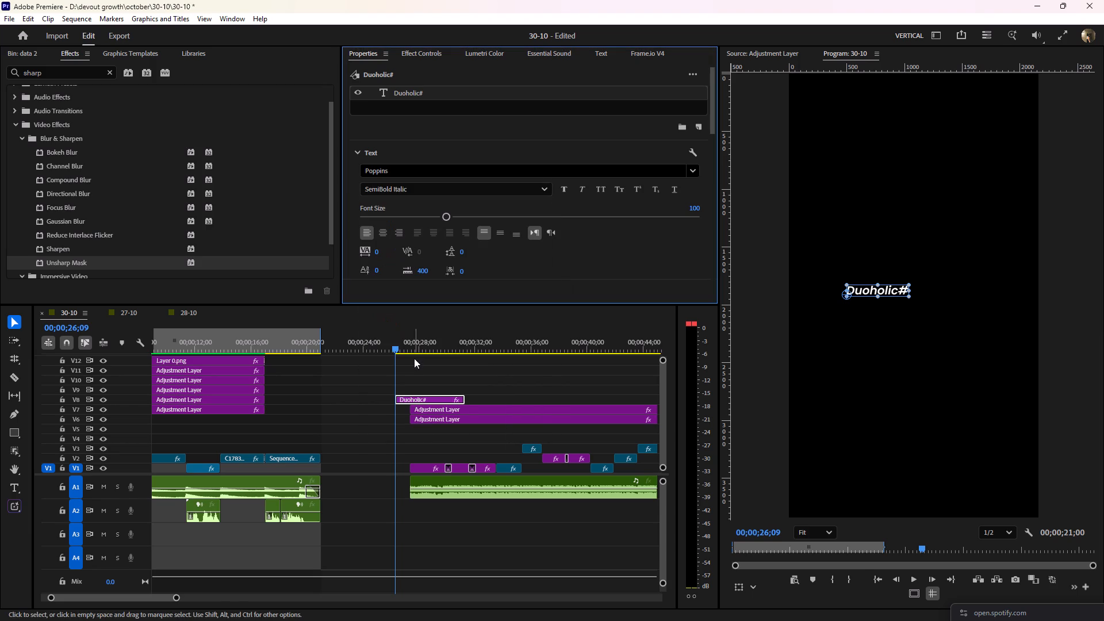
click(457, 381)
Move the Duoholic# title clip on V8 to start at the beginning of the second edit, aligned with the adjustment layers.
drag(420, 398, 431, 397)
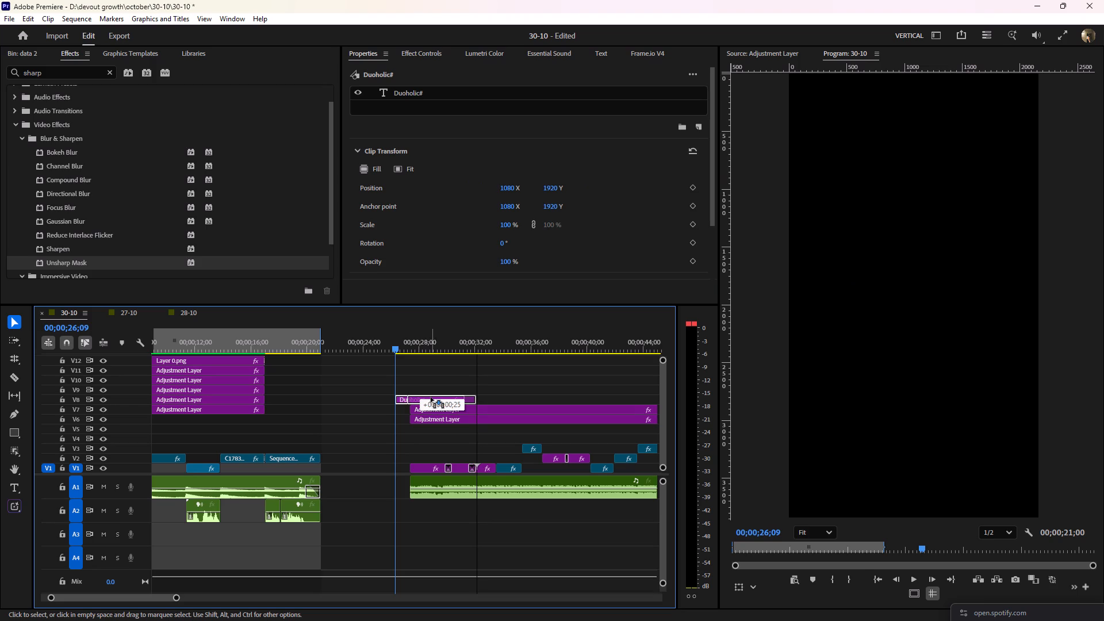
drag(431, 397, 435, 397)
Set the title clip's horizontal position to 1396, checking it against the picture at 00;00;29;09.
drag(429, 344, 439, 344)
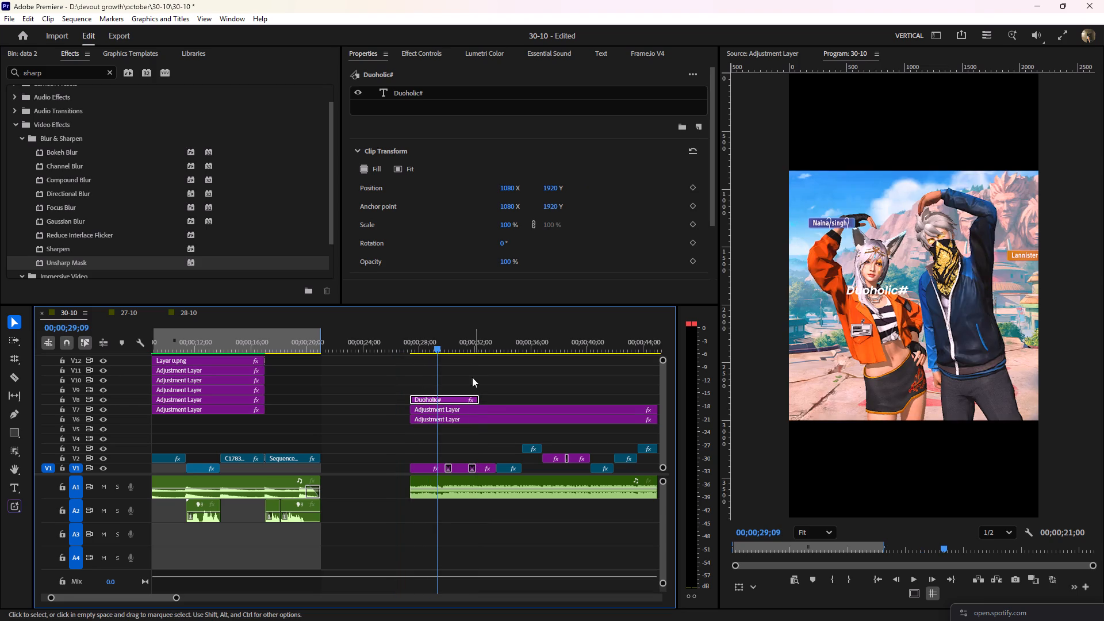
click(445, 398)
drag(509, 190, 524, 189)
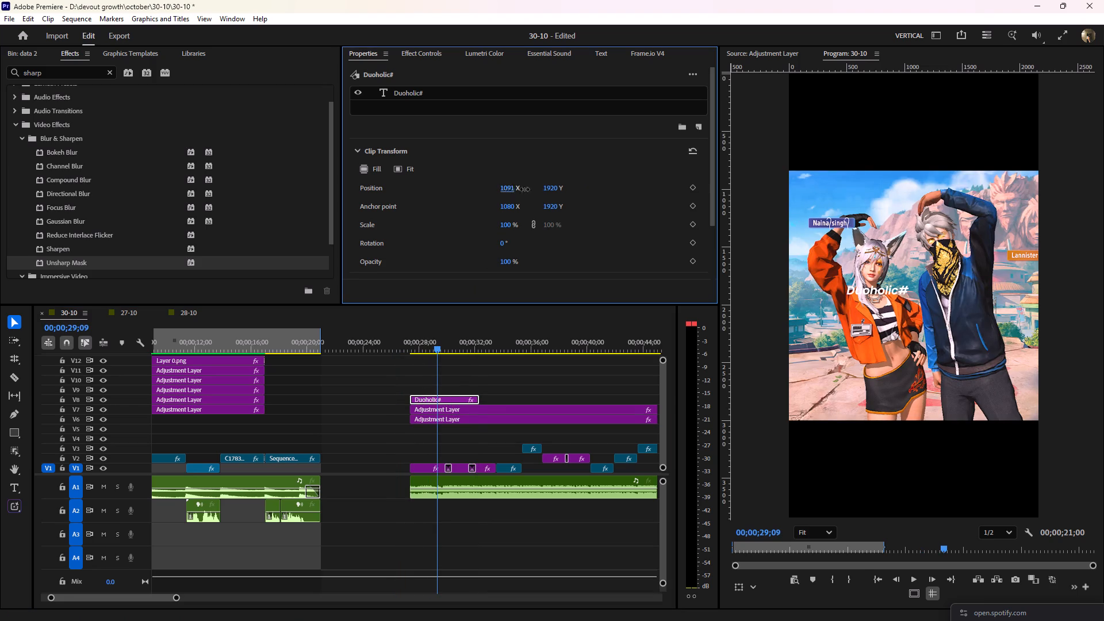
drag(524, 189, 693, 191)
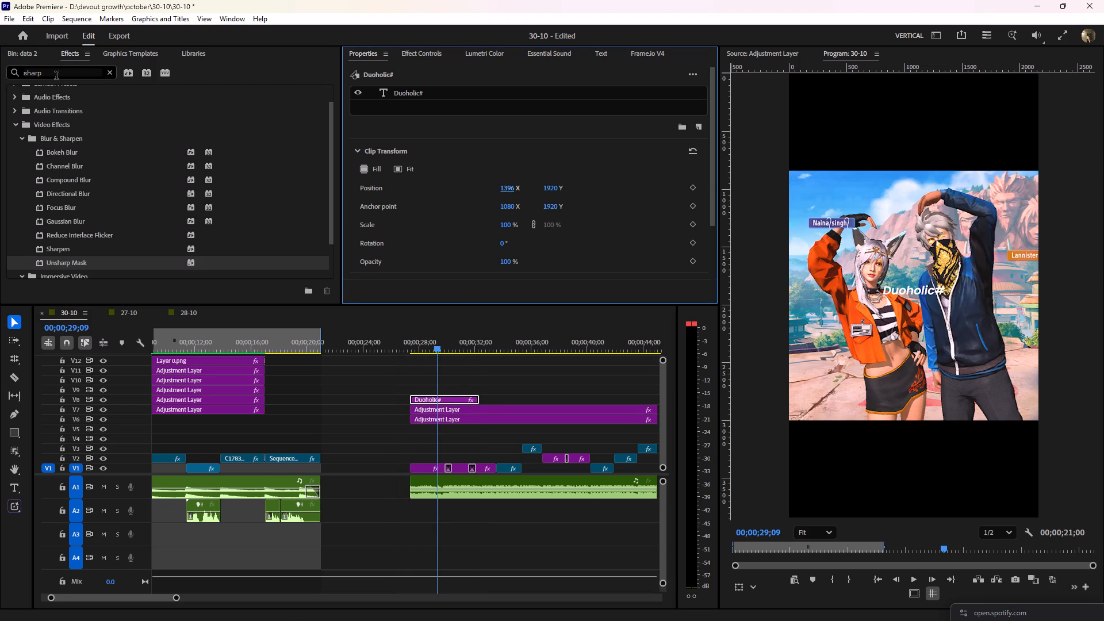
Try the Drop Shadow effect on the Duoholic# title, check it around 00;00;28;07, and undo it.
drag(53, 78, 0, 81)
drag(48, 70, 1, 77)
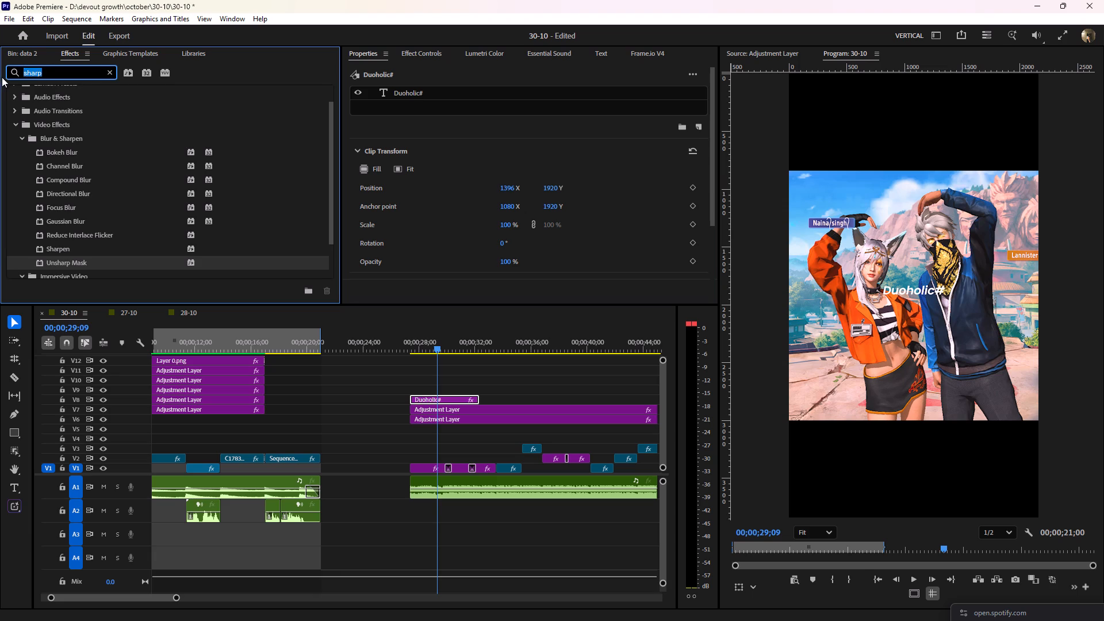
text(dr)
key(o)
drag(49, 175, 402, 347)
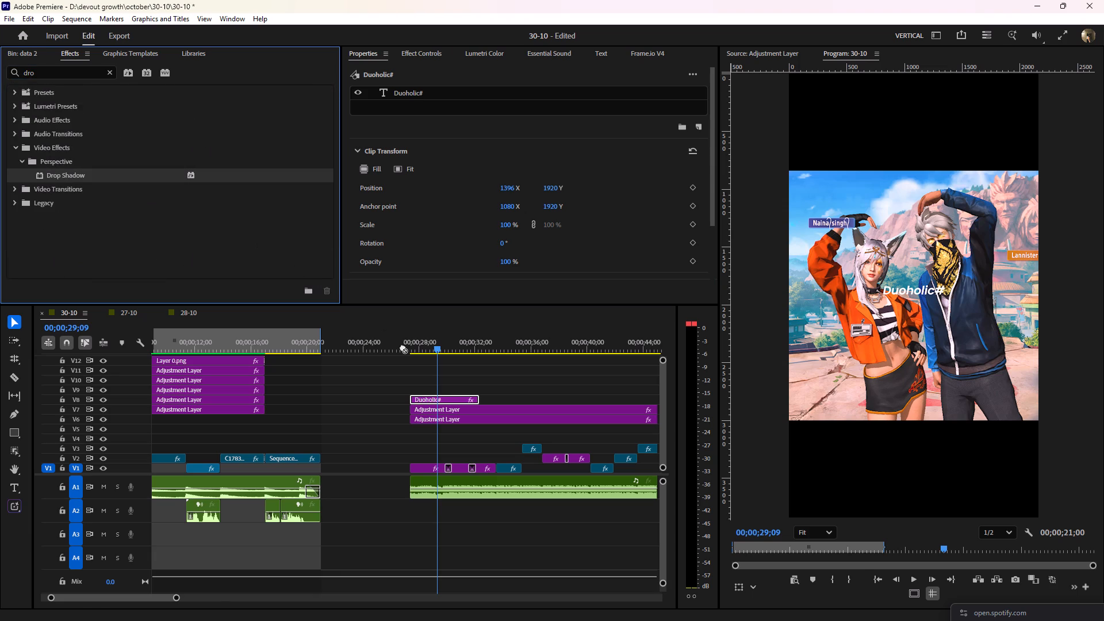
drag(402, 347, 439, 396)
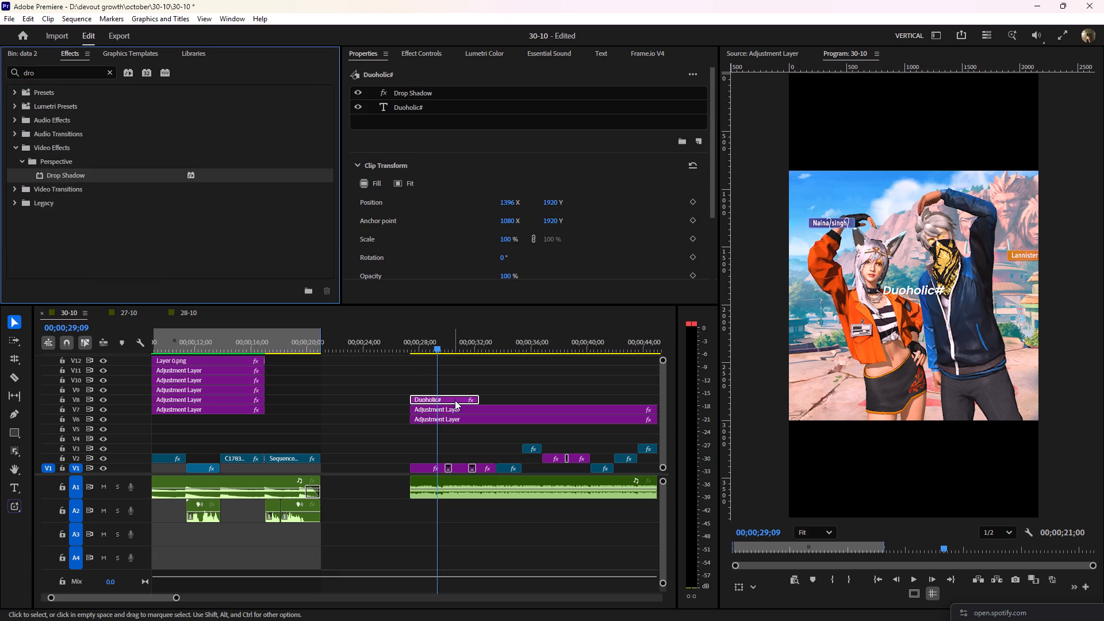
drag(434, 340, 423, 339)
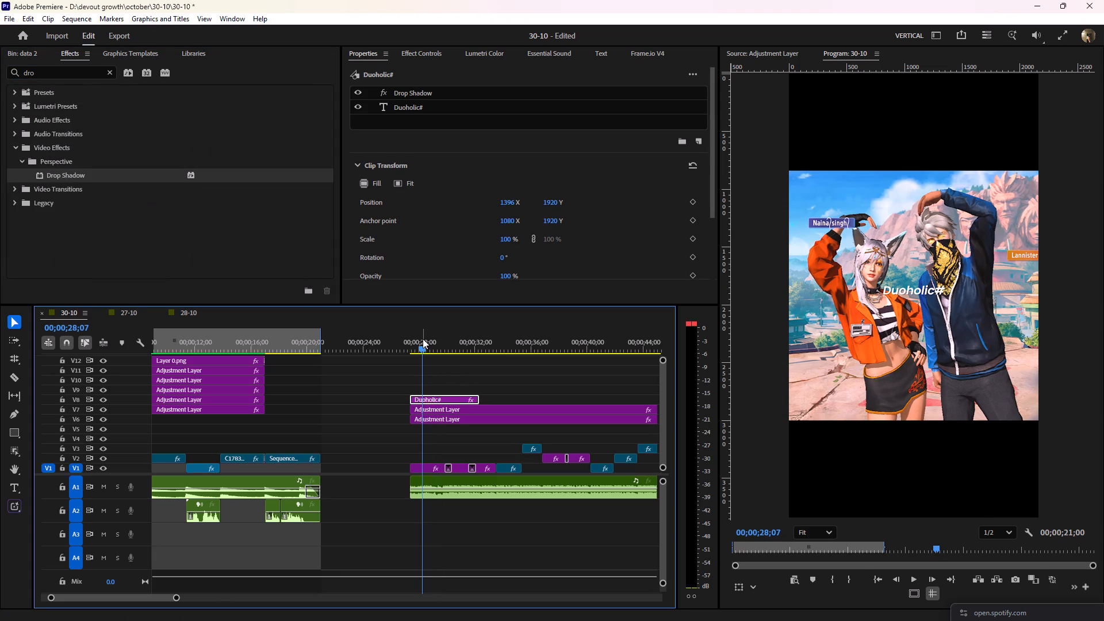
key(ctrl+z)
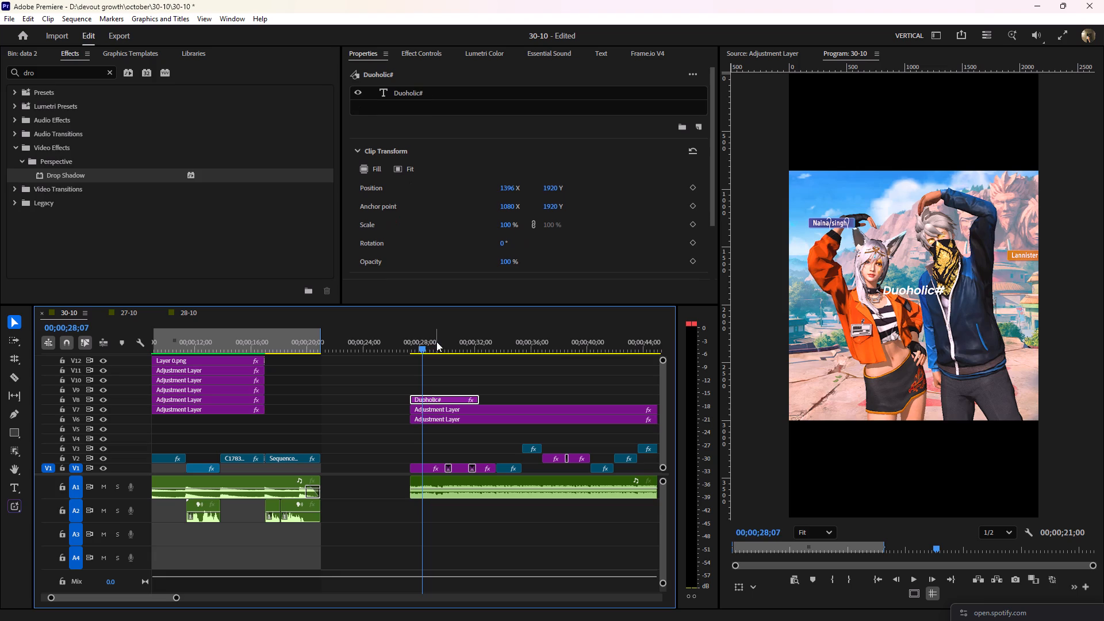
Find the Long Shadow effect and apply it to the Duoholic# title clip.
drag(40, 73, 0, 74)
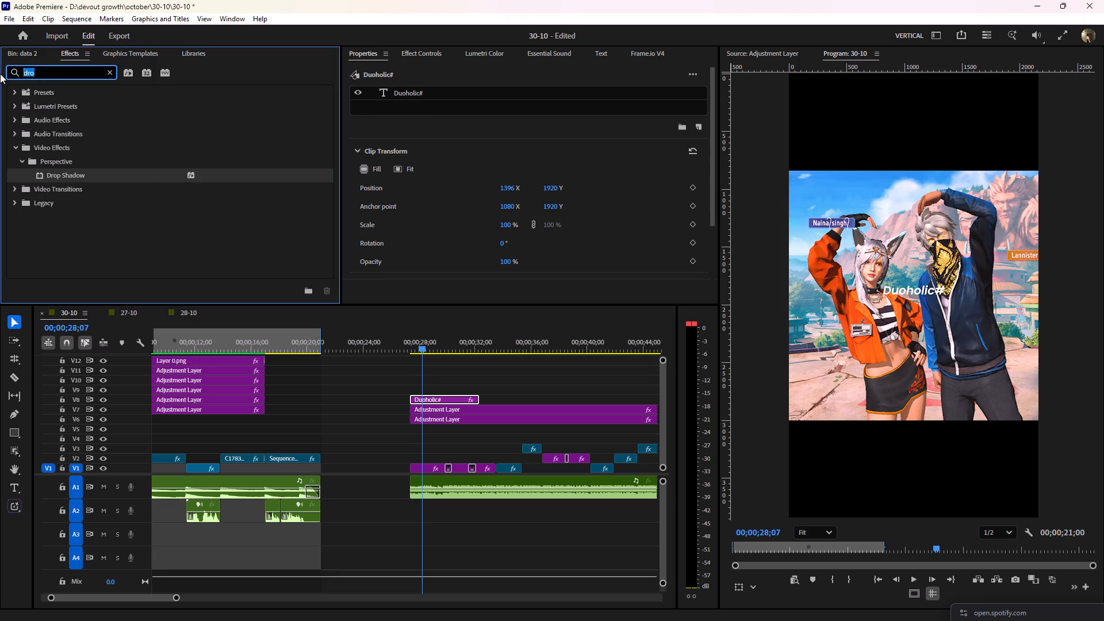
text(lo)
key(n)
key(g)
drag(58, 175, 443, 397)
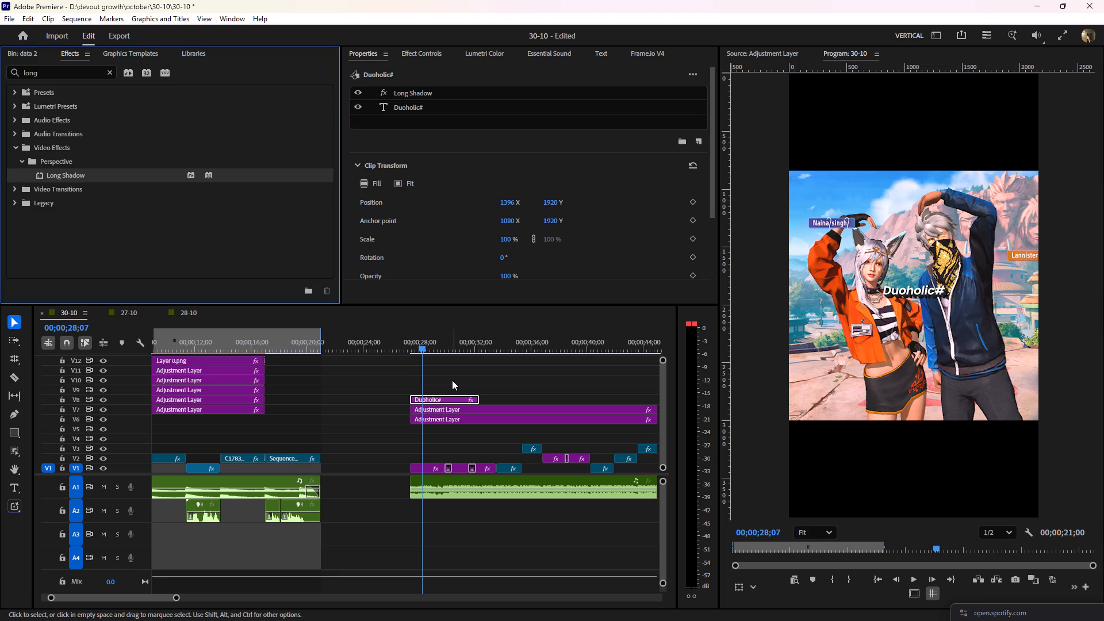
Set the title's Long Shadow Length to 20.
click(421, 53)
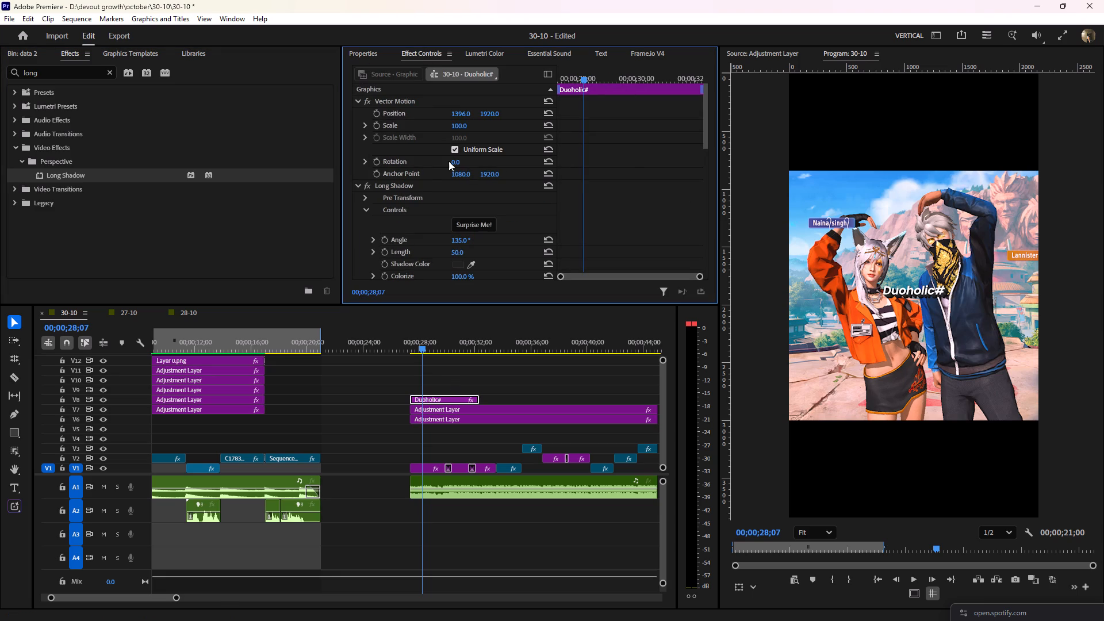
scroll(419, 177, up, 4)
scroll(413, 163, down, 5)
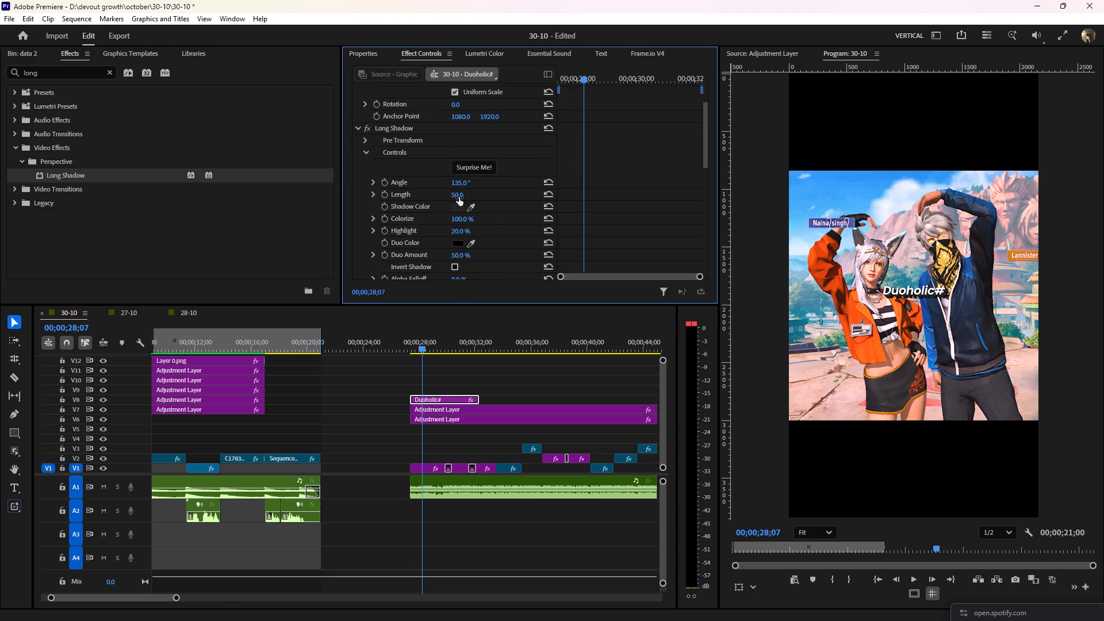
drag(459, 197, 450, 207)
drag(450, 207, 449, 212)
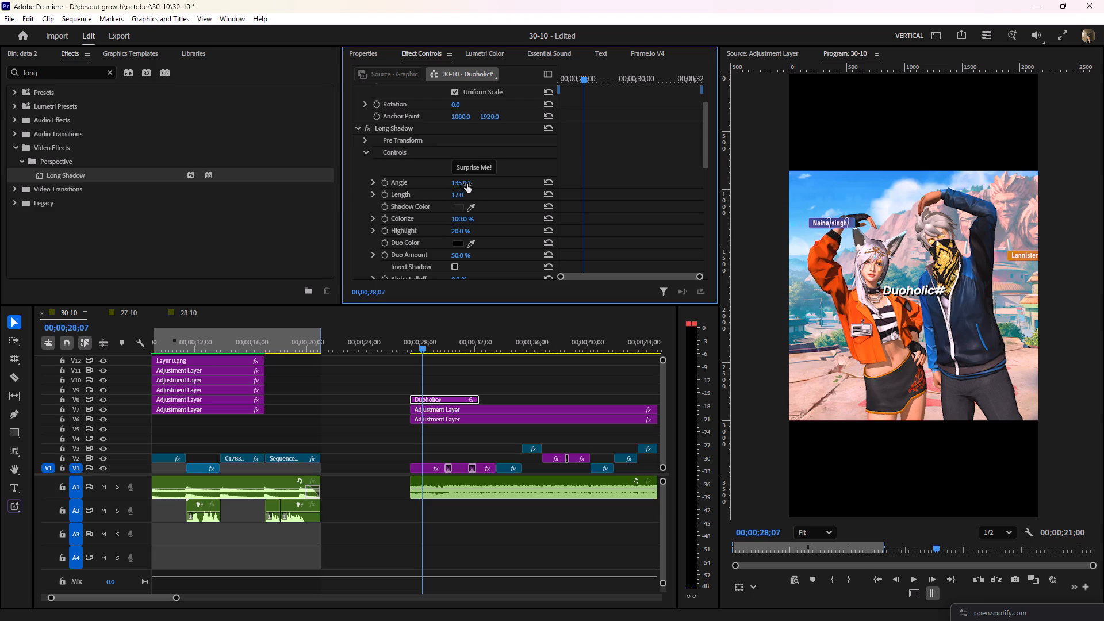
drag(462, 191, 467, 194)
Set the title's Long Shadow Alpha Falloff to 47%.
scroll(431, 206, down, 7)
drag(466, 200, 493, 200)
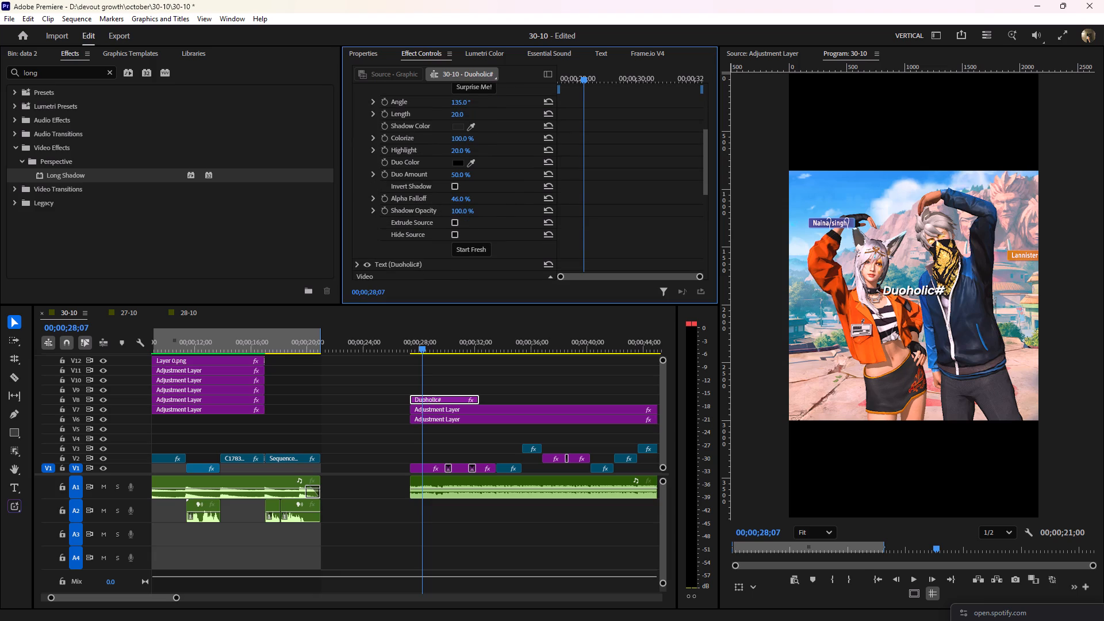
drag(493, 200, 493, 200)
Play the opening of the second edit to review the shadowed title over the picture.
click(428, 343)
key(space)
scroll(447, 365, down, 5)
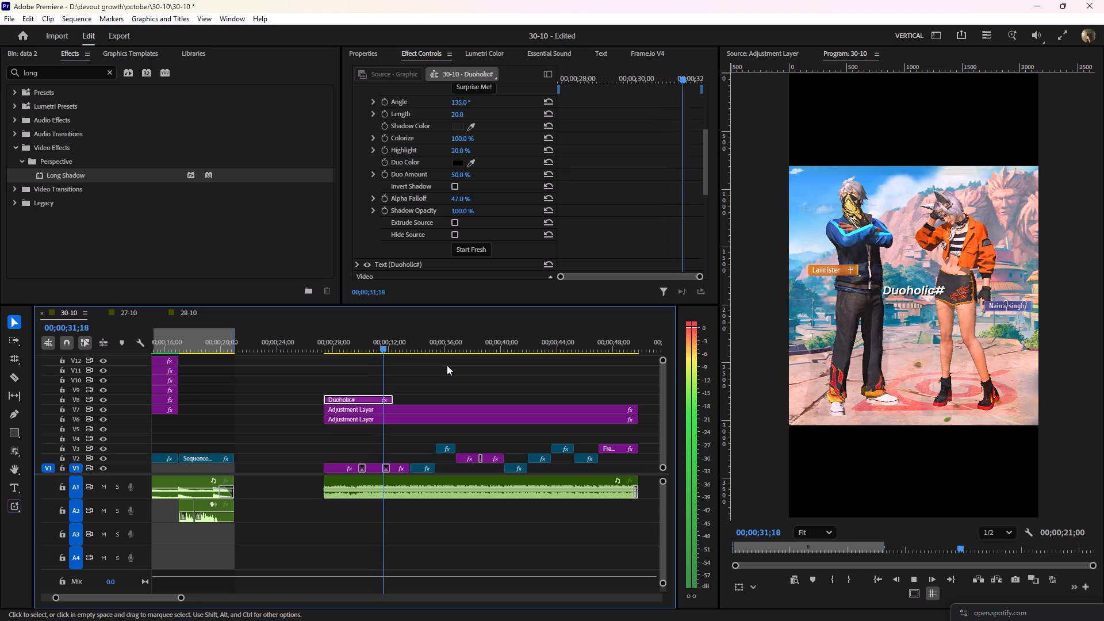
key(space)
Extend the Duoholic# title clip to the end of the second edit, level with the two adjustment layers.
key(minus)
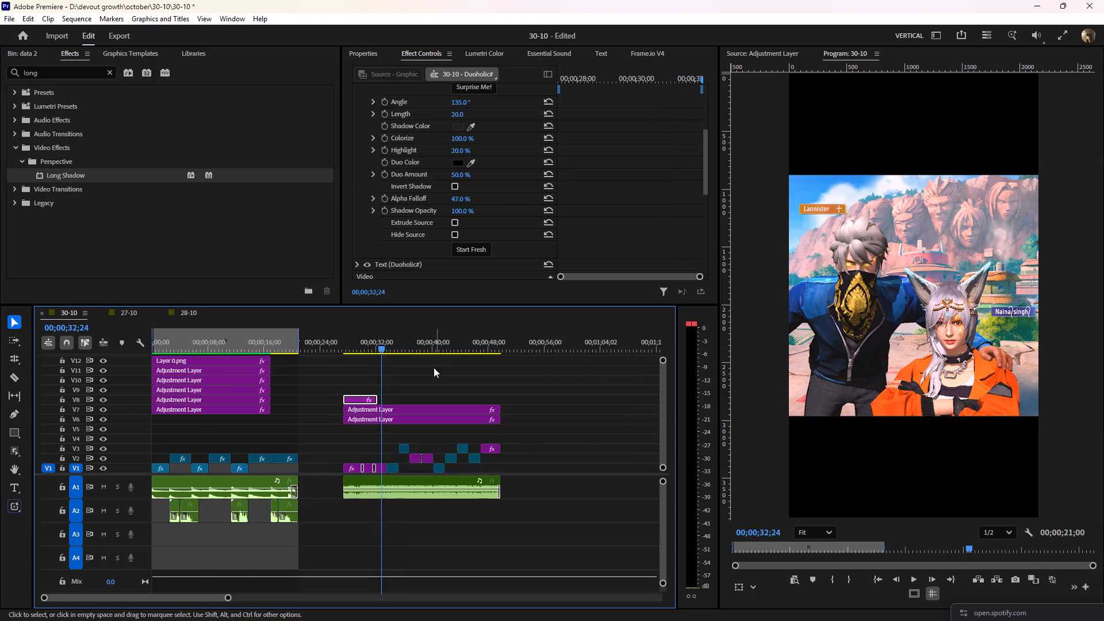
key(minus)
drag(263, 402, 346, 394)
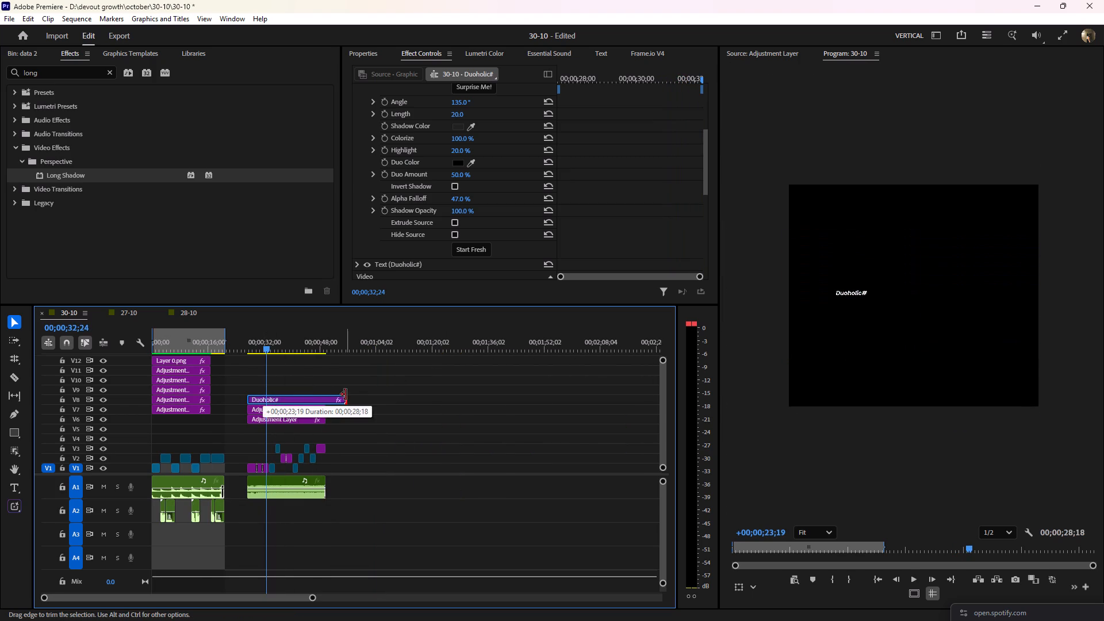
drag(346, 394, 327, 405)
click(339, 391)
Play the second edit to review the extended title over the gameplay clips.
key(space)
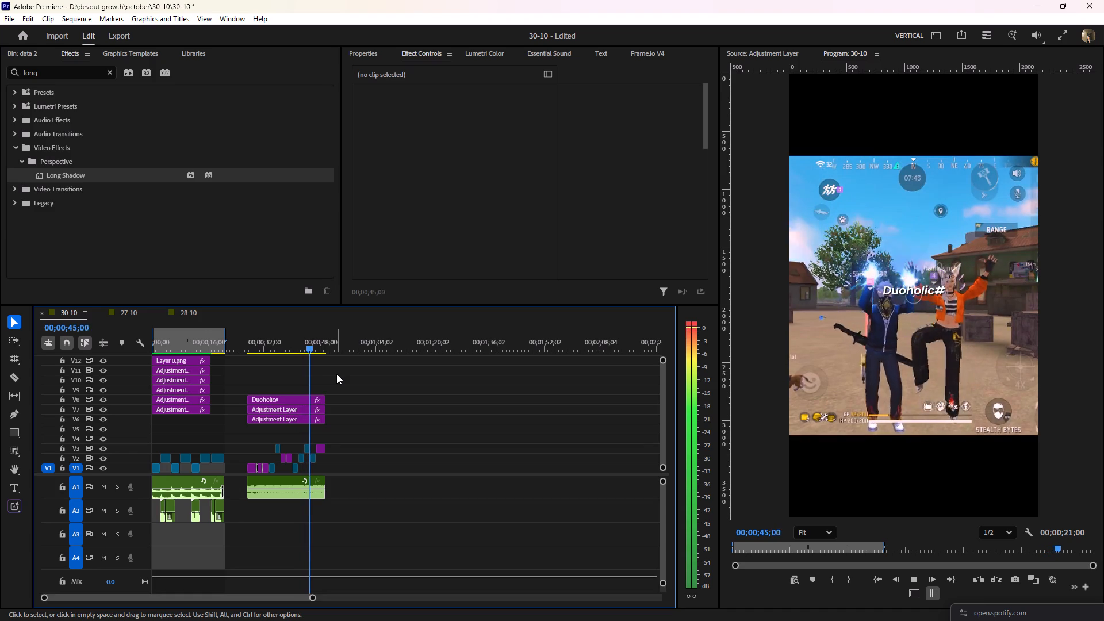
key(space)
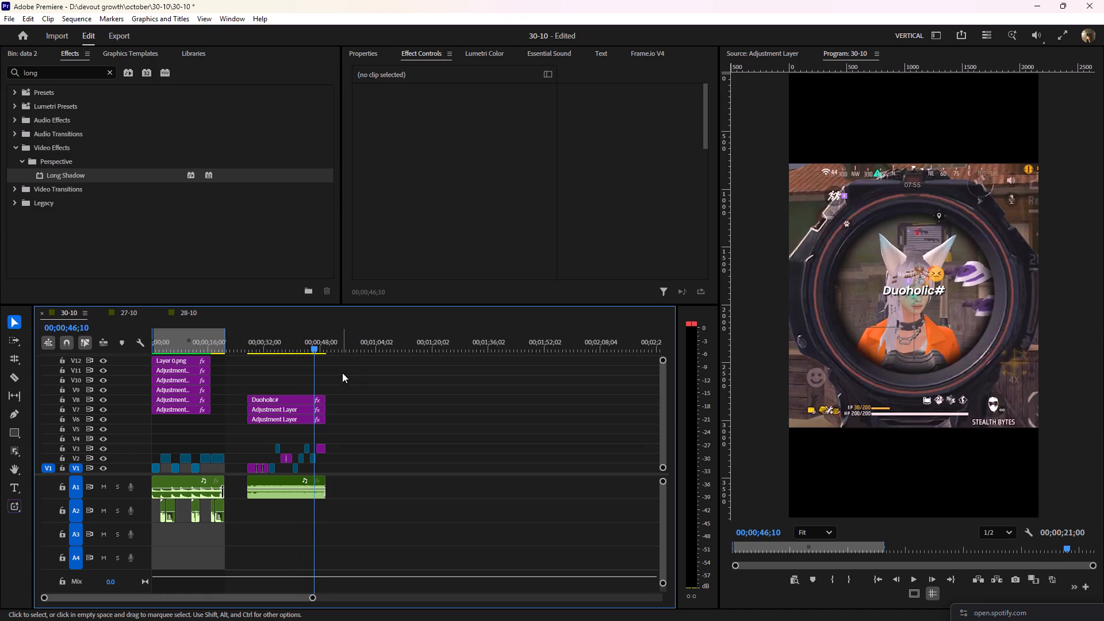
Lower the Duoholic# title by setting its vertical Vector Motion position to 2283.
click(291, 402)
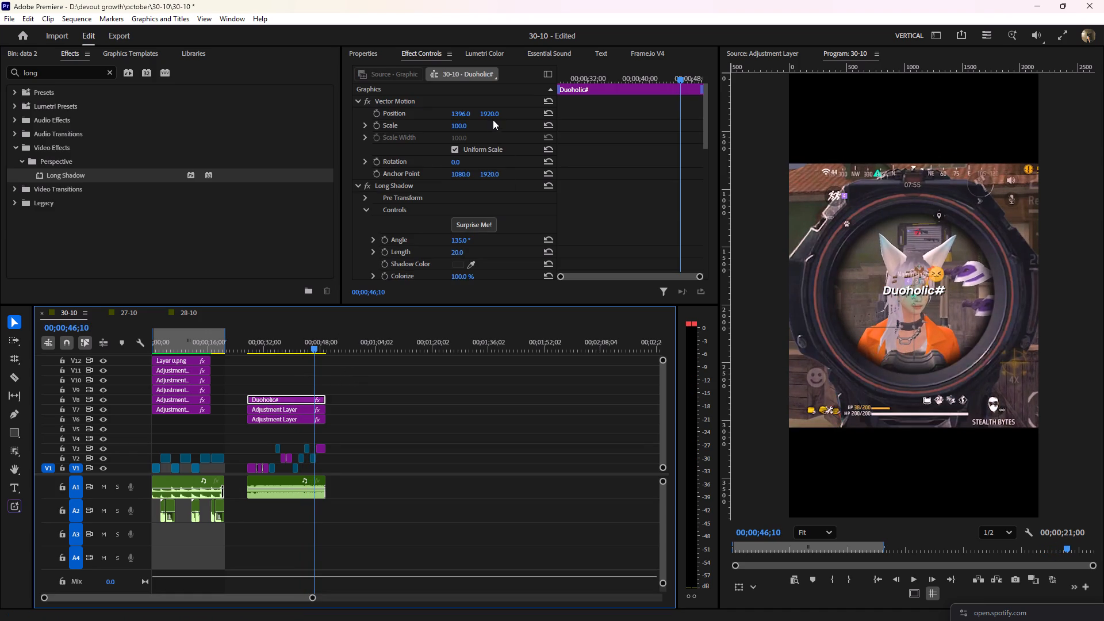
drag(492, 113, 701, 108)
Scrub through the second edit and play its ending to check the lowered title against the different shots.
drag(281, 334, 252, 346)
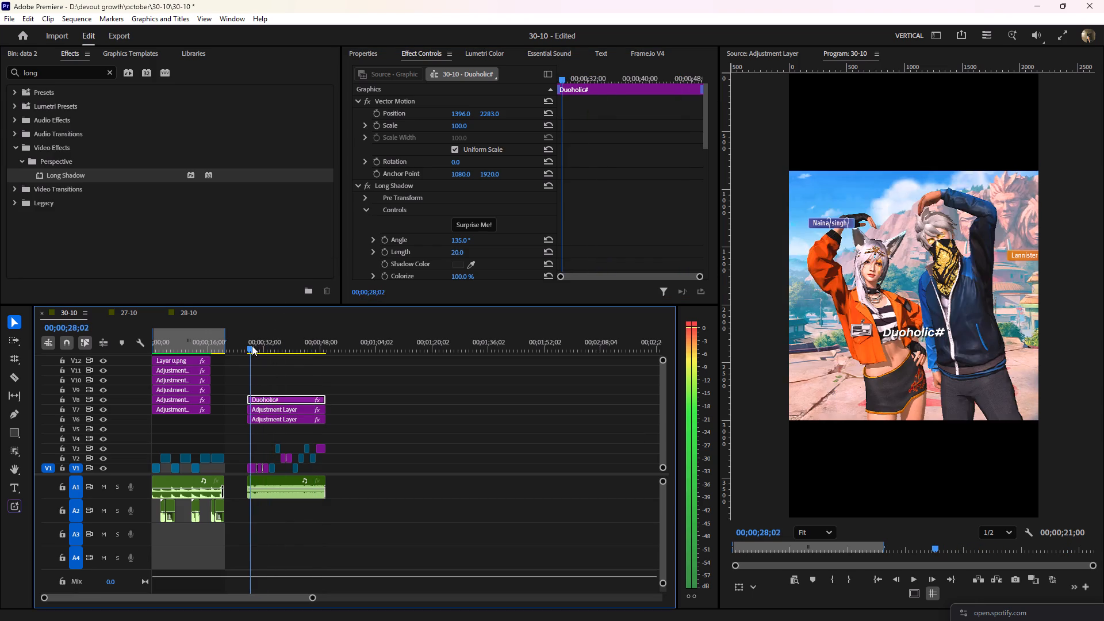
drag(252, 346, 280, 348)
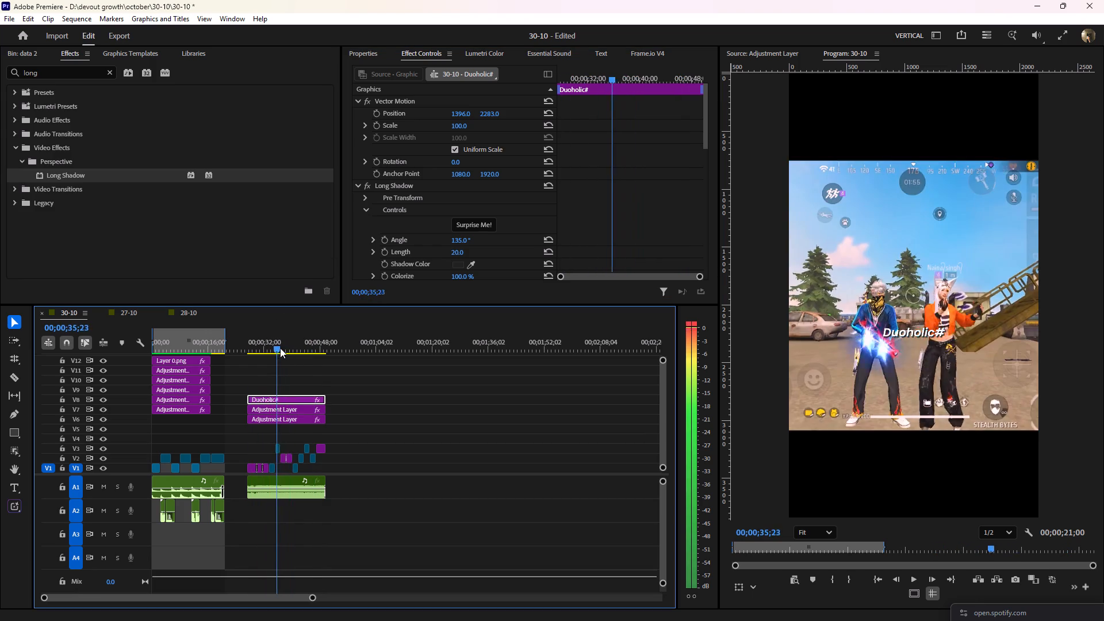
drag(280, 348, 302, 344)
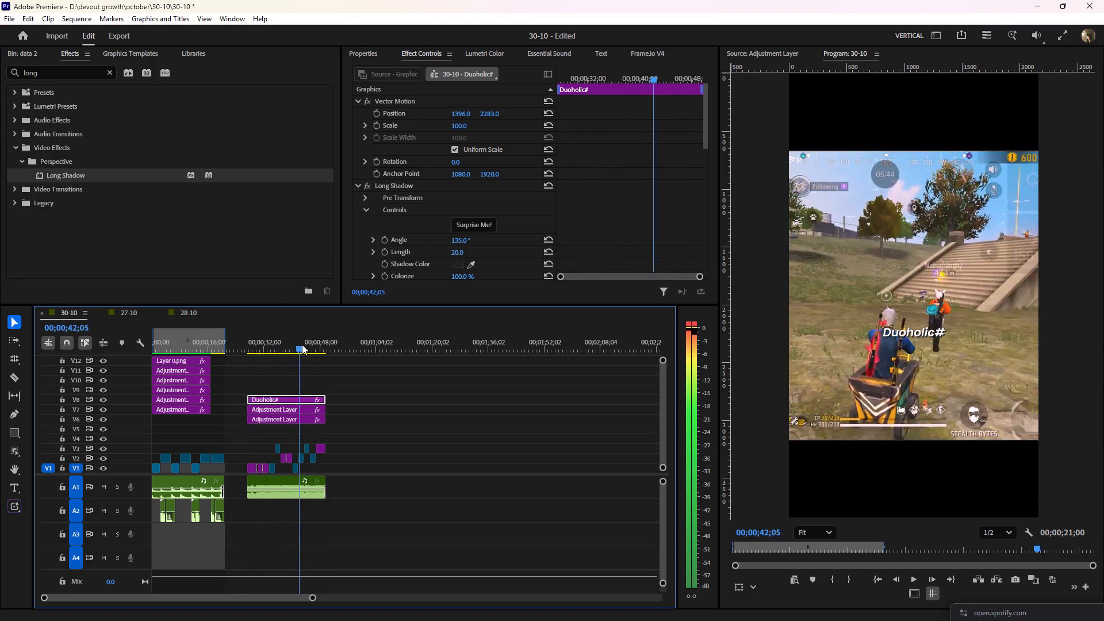
drag(302, 344, 330, 339)
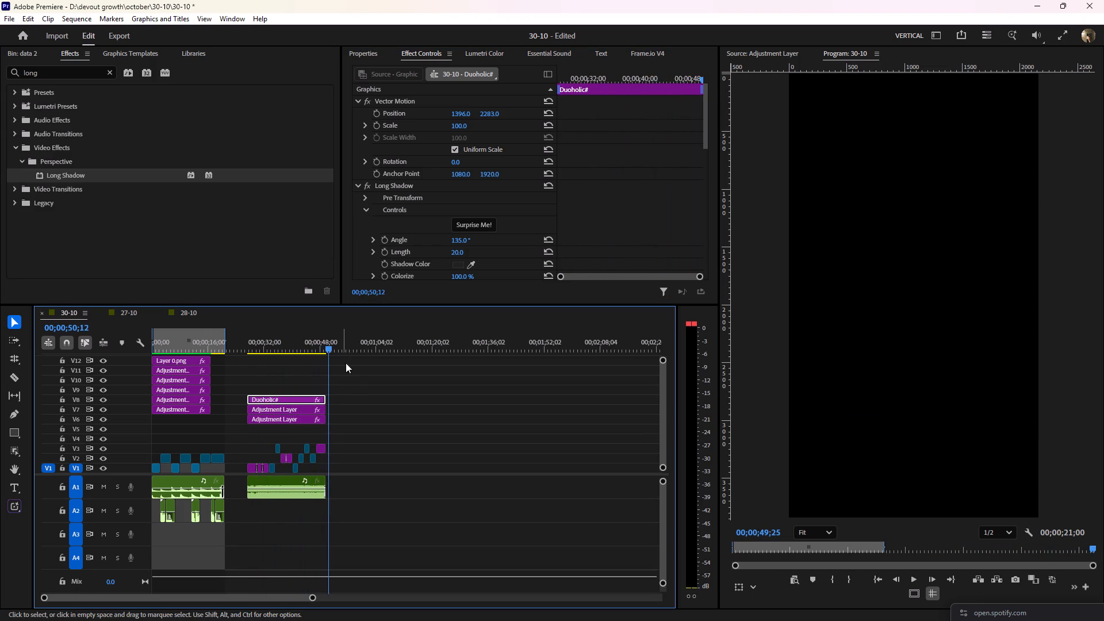
click(359, 382)
click(318, 347)
key(equal)
key(equal)
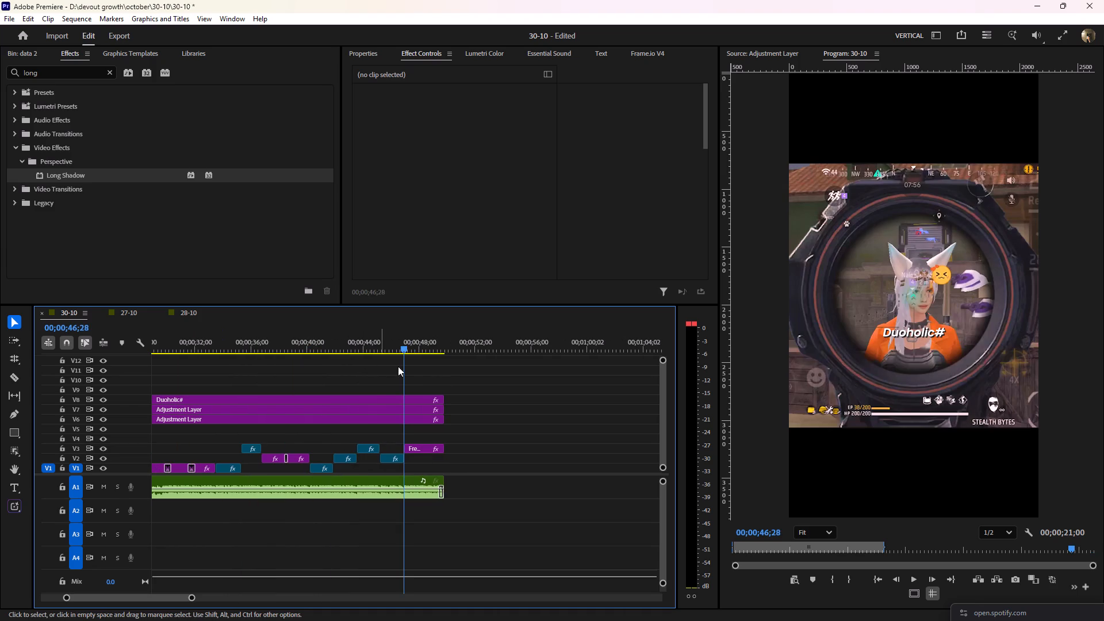
key(space)
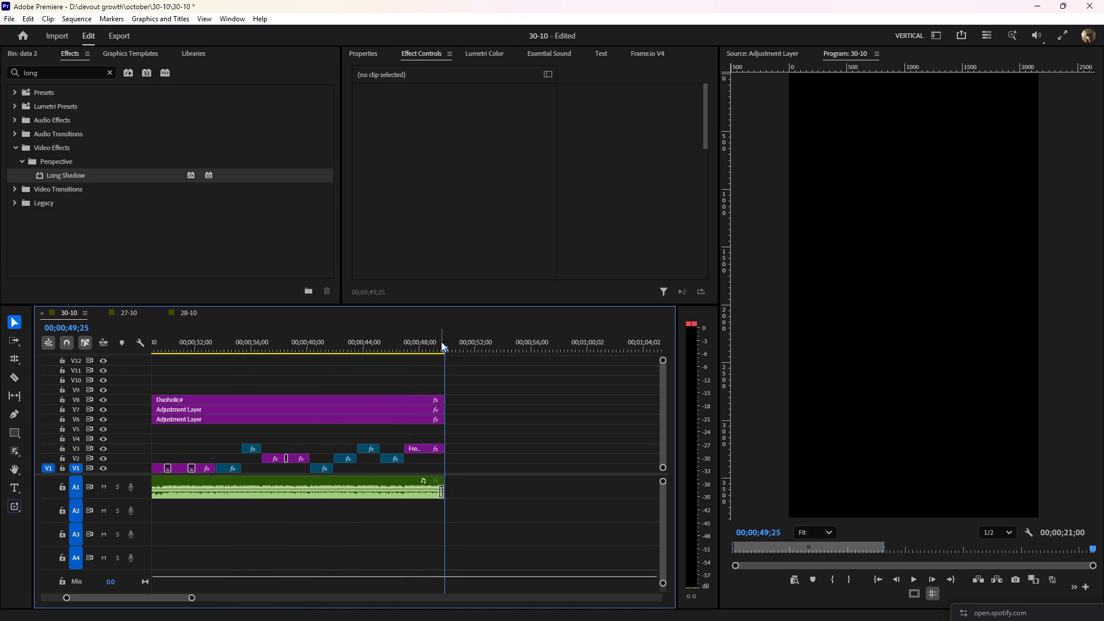
Add a cross dissolve of about 11 frames at the end of the last FreeFire image clip on V3.
click(441, 342)
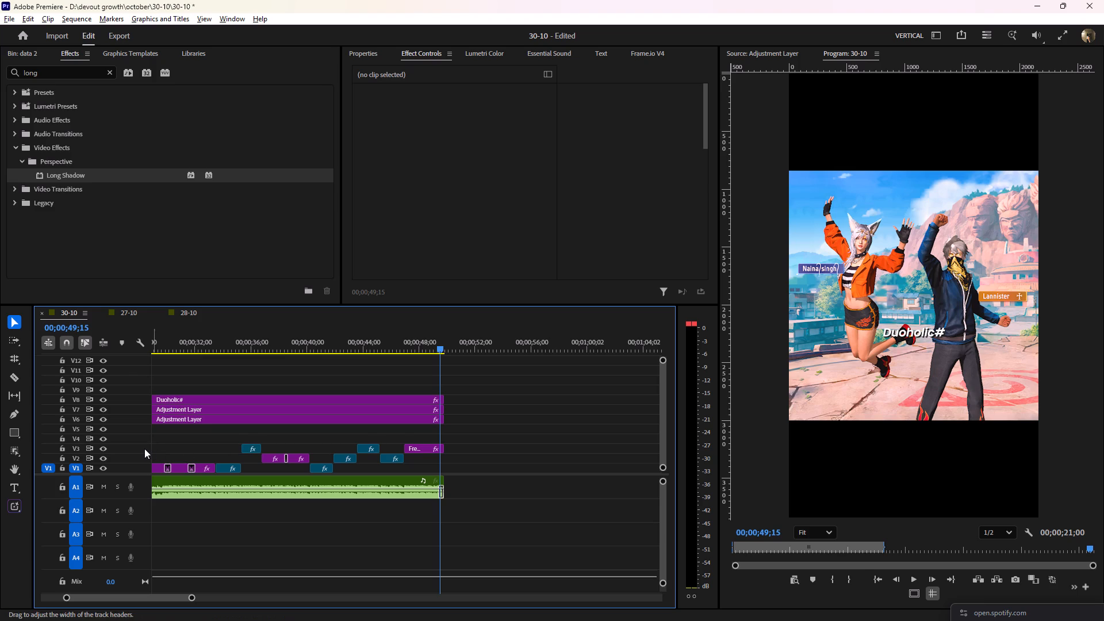
alt+scroll(144, 448, up, 5)
key(equal)
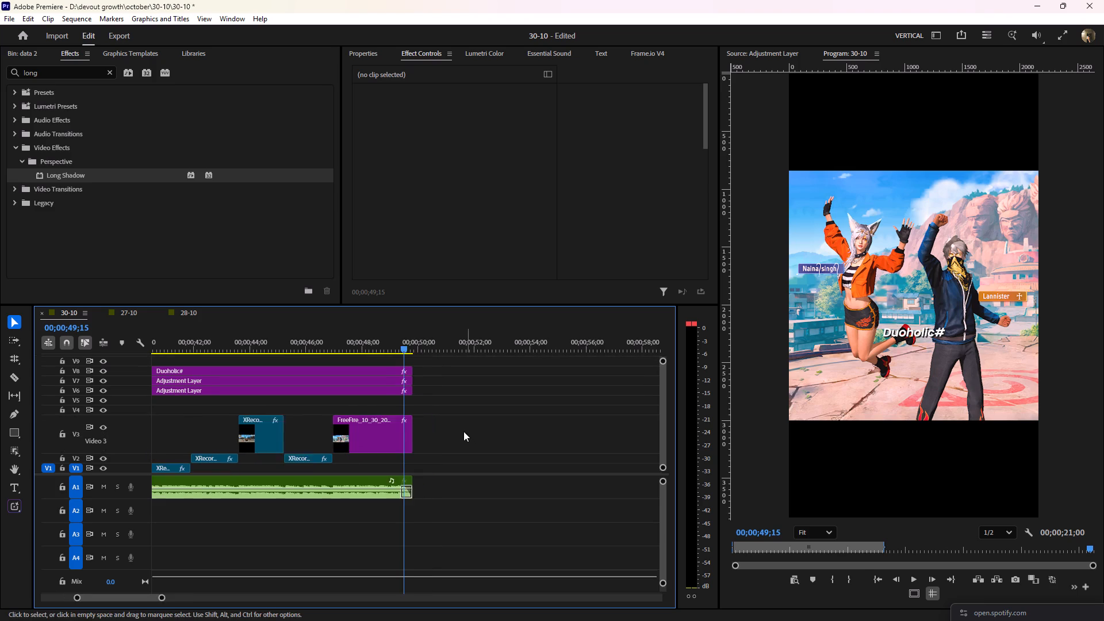
key(equal)
drag(414, 426, 401, 429)
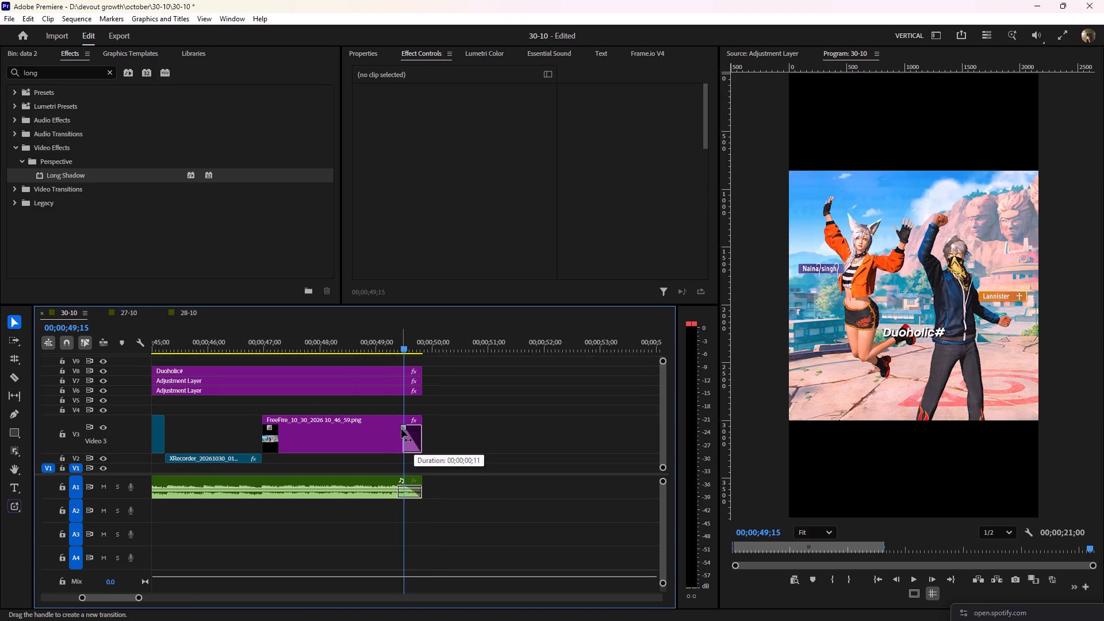
drag(401, 429, 399, 431)
Play the last moments of the second edit to check the closing dissolve.
drag(381, 349, 370, 350)
key(space)
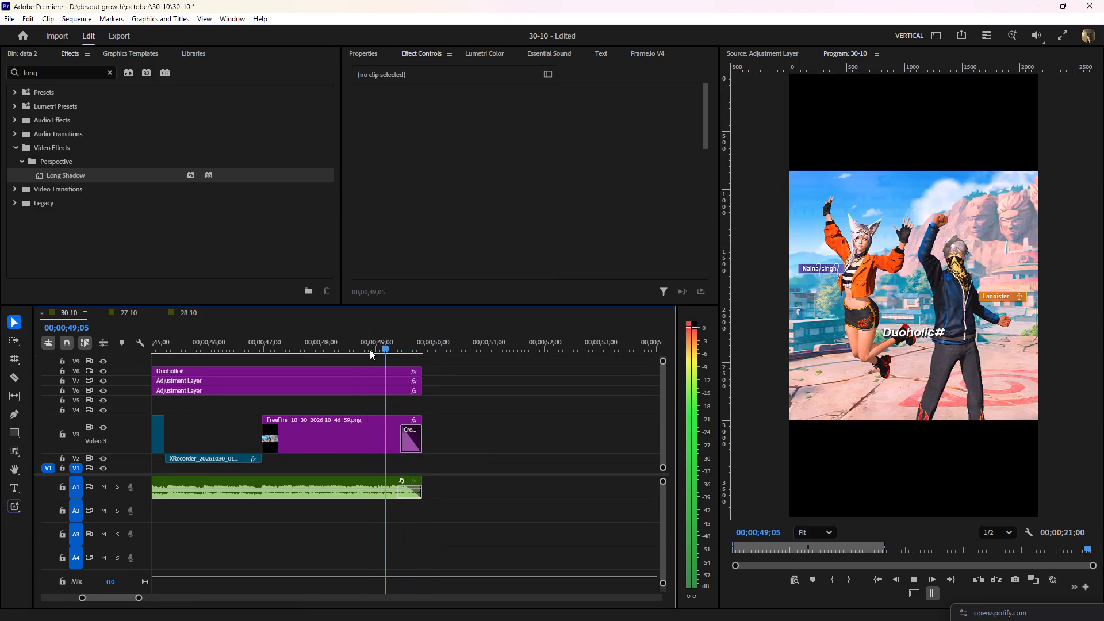
drag(397, 344, 389, 346)
key(minus)
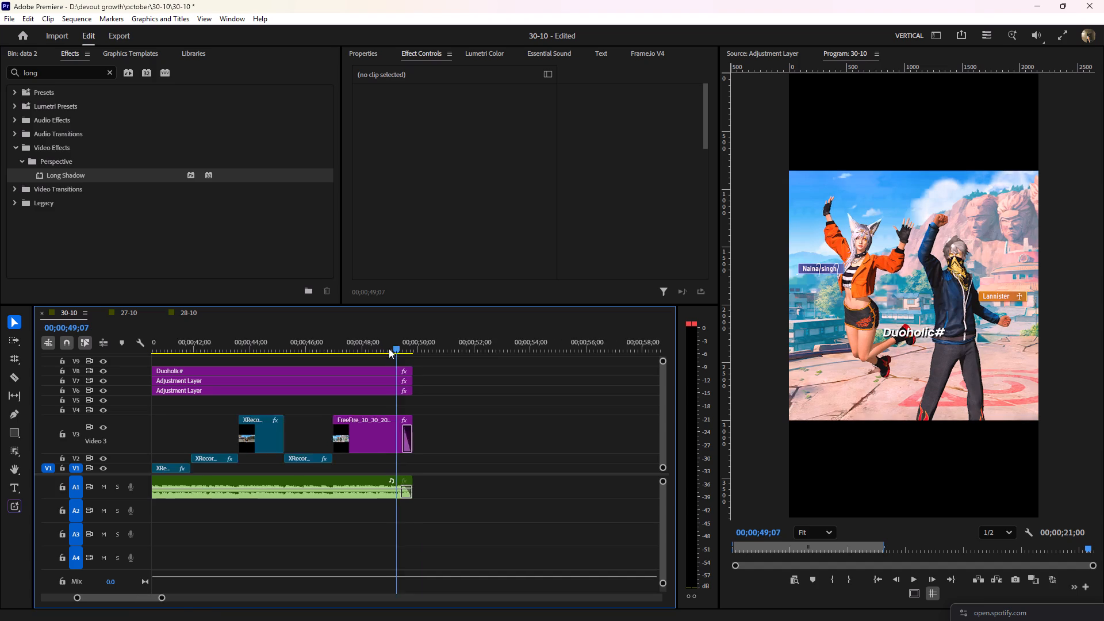
key(minus)
Return to the start of the second edit and play it to review the title, cuts and music timing.
click(438, 398)
alt+scroll(131, 435, up, 2)
alt+scroll(131, 435, down, 3)
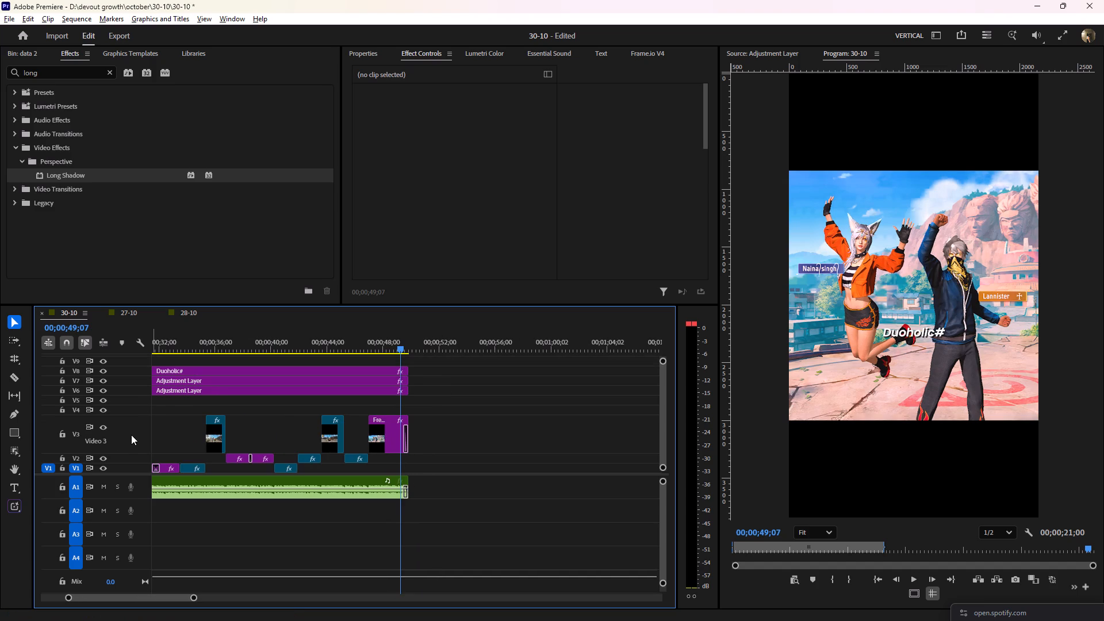
alt+scroll(131, 440, down, 4)
drag(305, 341, 168, 382)
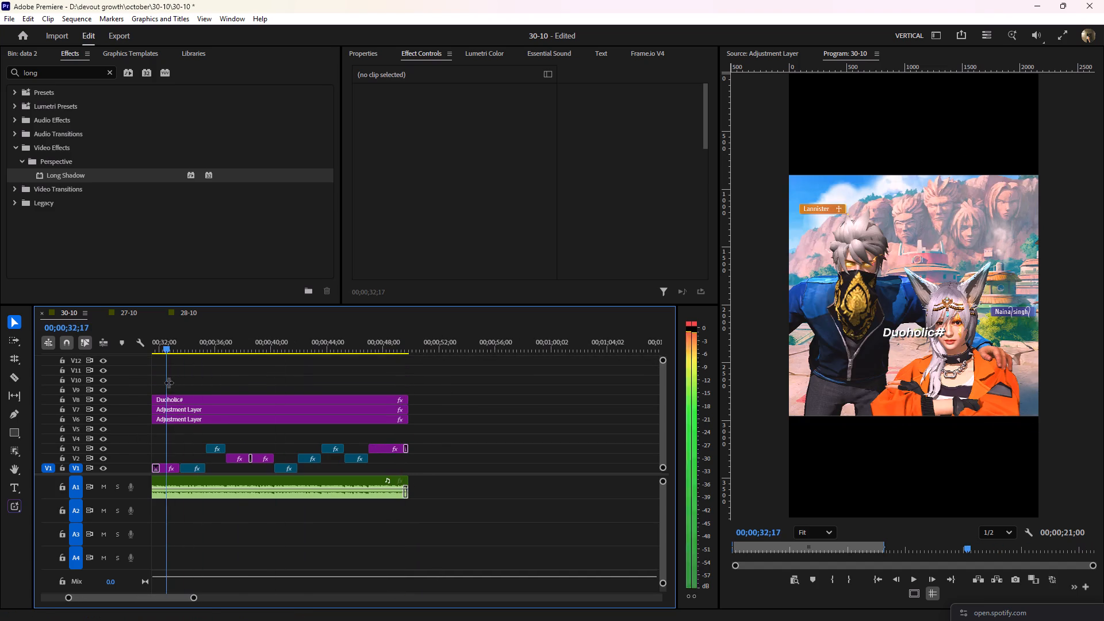
drag(168, 382, 168, 382)
scroll(259, 387, up, 9)
drag(275, 343, 241, 359)
drag(269, 349, 249, 348)
click(330, 365)
key(space)
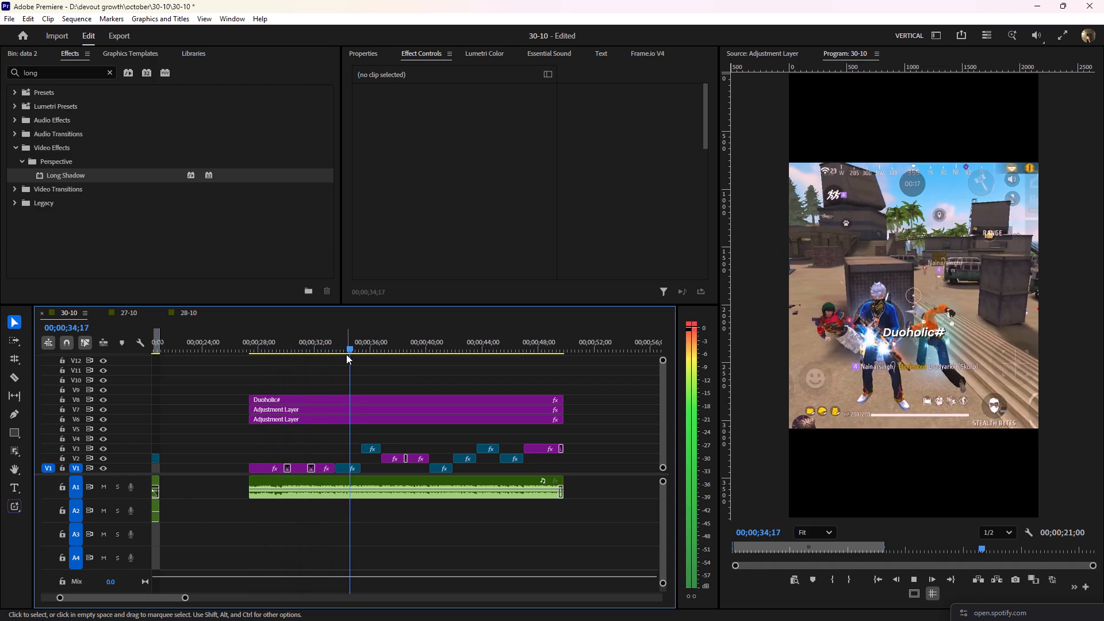
drag(344, 354, 335, 354)
key(space)
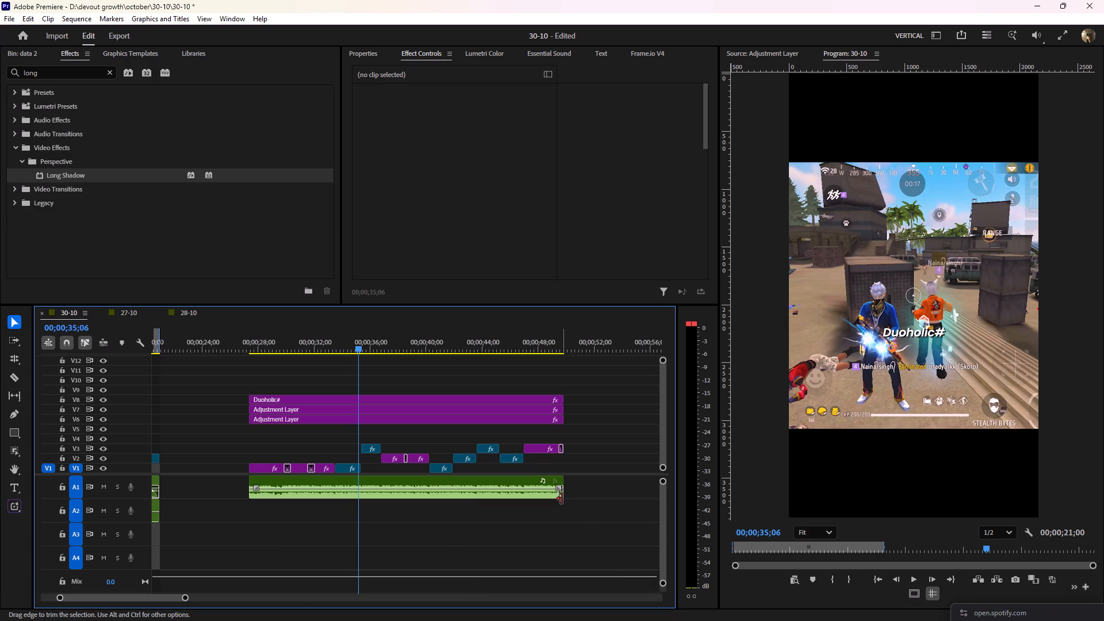
Save the project.
key(ctrl+s)
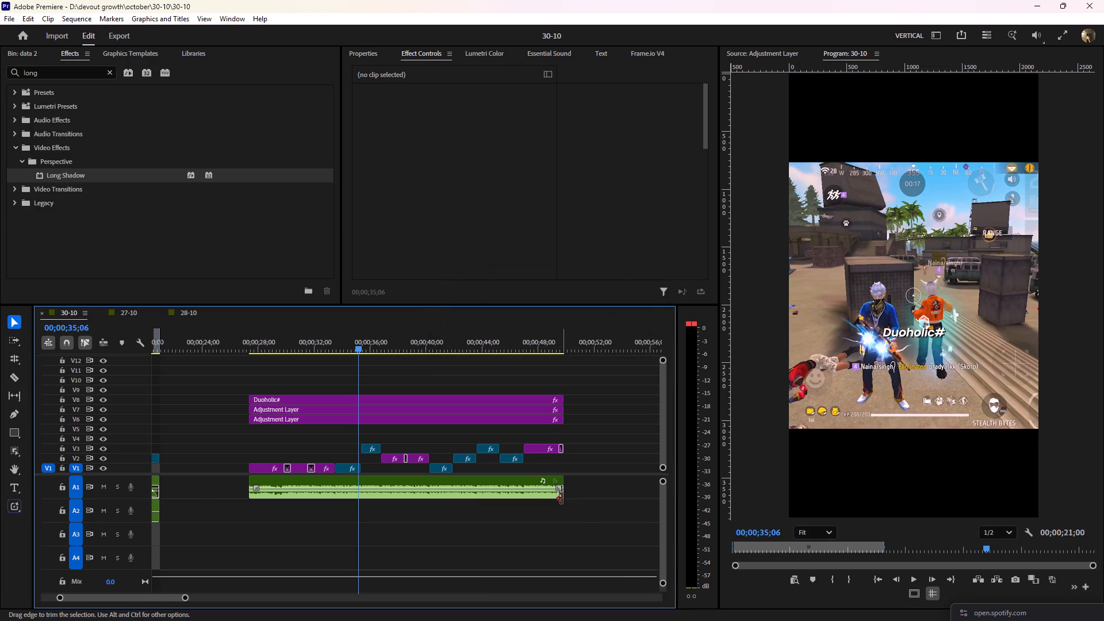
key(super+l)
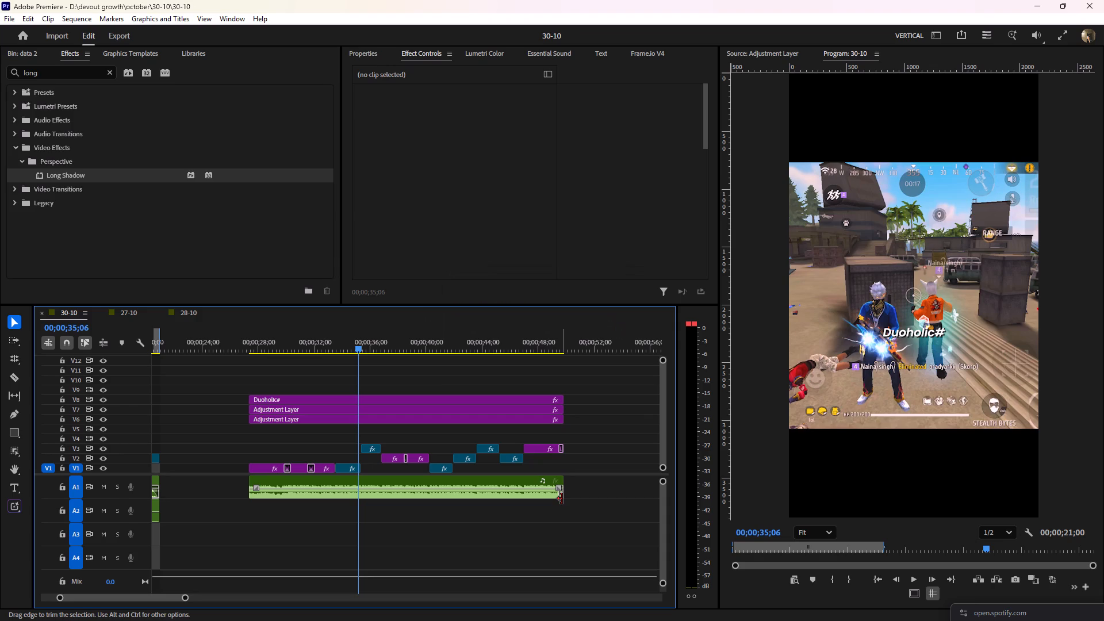